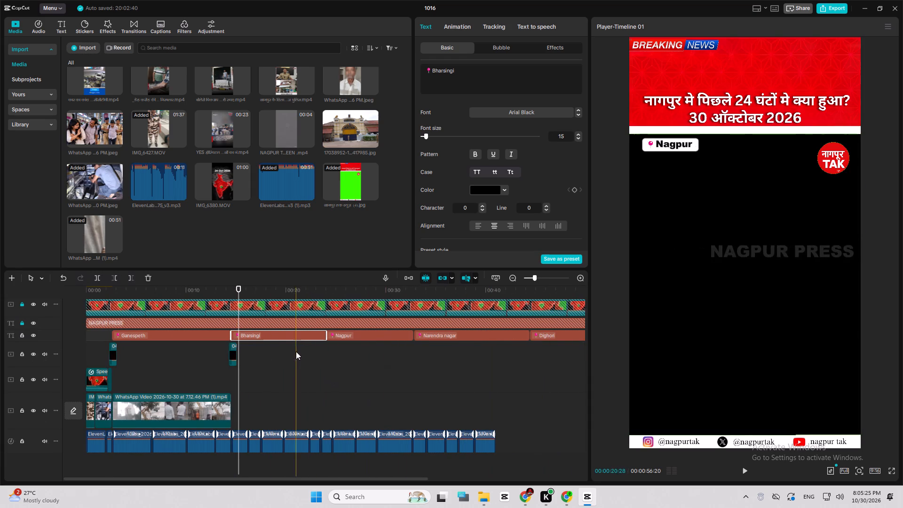
# Play the Bharsingi section of the timeline and replay it from about the start of its title clip to review the voiceover.
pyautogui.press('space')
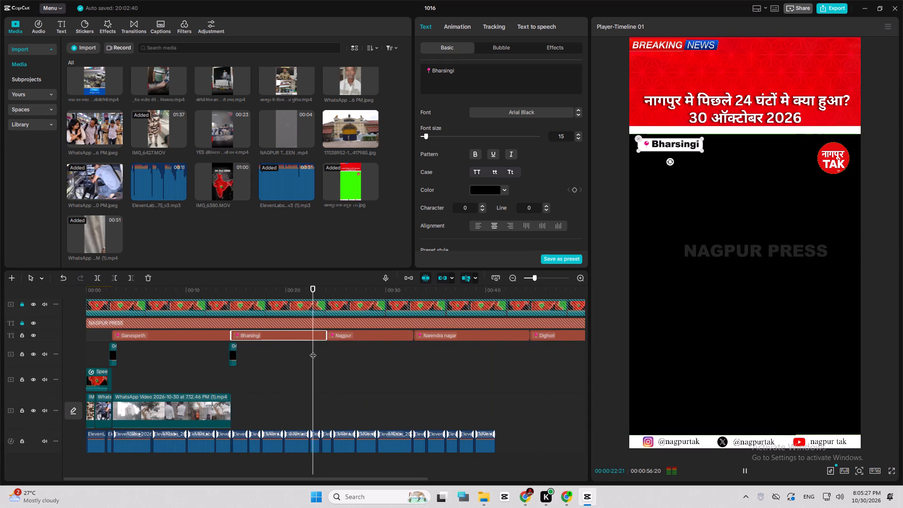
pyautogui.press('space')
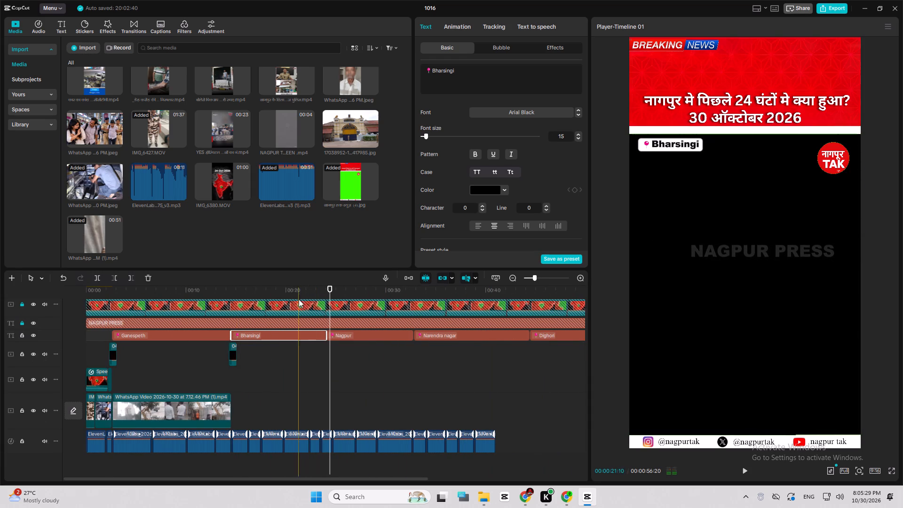
pyautogui.moveTo(293, 291); pyautogui.dragTo(230, 291)
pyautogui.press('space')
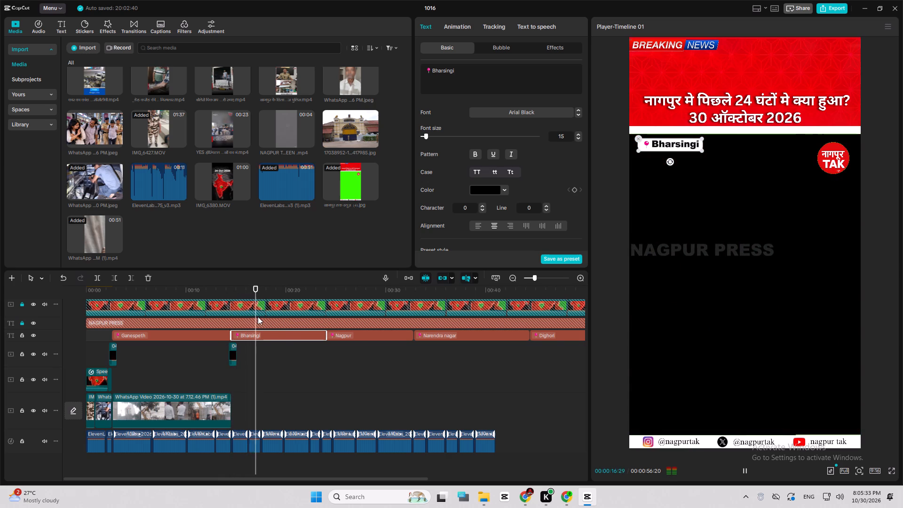
# Play back the timeline from the end of the Ganespeth section through the Bharsingi section to check caption timing against the voiceover.
pyautogui.press('space')
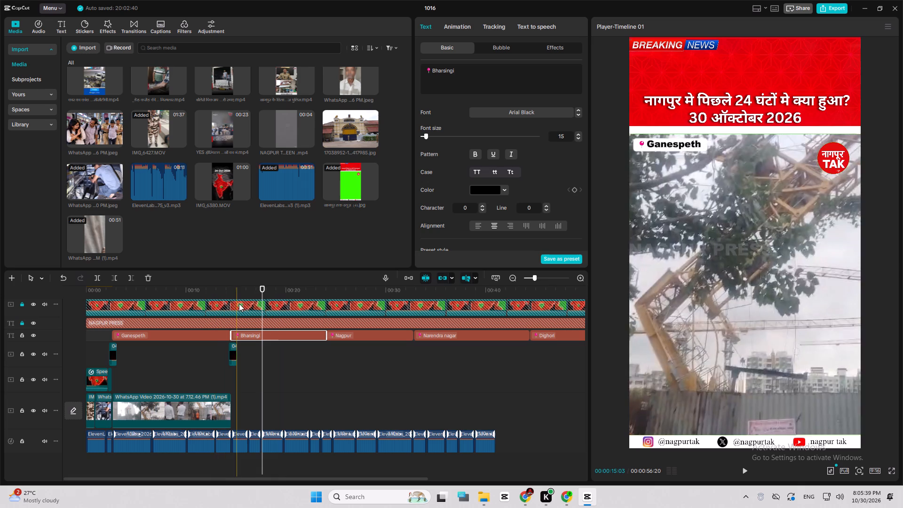
pyautogui.press('space')
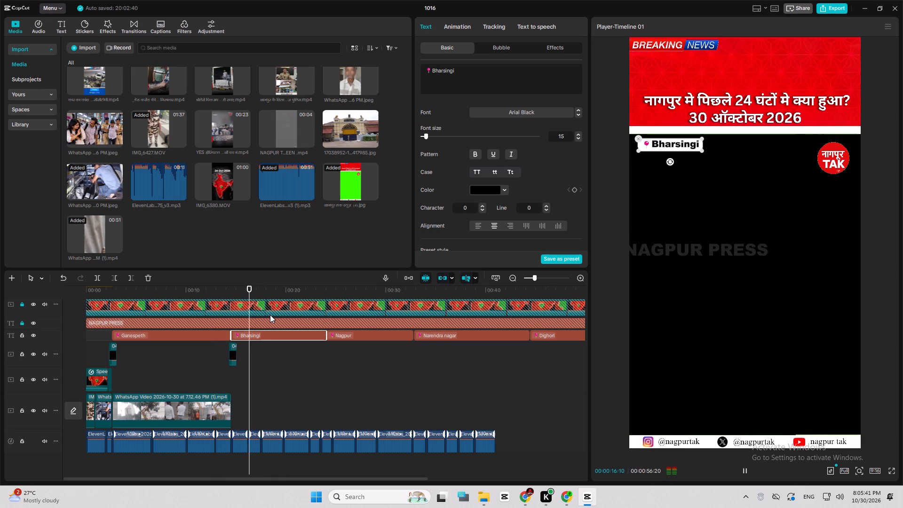
pyautogui.press('space')
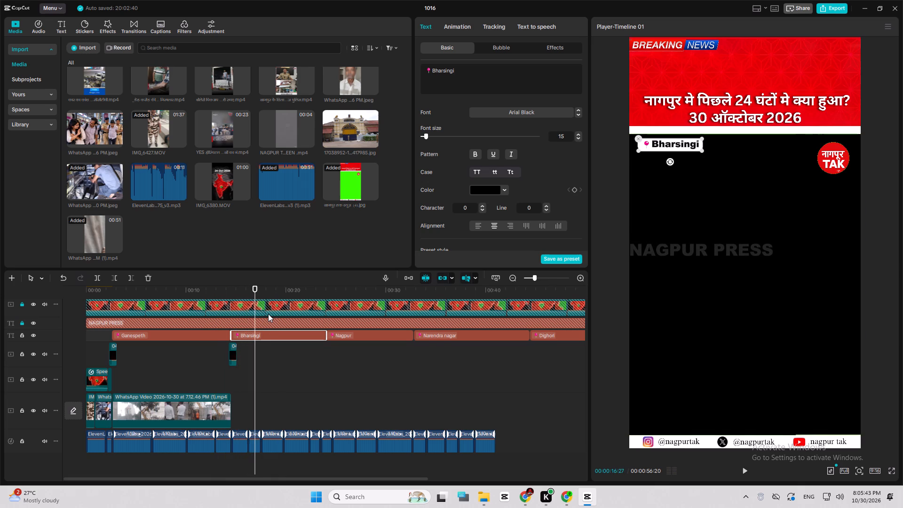
pyautogui.press('space')
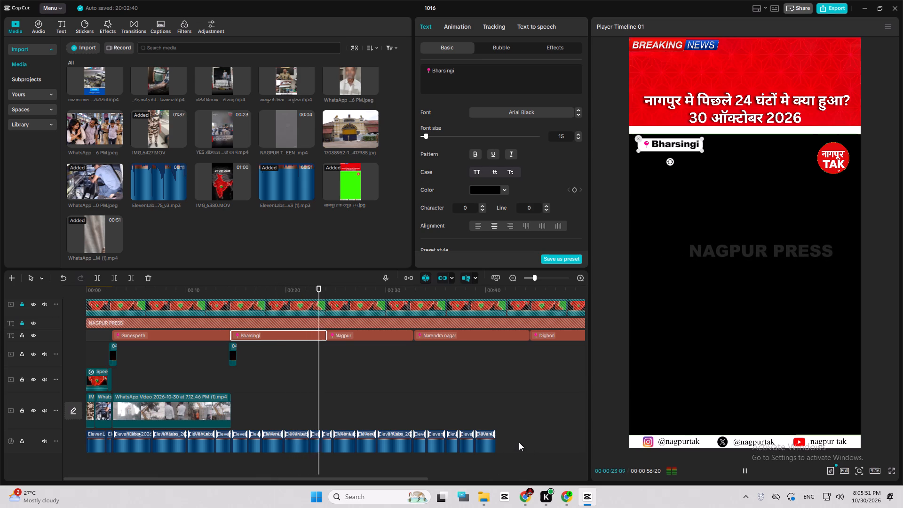
# Shift the caption change to about 00:00:24:20 by trimming the Nagpur caption's start and extending the Bharsingi caption to meet it.
pyautogui.keyDown('ctrl'); pyautogui.scroll(16, 351, 387); pyautogui.keyUp('ctrl')
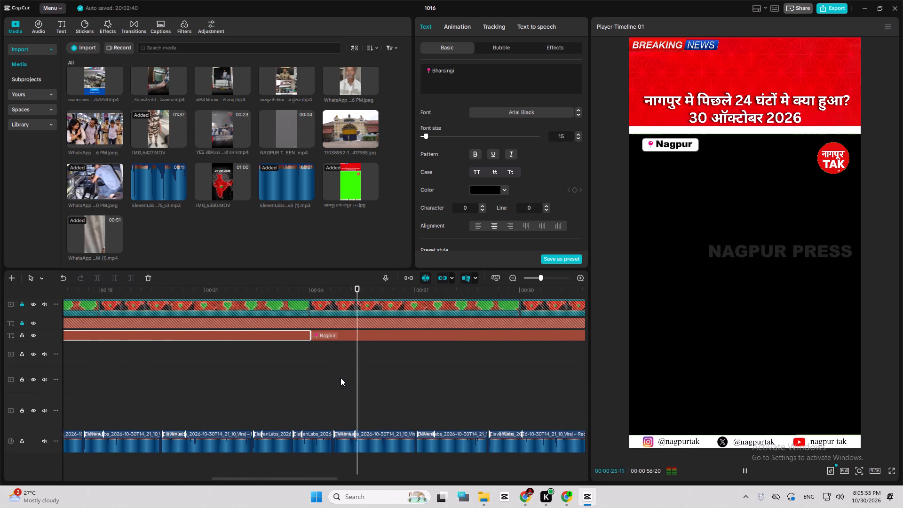
pyautogui.press('space')
pyautogui.click(331, 337)
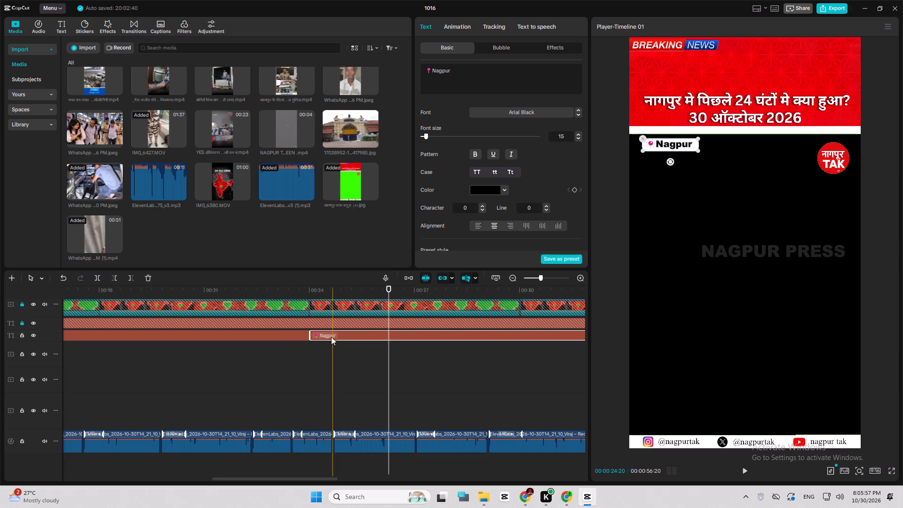
pyautogui.press('q')
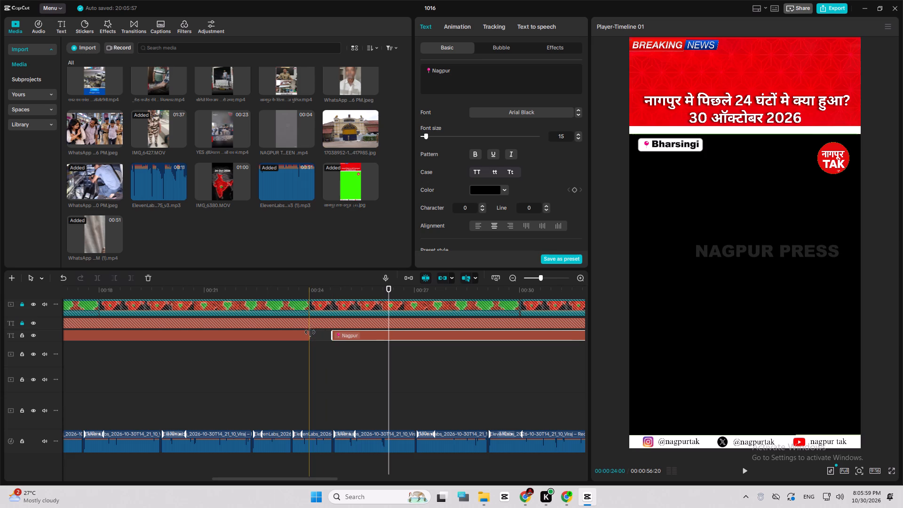
pyautogui.moveTo(310, 332); pyautogui.dragTo(338, 336)
# Replace the Nagpur caption's text with "Maharaj Bagh" in title case, keeping the location pin emoji.
pyautogui.click(340, 335)
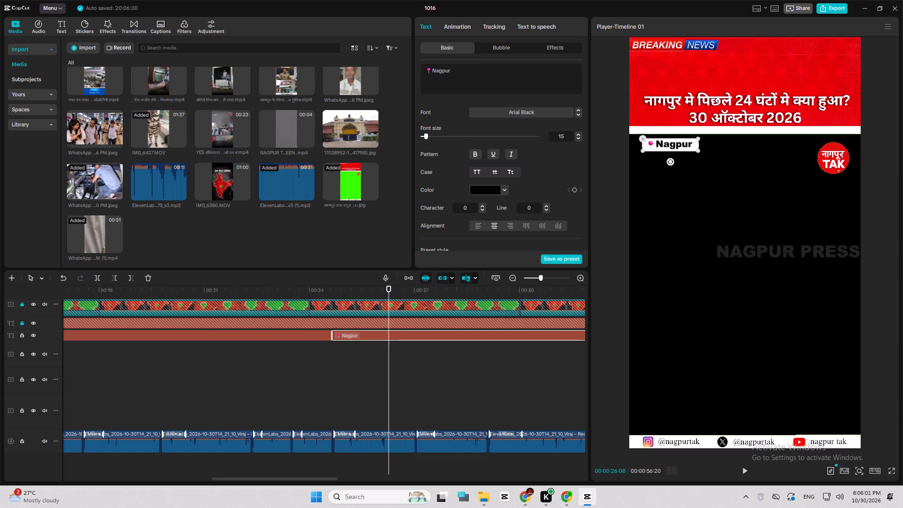
pyautogui.moveTo(431, 70); pyautogui.dragTo(487, 82)
pyautogui.write('MAHARAK')
pyautogui.hotkey('shift', 'BackSpace')
pyautogui.write('J BAGH')
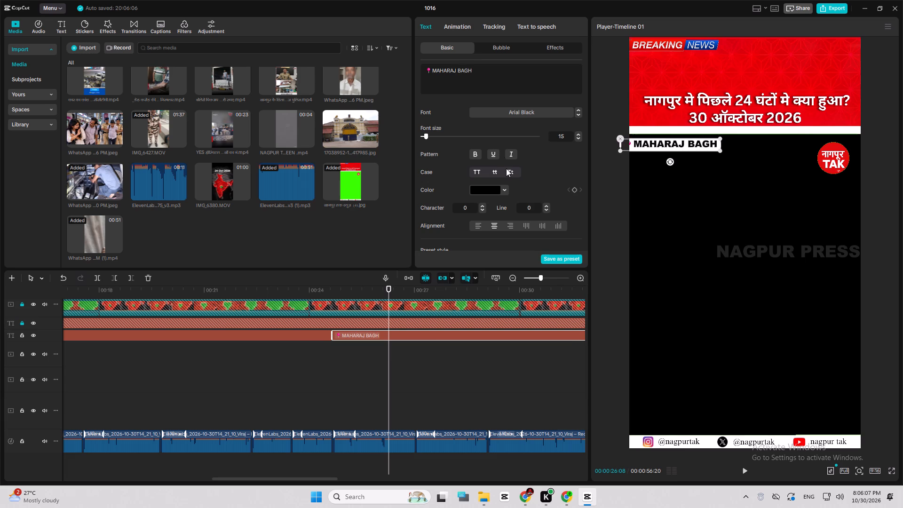
pyautogui.click(509, 170)
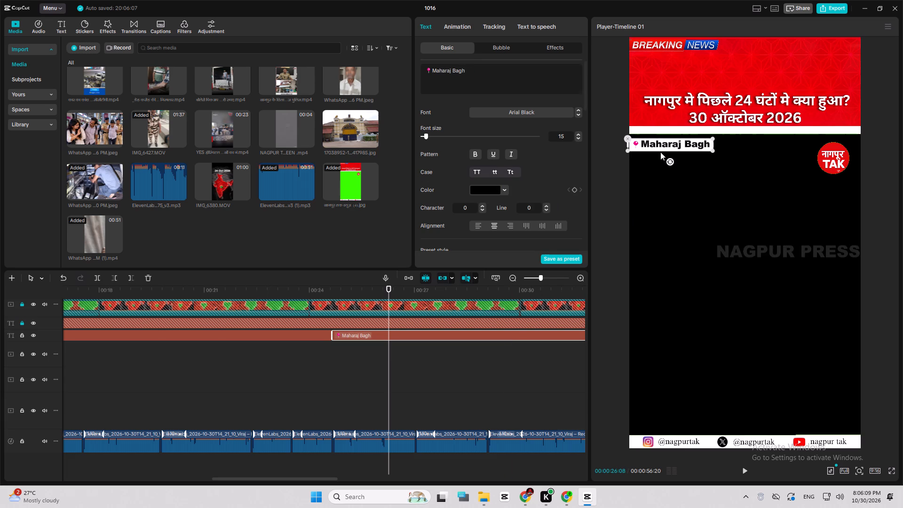
# Move the Maharaj Bagh label slightly right in the preview so it sits inside the frame's left edge.
pyautogui.moveTo(661, 148); pyautogui.dragTo(675, 148)
pyautogui.click(439, 333)
pyautogui.moveTo(681, 146); pyautogui.dragTo(692, 148)
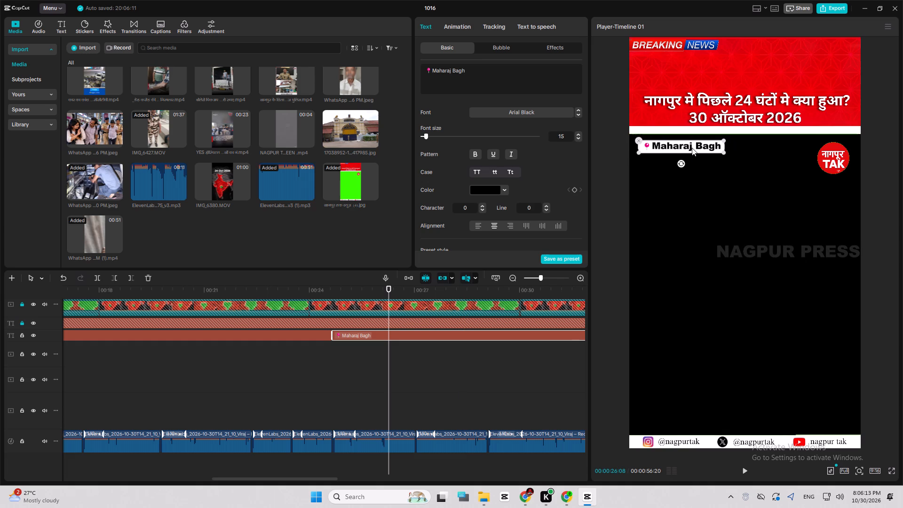
# Nudge the Maharaj Bagh label very slightly left and up in the preview to fine-tune its position.
pyautogui.moveTo(692, 148); pyautogui.dragTo(691, 146)
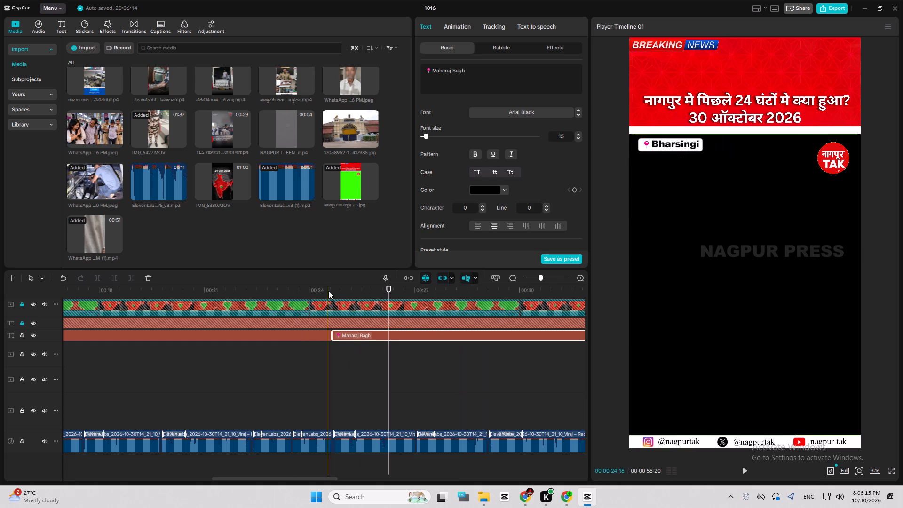
# Play back the change from the Bharsingi caption to the Maharaj Bagh caption, starting at about 00:00:24, to check position and timing.
pyautogui.click(311, 291)
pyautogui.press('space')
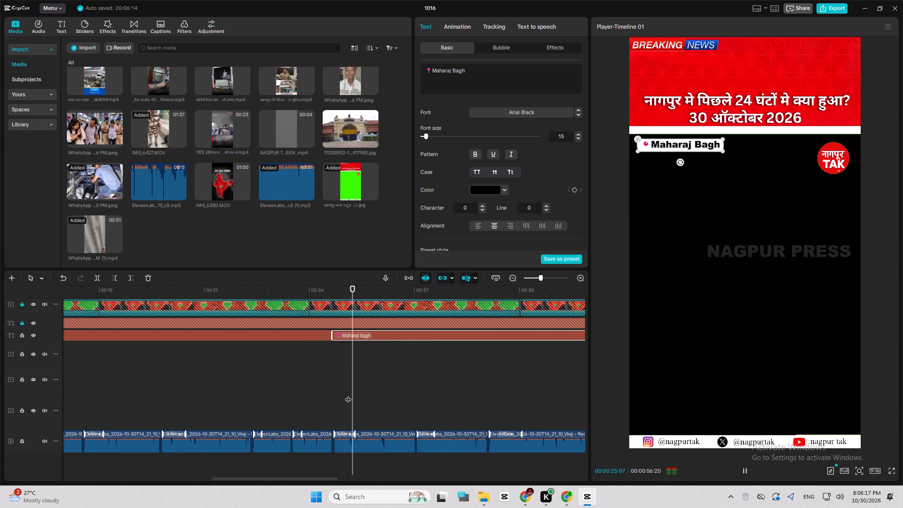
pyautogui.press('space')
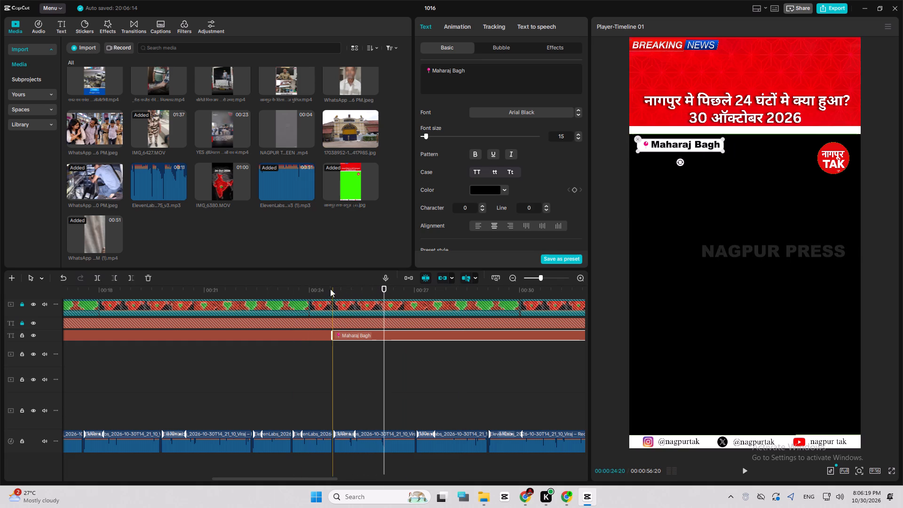
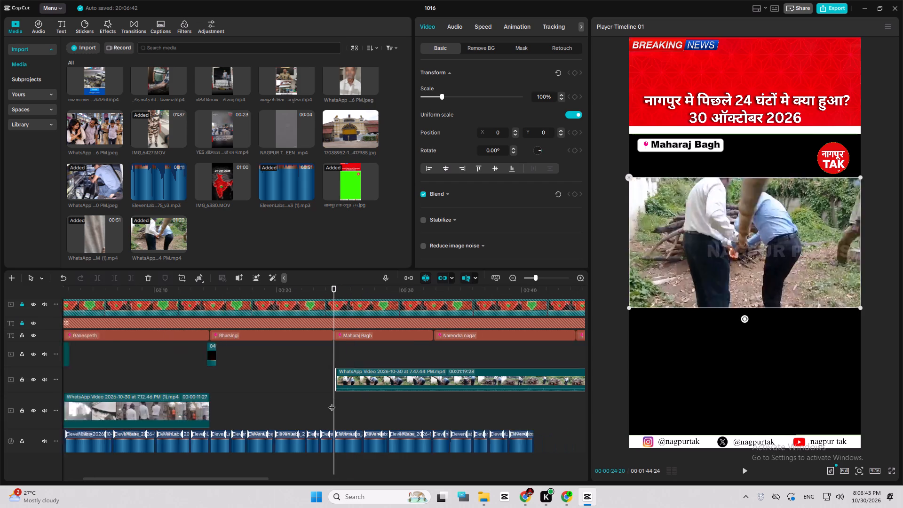
# Split the Maharaj Bagh wood-pile video at about 00:00:53:25, where the news template ends, and move the remainder to the free track above.
pyautogui.keyDown('ctrl'); pyautogui.scroll(-13, 380, 400); pyautogui.keyUp('ctrl')
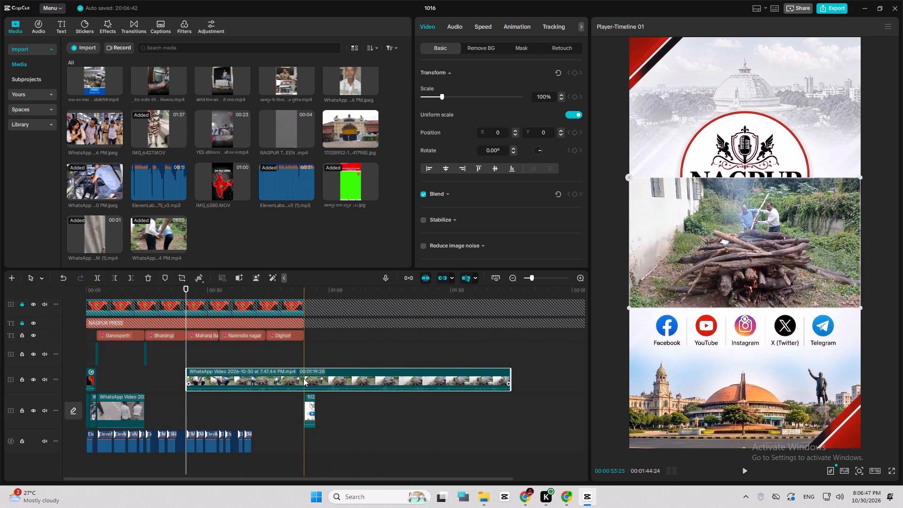
pyautogui.hotkey('ctrl', 'b')
pyautogui.moveTo(343, 378); pyautogui.dragTo(265, 362)
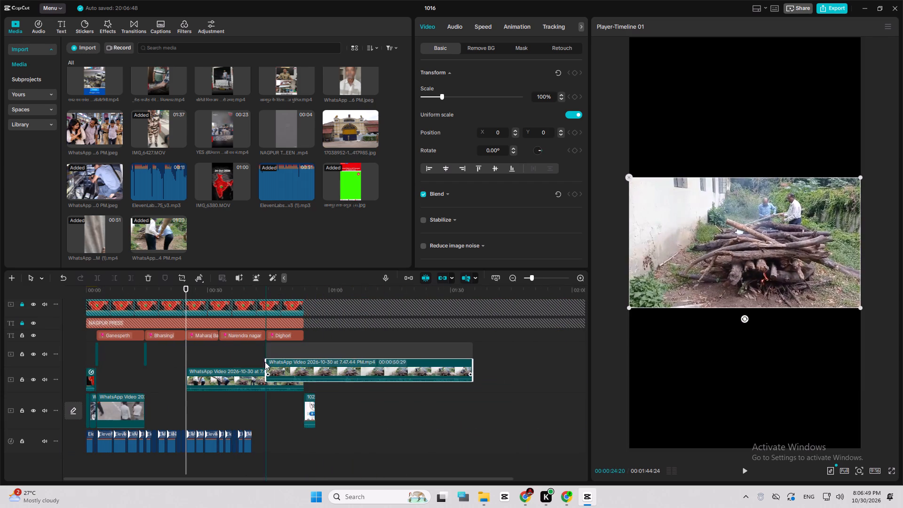
pyautogui.moveTo(265, 362); pyautogui.dragTo(235, 357)
# Stack the two pieces of the wood-pile video, first piece on the lower footage track and remainder directly above, both starting at about 00:00:24:00.
pyautogui.moveTo(239, 376); pyautogui.dragTo(233, 398)
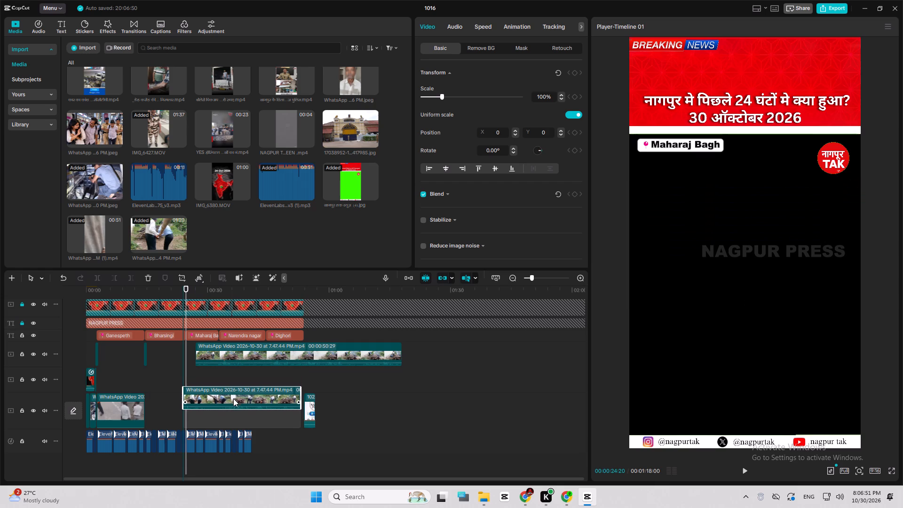
pyautogui.moveTo(233, 398); pyautogui.dragTo(234, 399)
pyautogui.moveTo(239, 358); pyautogui.dragTo(226, 381)
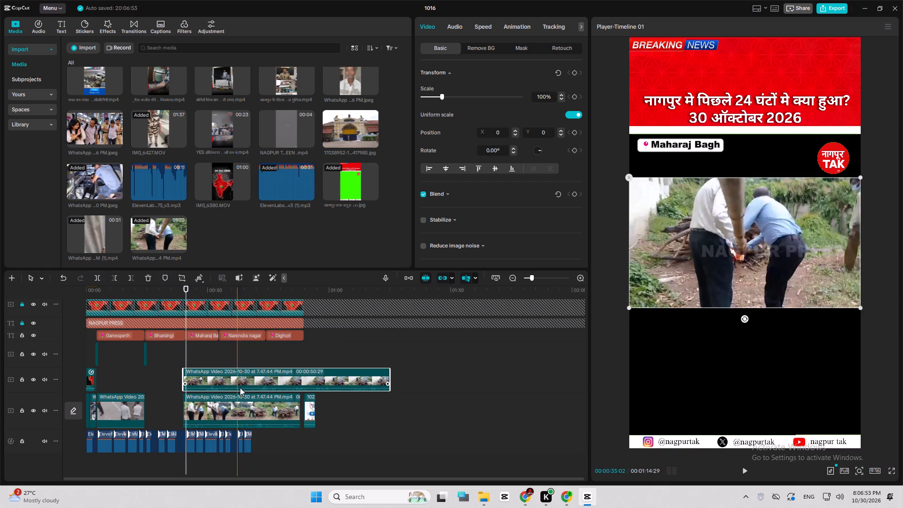
pyautogui.moveTo(246, 424); pyautogui.dragTo(245, 432)
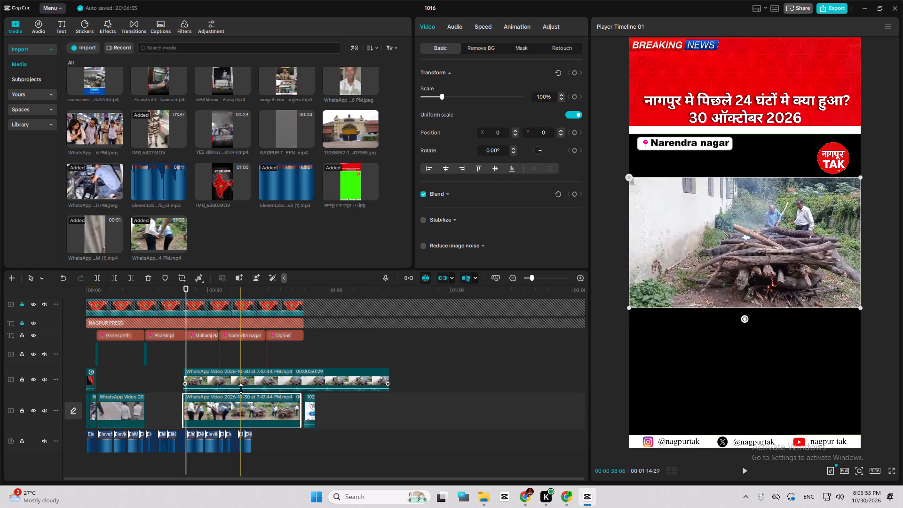
pyautogui.moveTo(241, 389); pyautogui.dragTo(243, 404)
# Trim the end of the upper wood-pile clip to line up with the end of the clip below it.
pyautogui.click(300, 384)
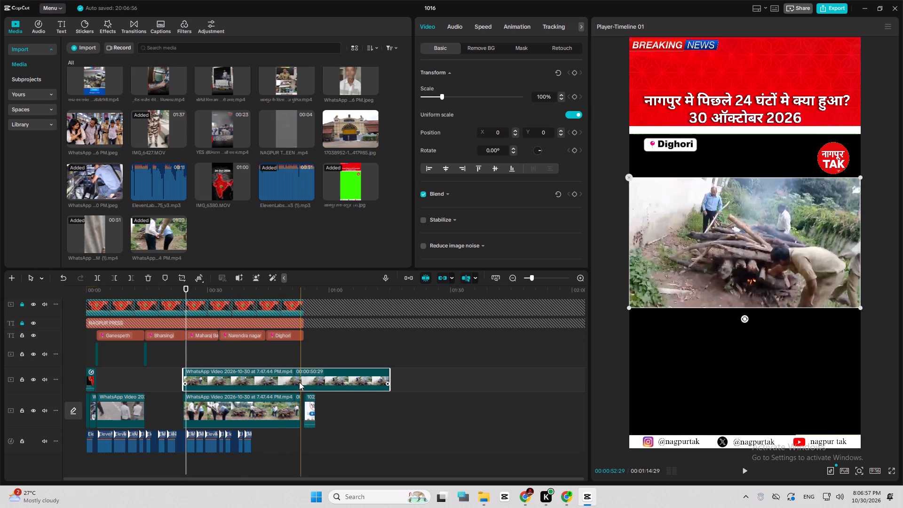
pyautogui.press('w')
# At the start of the stacked clips, about 00:00:24:00, move the upper wood-pile clip upward in the preview to uncover the lower footage.
pyautogui.keyDown('ctrl'); pyautogui.scroll(8, 188, 373); pyautogui.keyUp('ctrl')
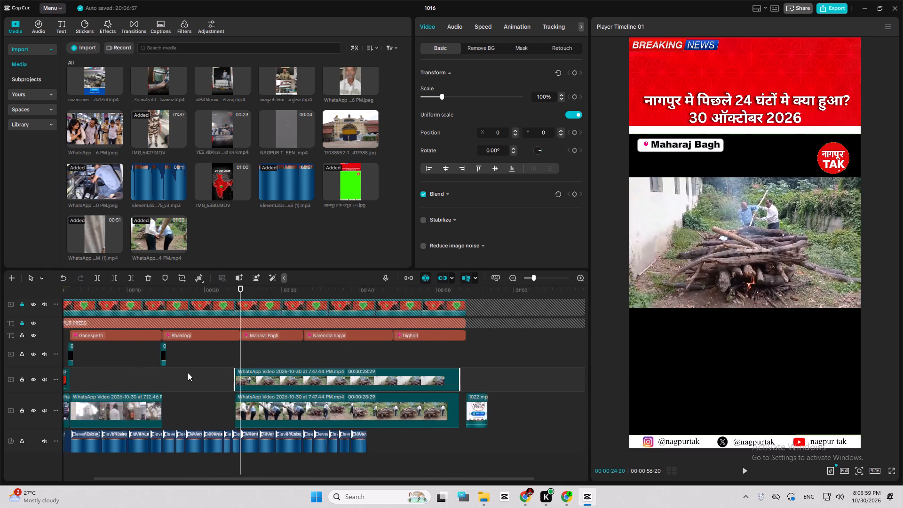
pyautogui.keyDown('ctrl'); pyautogui.scroll(20, 188, 373); pyautogui.keyUp('ctrl')
pyautogui.keyDown('ctrl'); pyautogui.scroll(1, 188, 373); pyautogui.keyUp('ctrl')
pyautogui.click(226, 380)
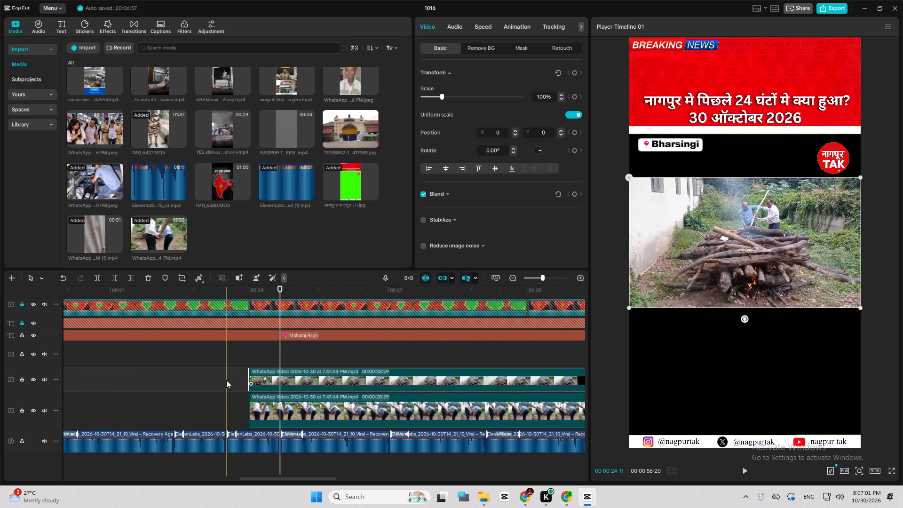
pyautogui.keyDown('ctrl'); pyautogui.scroll(5, 234, 383); pyautogui.keyUp('ctrl')
pyautogui.click(287, 359)
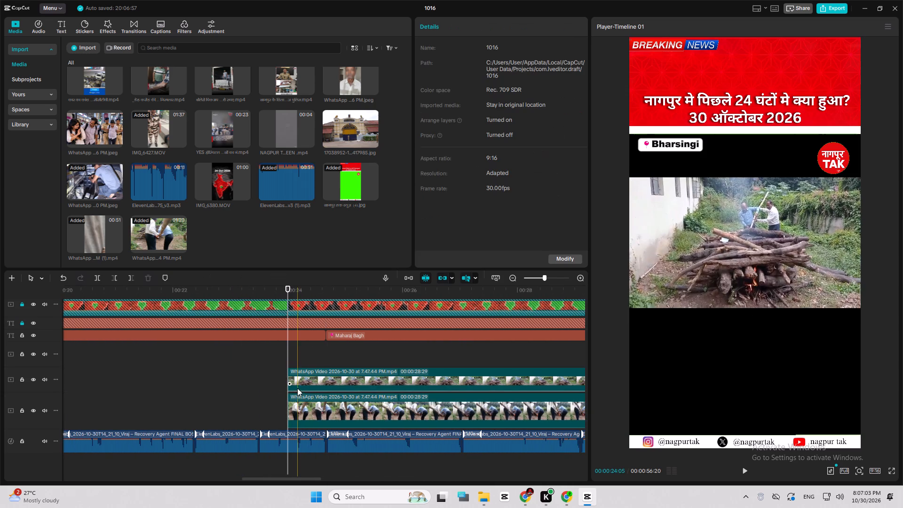
pyautogui.click(299, 378)
pyautogui.moveTo(766, 269); pyautogui.dragTo(763, 238)
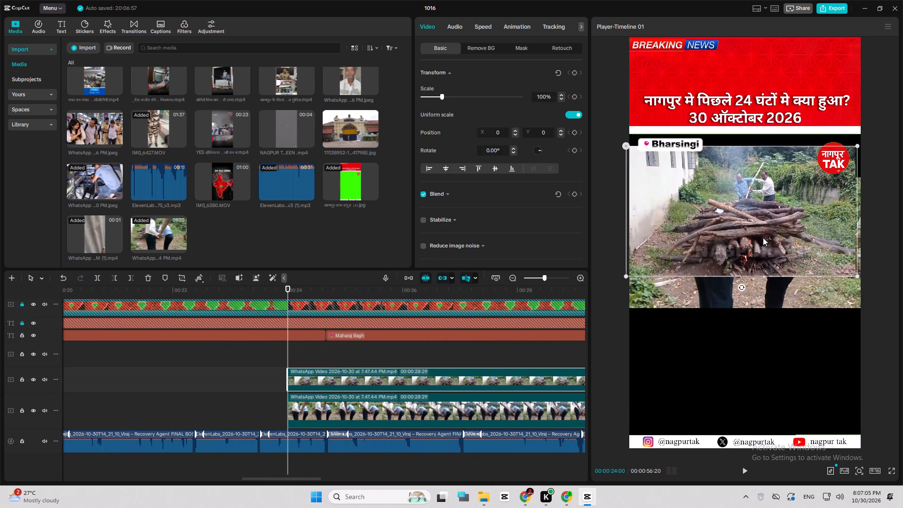
# Move the upper log-pile clip up beneath the headline banner and enlarge it to 113%, with its vertical position at 330.
pyautogui.moveTo(763, 238); pyautogui.dragTo(765, 227)
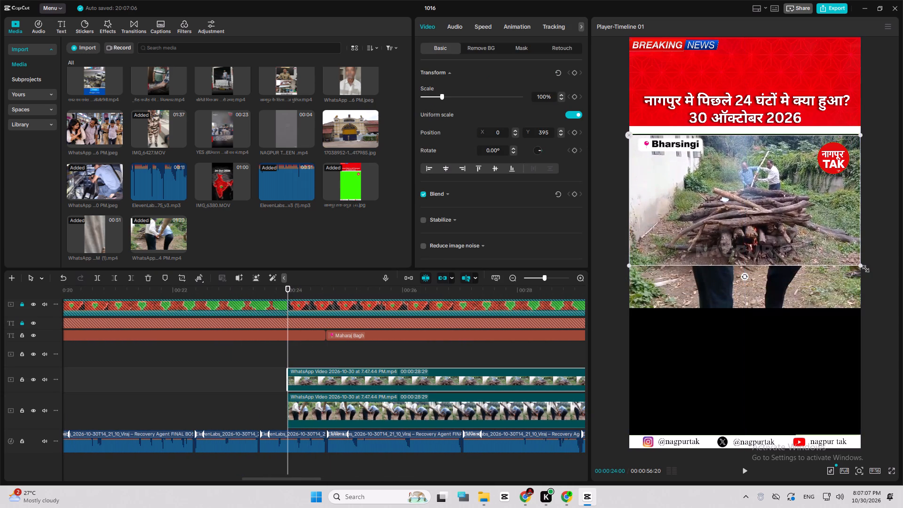
pyautogui.moveTo(861, 266); pyautogui.dragTo(879, 285)
pyautogui.moveTo(820, 249); pyautogui.dragTo(819, 256)
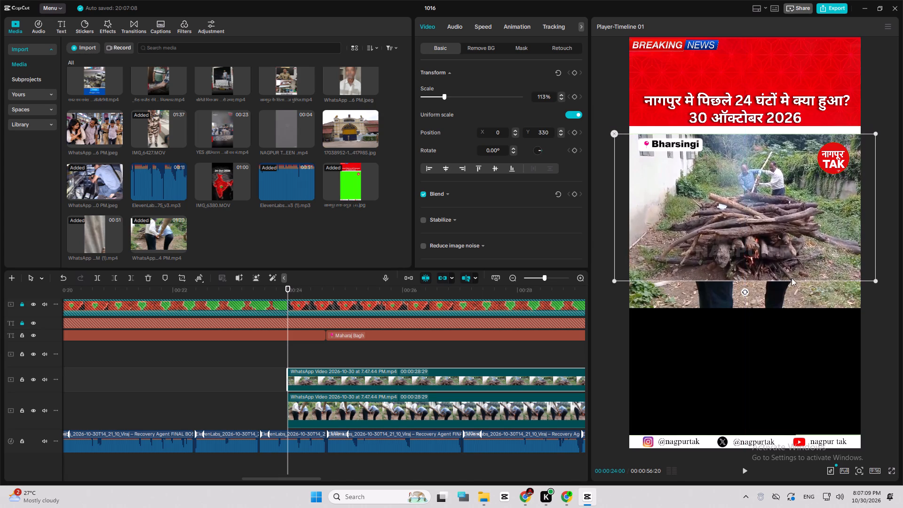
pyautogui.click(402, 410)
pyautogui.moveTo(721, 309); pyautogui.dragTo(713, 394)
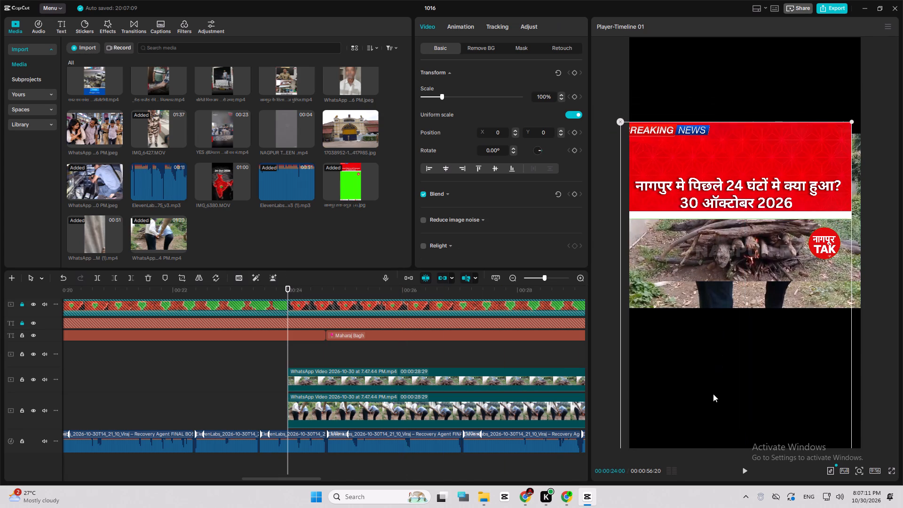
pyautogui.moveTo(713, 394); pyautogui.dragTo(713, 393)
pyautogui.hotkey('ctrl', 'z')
# Move the lower log-fire clip down to just above the social handles and enlarge it to 118%, with its vertical position at -1142.
pyautogui.click(444, 419)
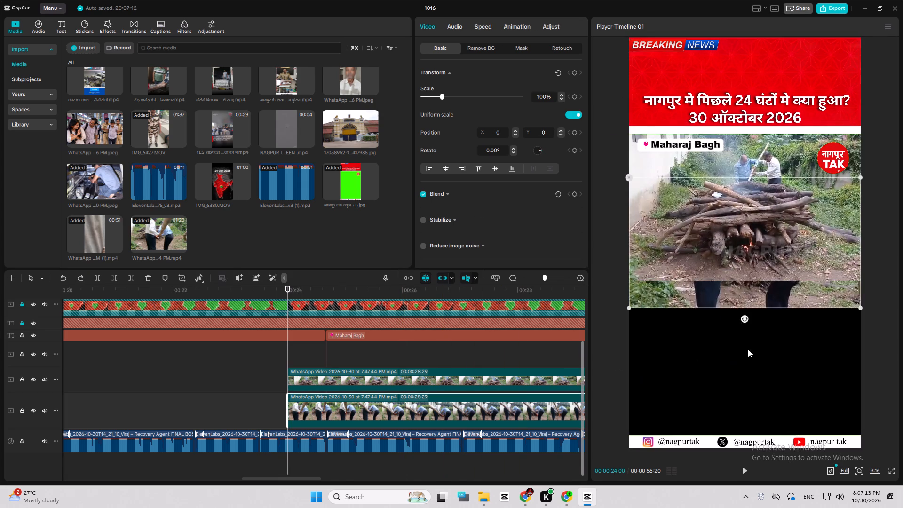
pyautogui.moveTo(748, 302); pyautogui.dragTo(748, 428)
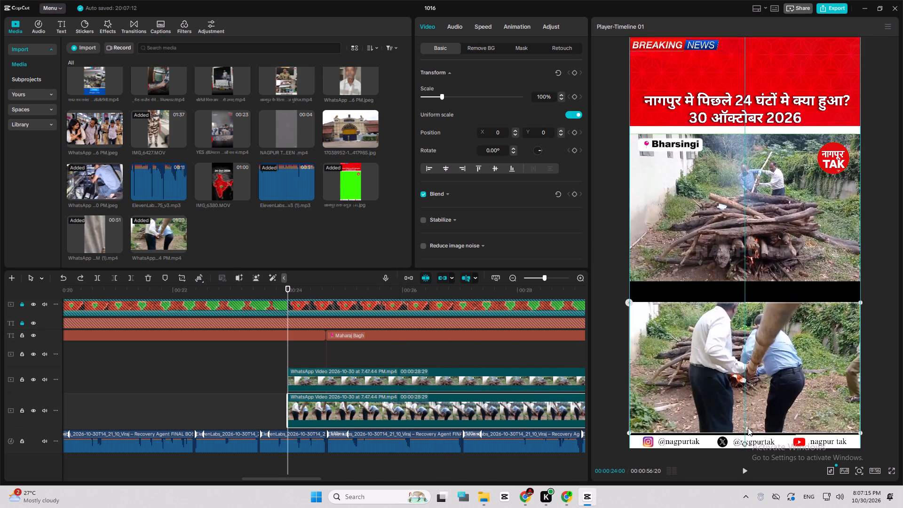
pyautogui.moveTo(748, 428); pyautogui.dragTo(748, 431)
pyautogui.click(856, 306)
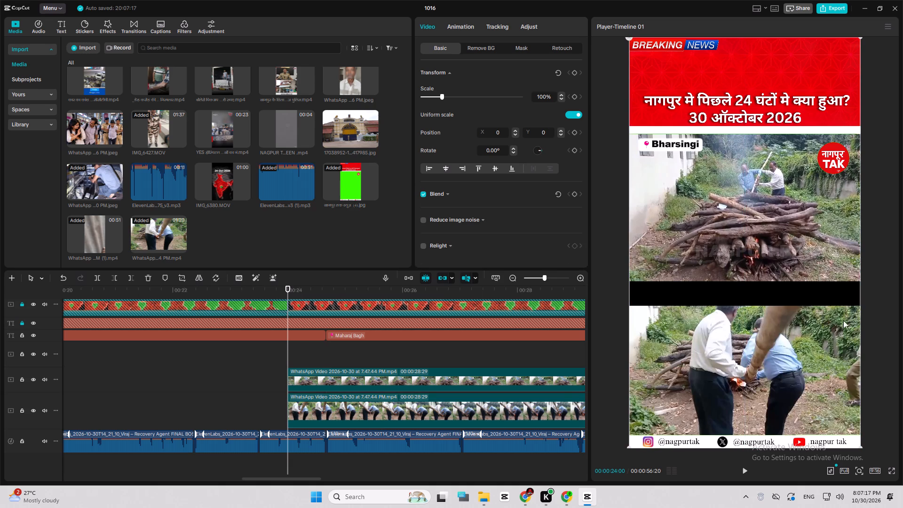
pyautogui.click(803, 336)
pyautogui.click(477, 411)
pyautogui.moveTo(862, 306); pyautogui.dragTo(878, 277)
pyautogui.moveTo(796, 359); pyautogui.dragTo(796, 354)
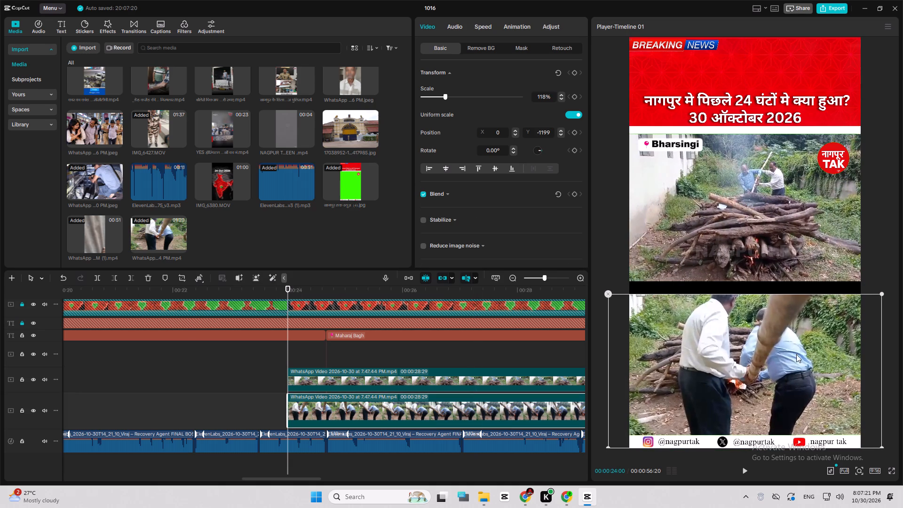
pyautogui.moveTo(796, 354); pyautogui.dragTo(798, 353)
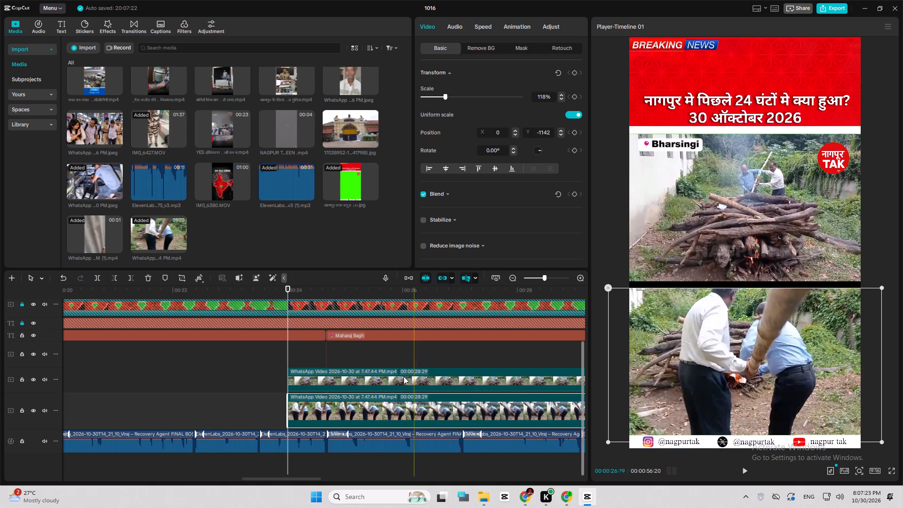
# Set the lower clip's canvas background, trying a blur first and settling on solid white.
pyautogui.scroll(-8, 488, 240)
pyautogui.click(448, 246)
pyautogui.scroll(-3, 453, 254)
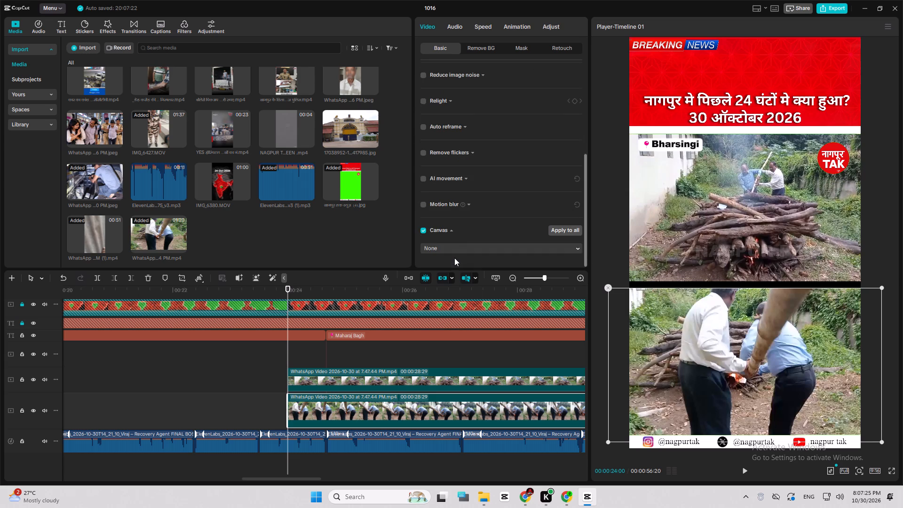
pyautogui.click(459, 250)
pyautogui.click(454, 279)
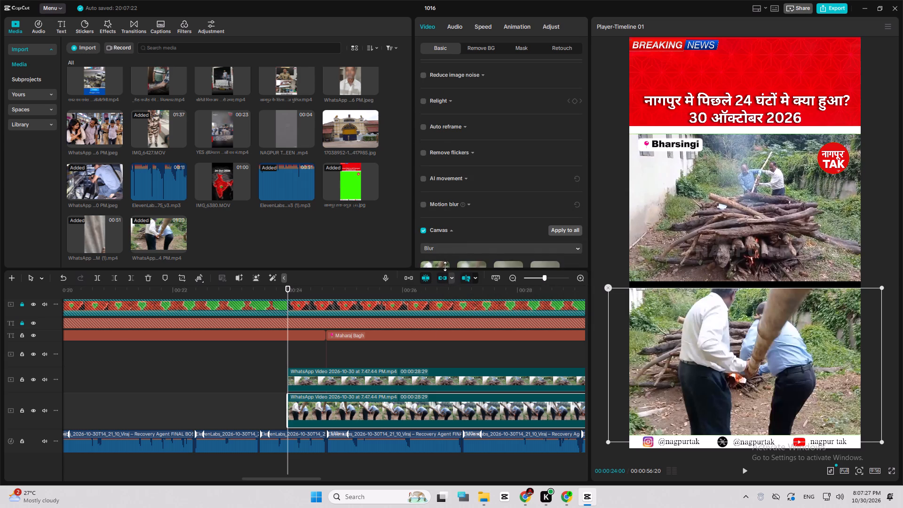
pyautogui.scroll(-3, 436, 258)
pyautogui.click(476, 232)
pyautogui.click(456, 208)
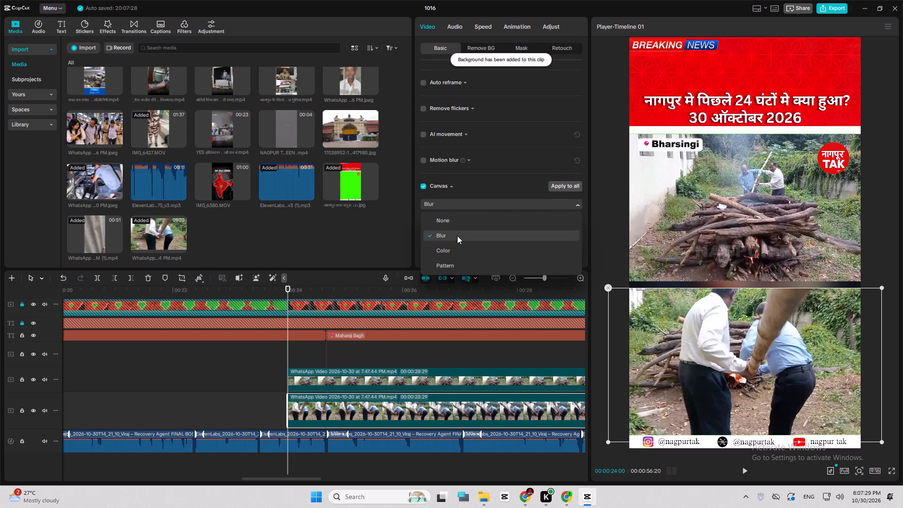
pyautogui.click(455, 246)
pyautogui.click(443, 227)
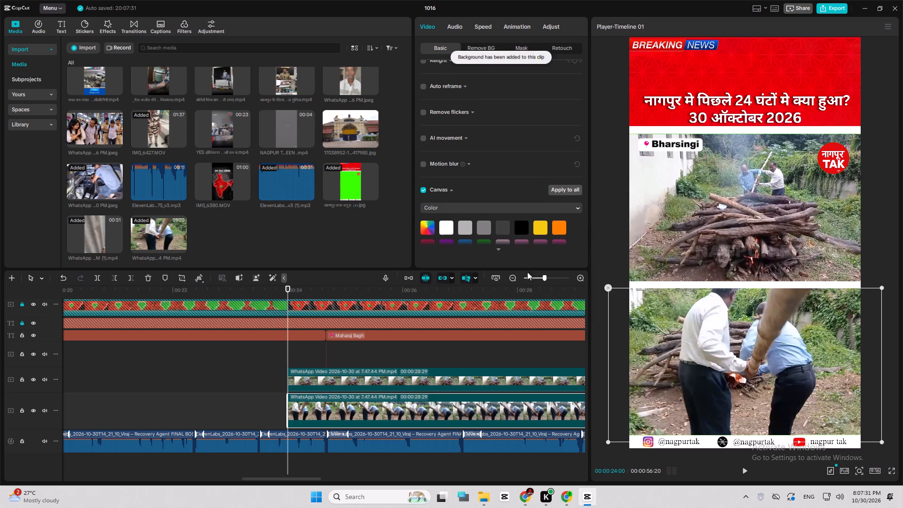
pyautogui.click(735, 236)
# Enlarge the upper log-pile clip to 119% so it fills more of the gap above the lower clip.
pyautogui.click(413, 370)
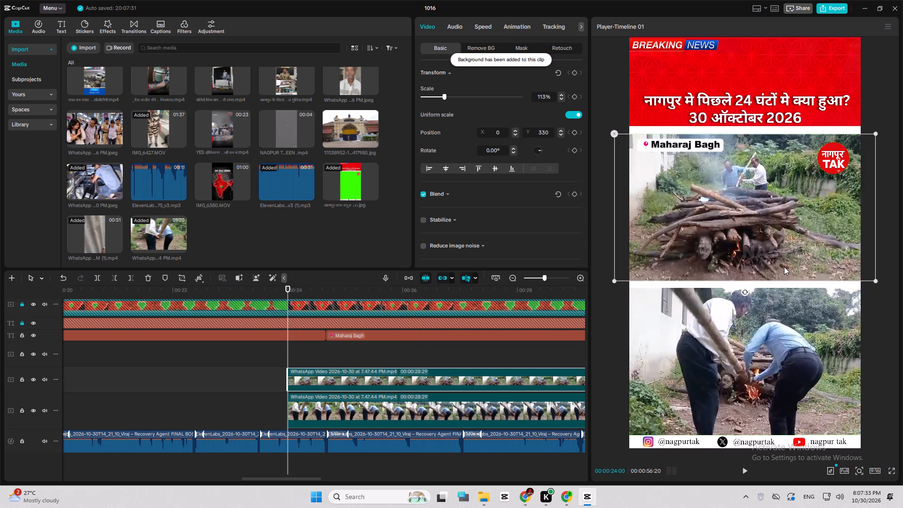
pyautogui.moveTo(878, 280); pyautogui.dragTo(885, 289)
# Lock the caption track and move both log-fire clips together so they start where the Maharaj Bagh caption begins.
pyautogui.press('space')
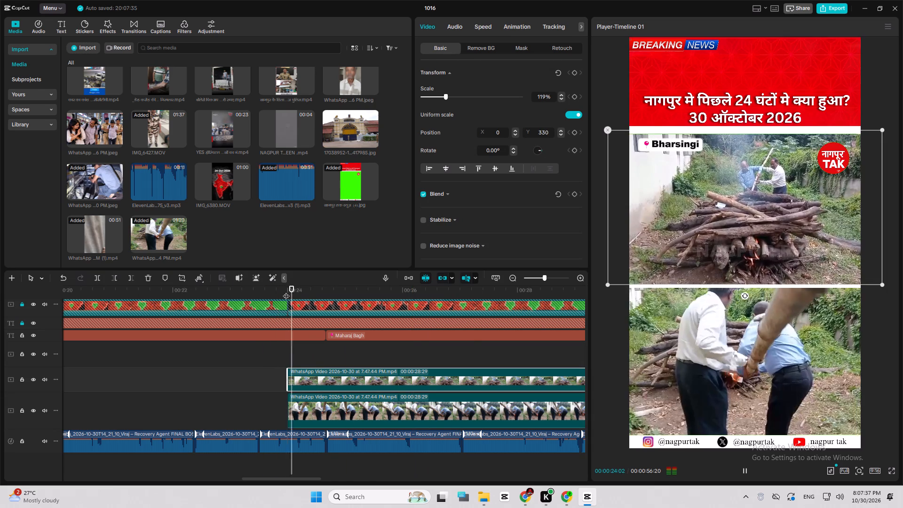
pyautogui.press('space')
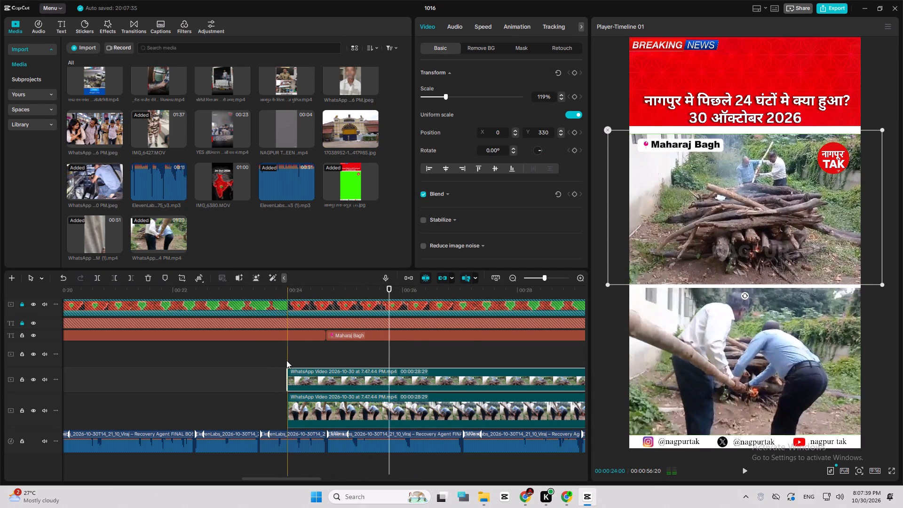
pyautogui.press('space')
pyautogui.press('space')
pyautogui.moveTo(316, 350); pyautogui.dragTo(322, 414)
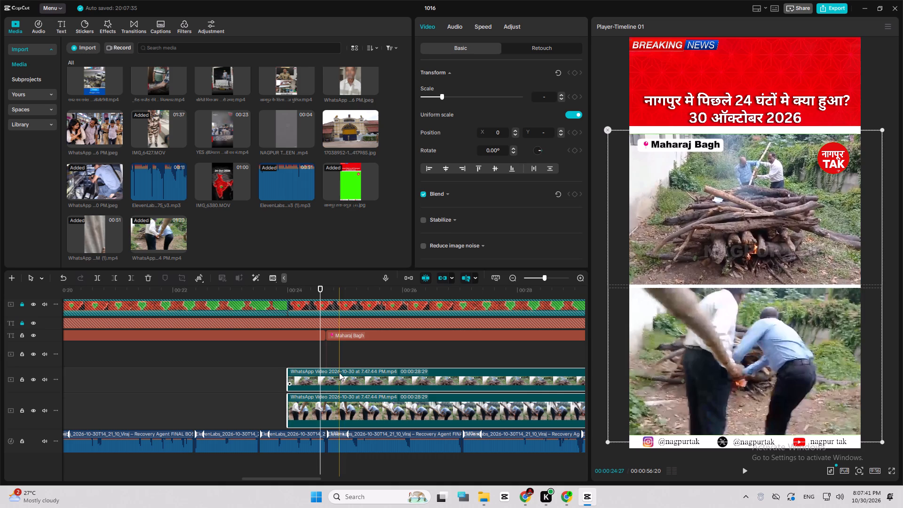
pyautogui.moveTo(339, 373); pyautogui.dragTo(378, 373)
pyautogui.hotkey('ctrl', 'z')
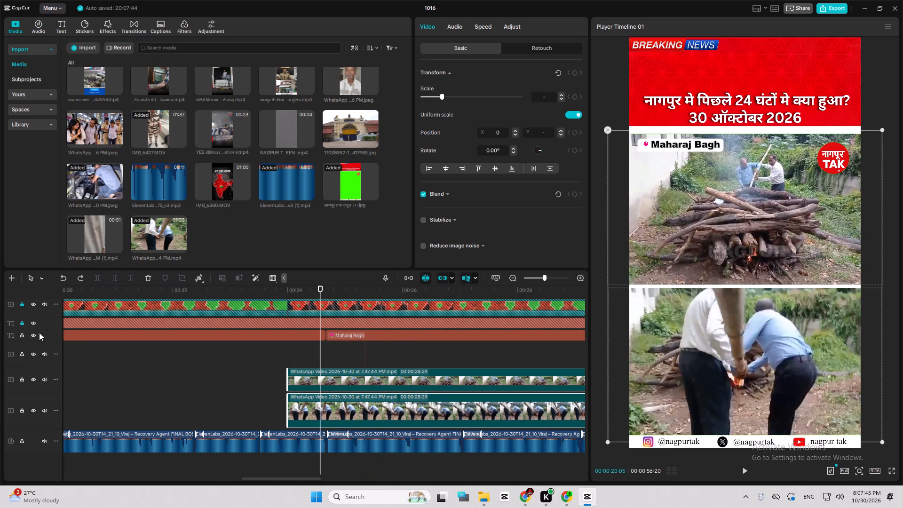
pyautogui.click(23, 334)
pyautogui.moveTo(342, 384); pyautogui.dragTo(376, 384)
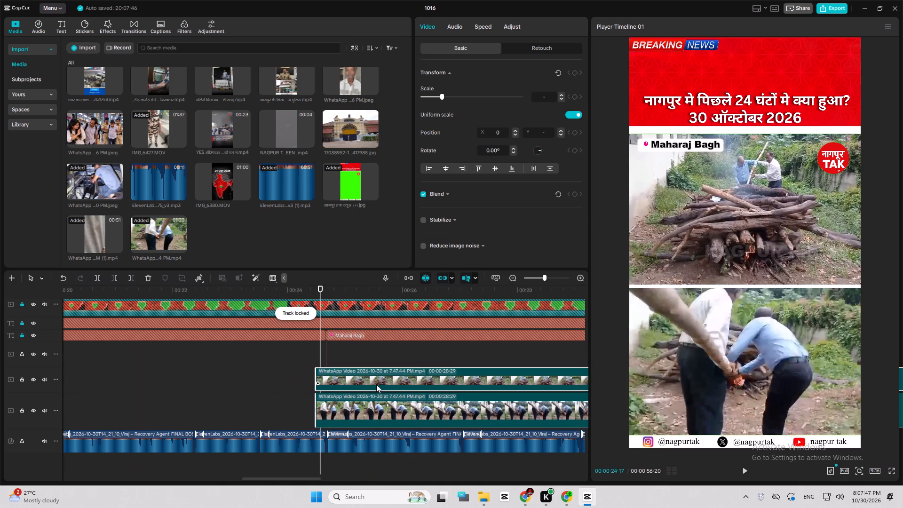
pyautogui.moveTo(376, 384); pyautogui.dragTo(383, 384)
pyautogui.moveTo(372, 381); pyautogui.dragTo(367, 381)
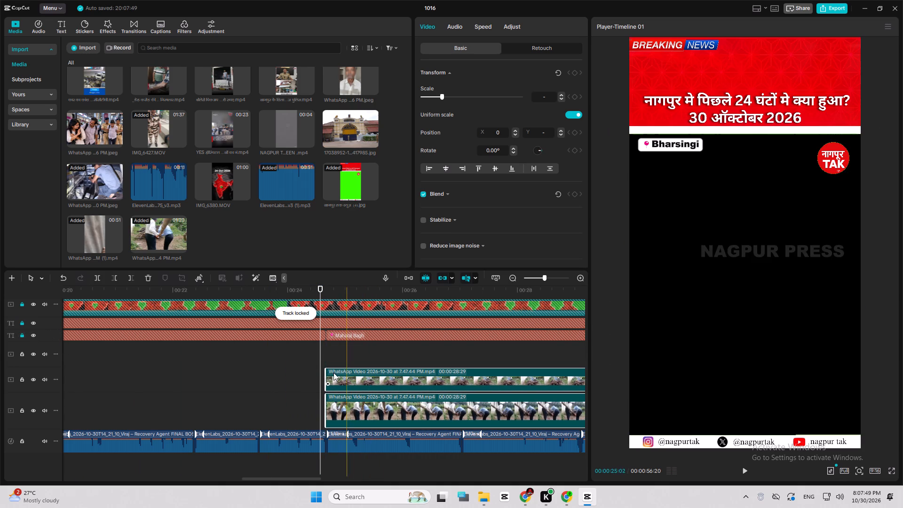
# Play back the Maharaj Bagh section from its start to about 00:00:31:12 to check the clips against the voiceover.
pyautogui.click(326, 361)
pyautogui.press('space')
pyautogui.moveTo(335, 374); pyautogui.dragTo(326, 378)
pyautogui.keyDown('ctrl'); pyautogui.scroll(-15, 326, 378); pyautogui.keyUp('ctrl')
pyautogui.click(319, 382)
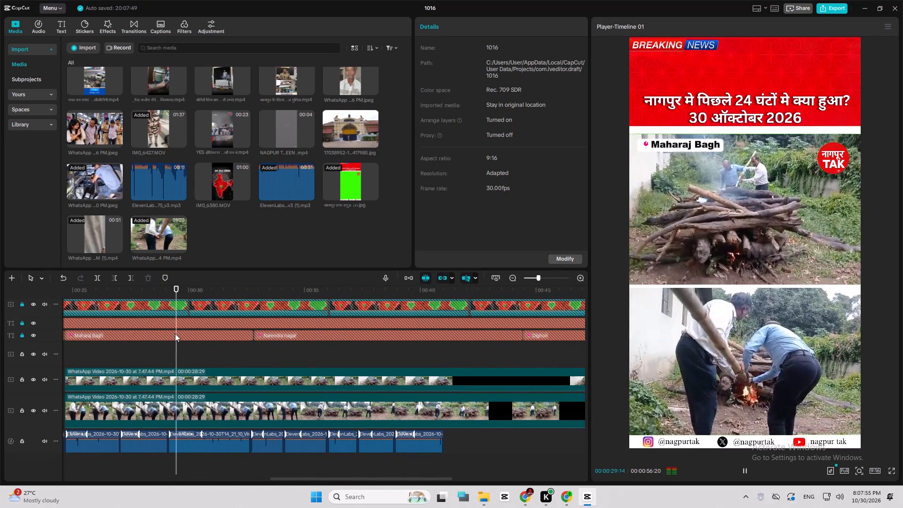
pyautogui.press('space')
# Unlock the caption track, delete the Narendra nagar caption and extend the Maharaj Bagh caption to the voiceover's end at about 00:00:41:00.
pyautogui.click(19, 333)
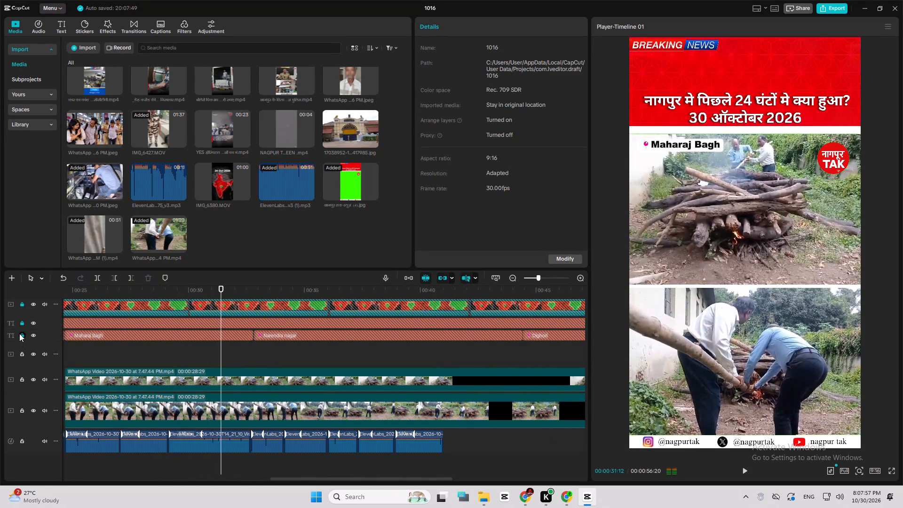
pyautogui.click(278, 335)
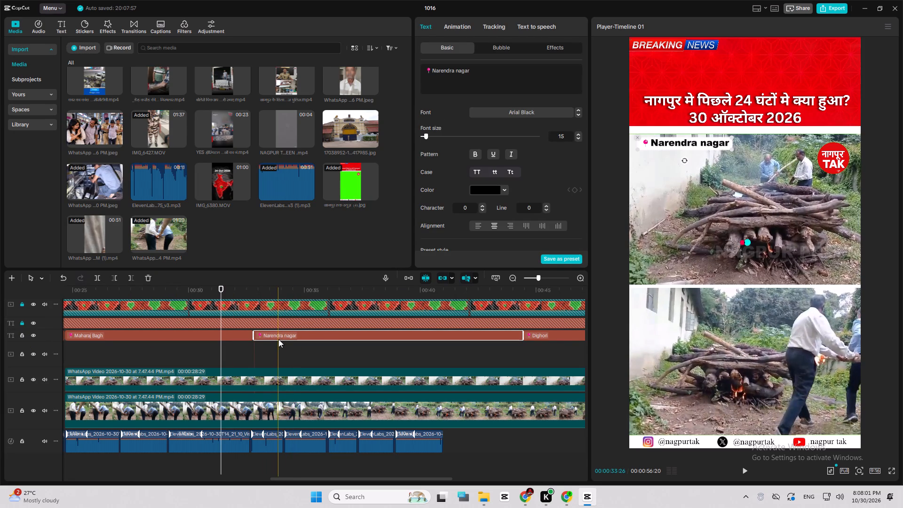
pyautogui.press('Delete')
pyautogui.moveTo(252, 333); pyautogui.dragTo(441, 340)
# Trim off the end of both log-fire clips at 00:00:41:00, leaving each 00:00:16:10 long.
pyautogui.click(442, 396)
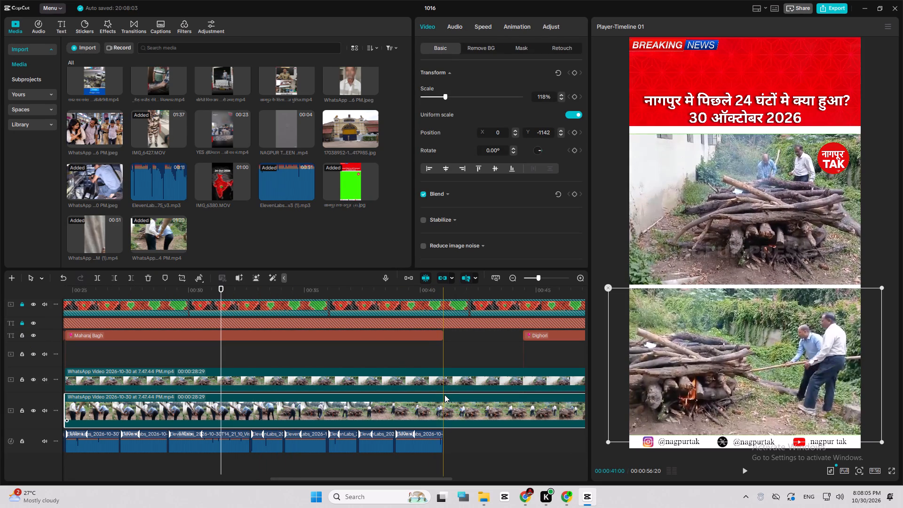
pyautogui.press('w')
pyautogui.click(444, 385)
pyautogui.press('w')
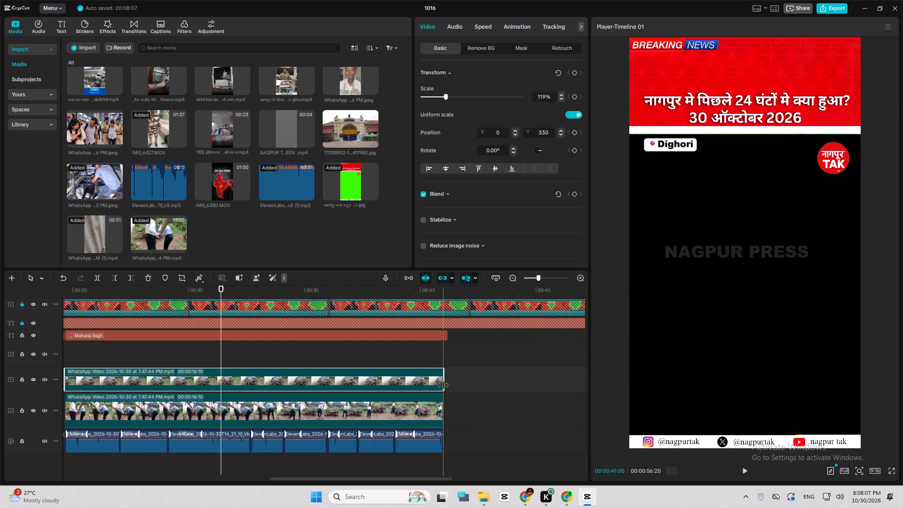
# Delete the leftover Dighori caption after the Maharaj Bagh caption.
pyautogui.click(444, 334)
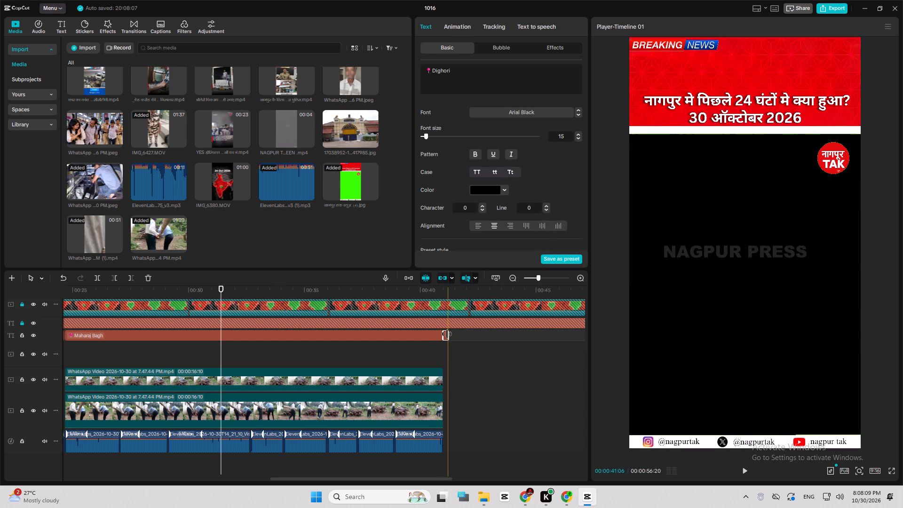
pyautogui.press('Delete')
# Play back part of the Maharaj Bagh section, and review the whole video from the start of the timeline.
pyautogui.press('space')
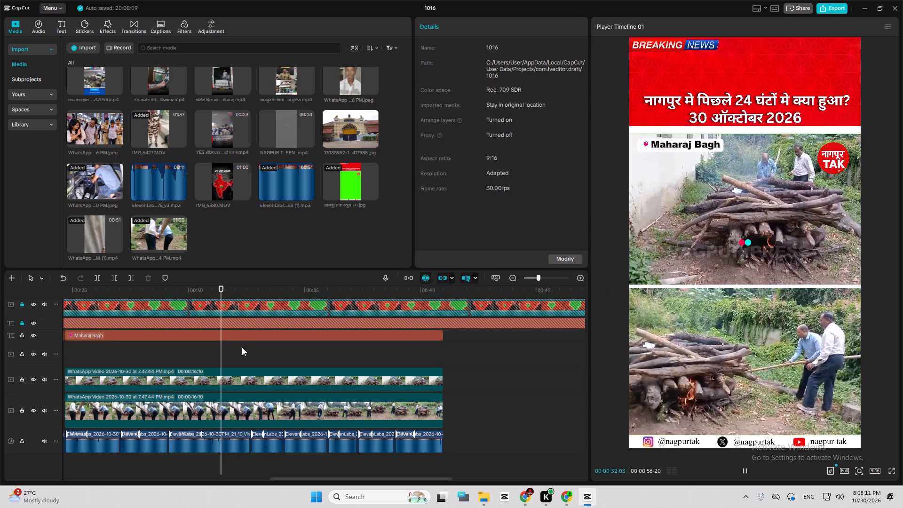
pyautogui.keyDown('ctrl'); pyautogui.scroll(-19, 252, 365); pyautogui.keyUp('ctrl')
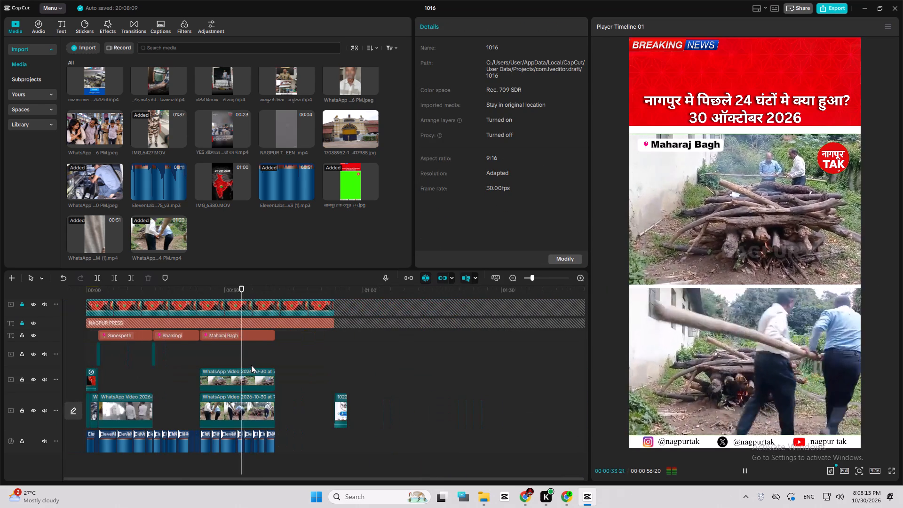
pyautogui.press('space')
pyautogui.moveTo(232, 294); pyautogui.dragTo(60, 295)
pyautogui.press('space')
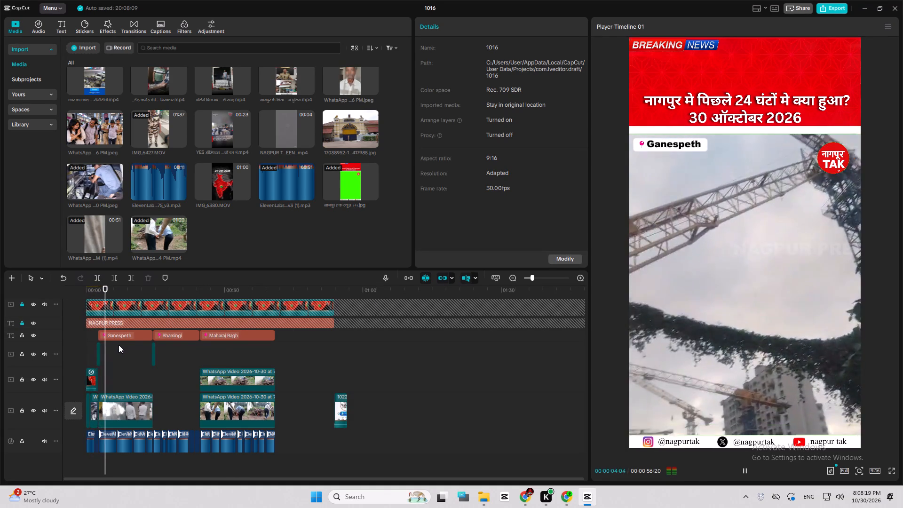
# Review the video at fast-forward speed through the Maharaj Bagh section, and replay its ending at normal speed around 00:00:40.
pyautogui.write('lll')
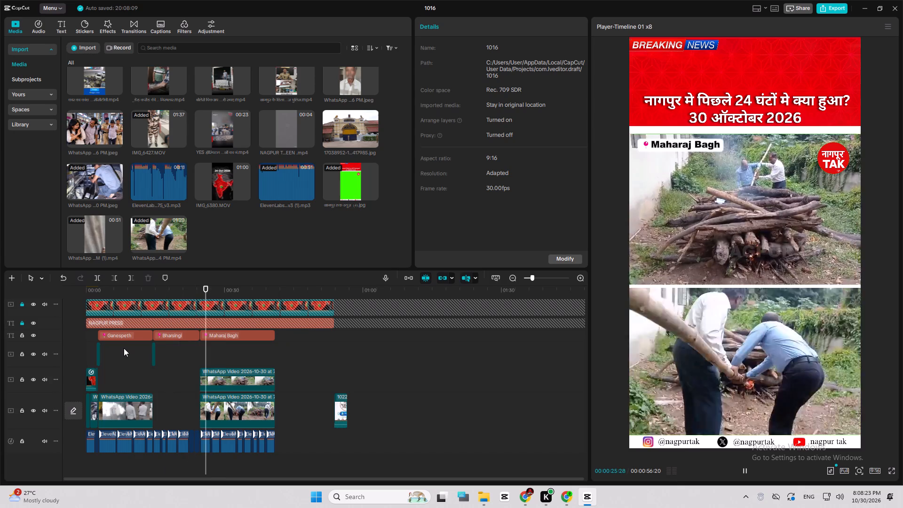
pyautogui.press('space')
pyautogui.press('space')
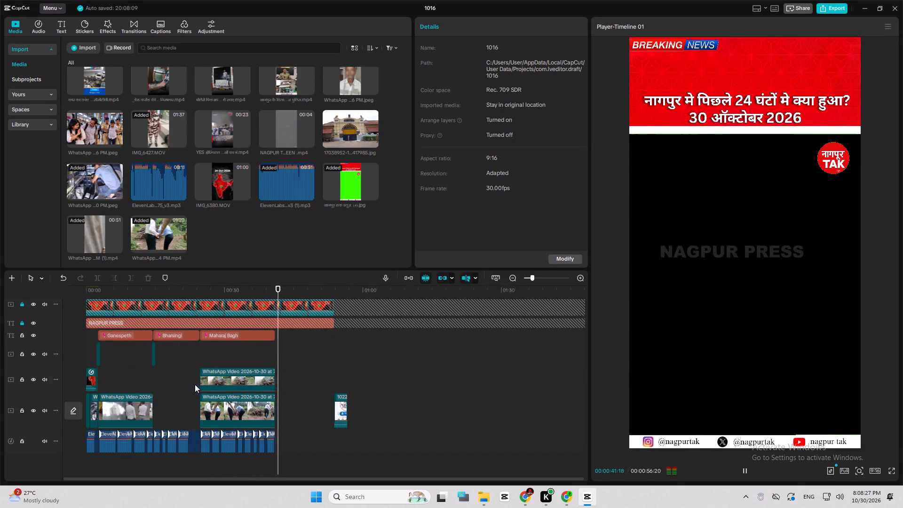
pyautogui.keyDown('ctrl'); pyautogui.scroll(17, 219, 389); pyautogui.keyUp('ctrl')
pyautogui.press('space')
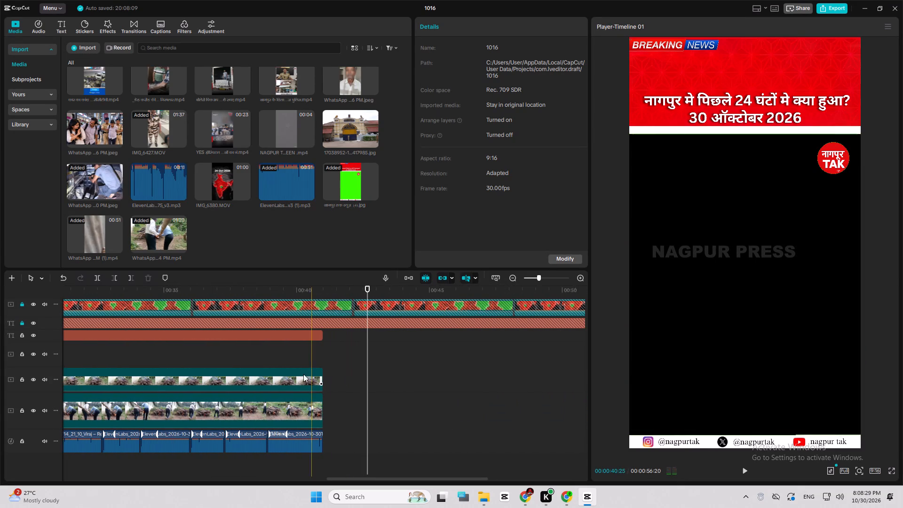
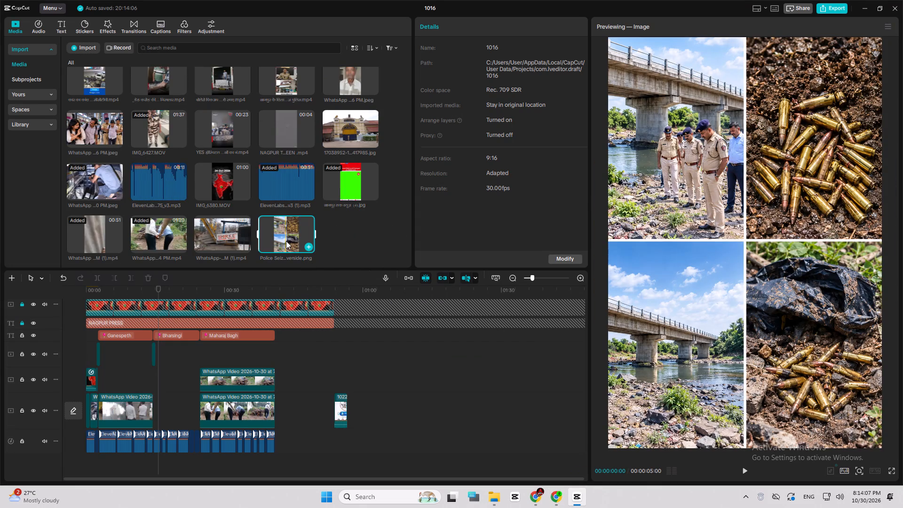
# Place the four-panel police seizure image on the main track at the start of the Bharsingi section, directly after the Ganespeth footage.
pyautogui.moveTo(284, 242); pyautogui.dragTo(148, 384)
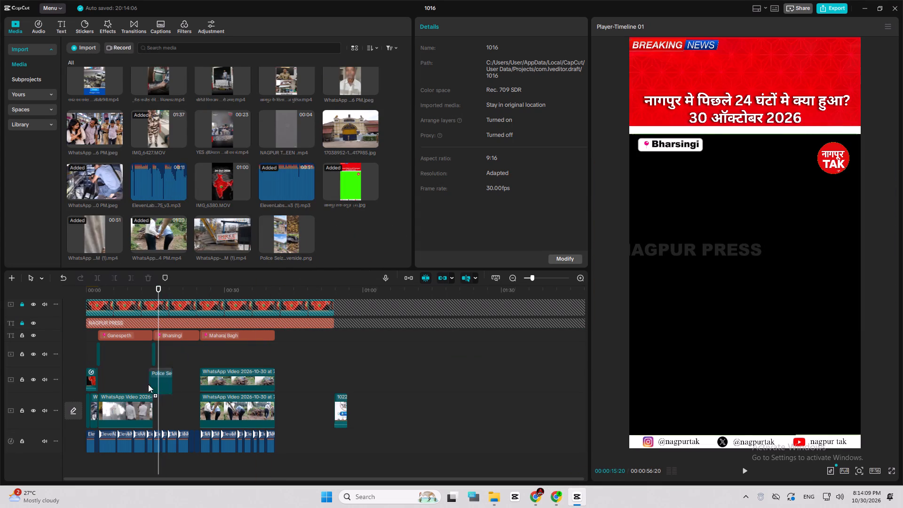
pyautogui.moveTo(148, 384); pyautogui.dragTo(154, 409)
pyautogui.keyDown('ctrl'); pyautogui.scroll(4, 154, 409); pyautogui.keyUp('ctrl')
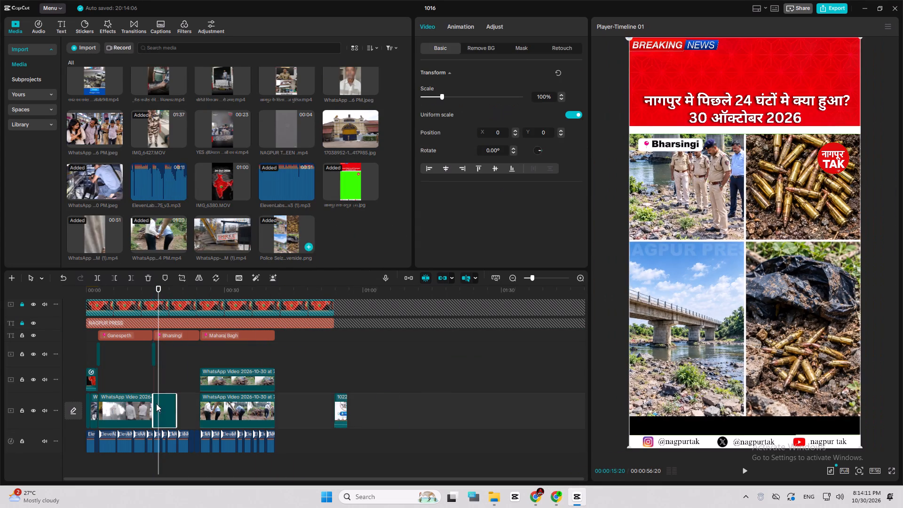
pyautogui.keyDown('ctrl'); pyautogui.scroll(15, 156, 404); pyautogui.keyUp('ctrl')
pyautogui.press('space')
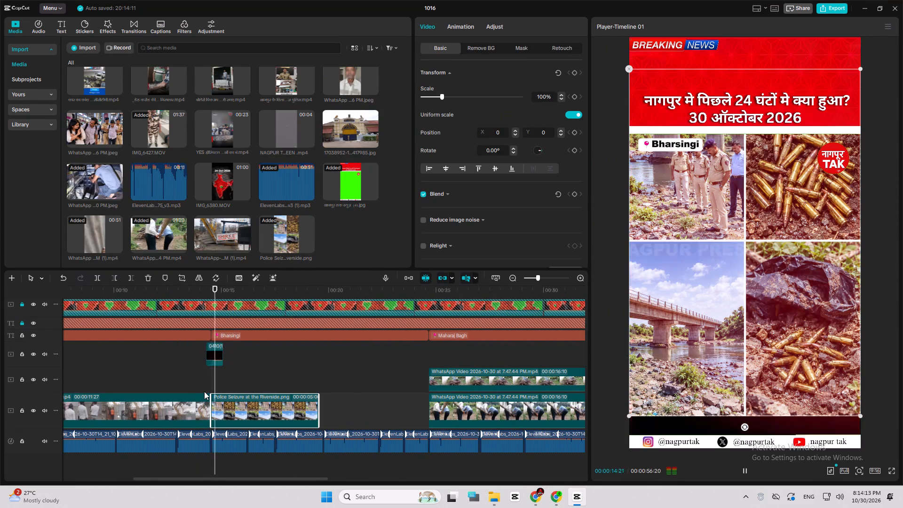
pyautogui.press('space')
# Crop the placed image to its upper-left panel showing the police officers beside the bridge.
pyautogui.click(182, 277)
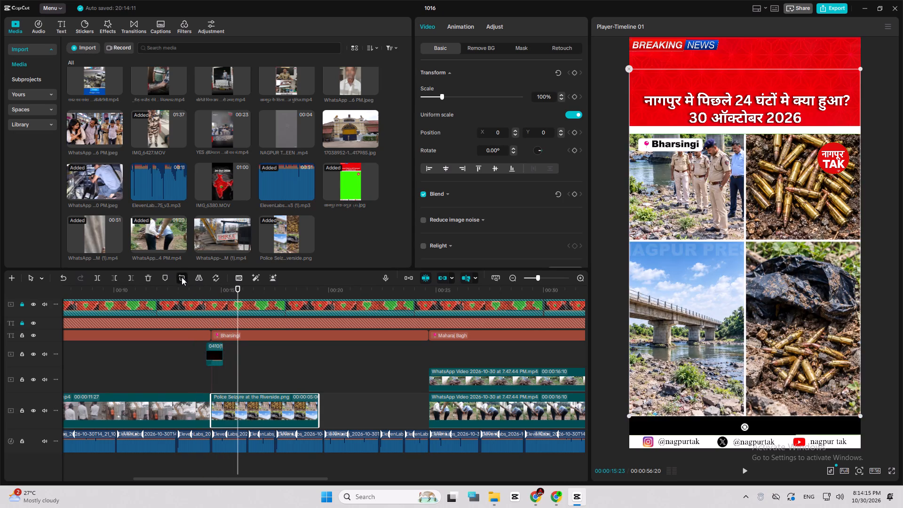
pyautogui.moveTo(451, 345); pyautogui.dragTo(463, 242)
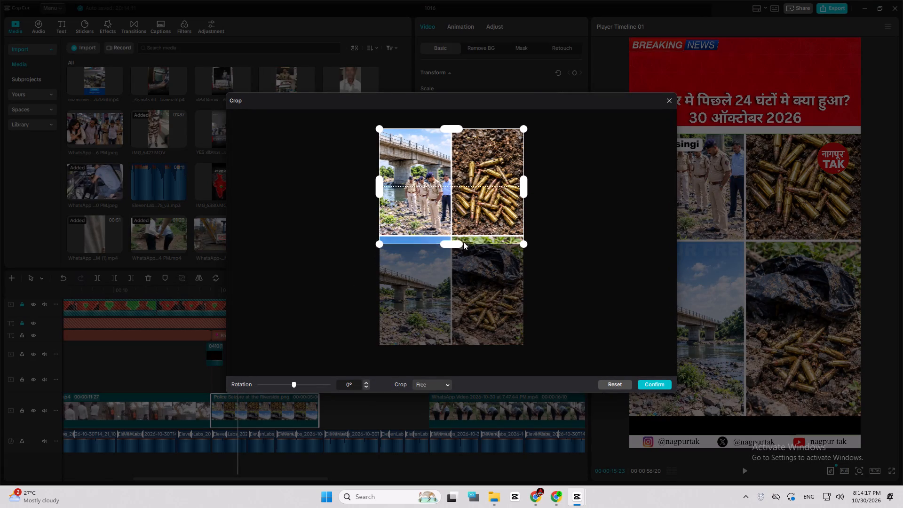
pyautogui.moveTo(463, 242); pyautogui.dragTo(463, 235)
pyautogui.moveTo(522, 185); pyautogui.dragTo(455, 196)
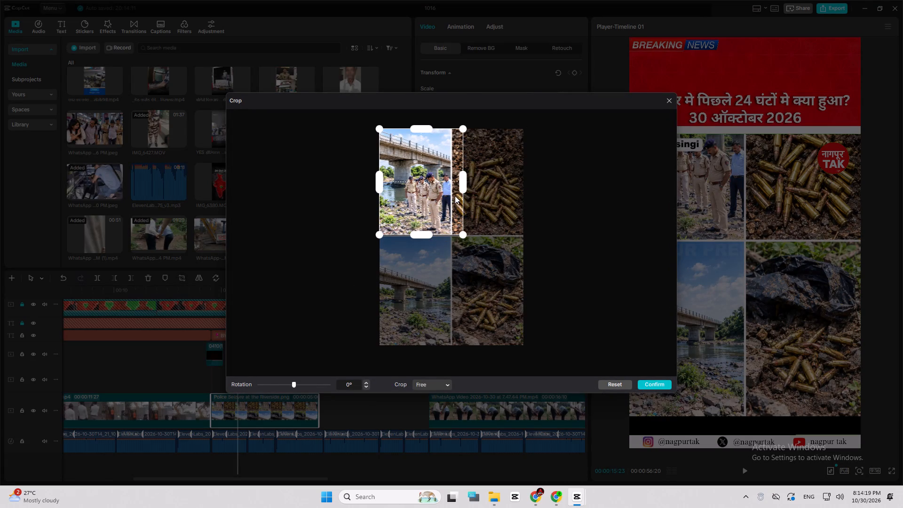
pyautogui.moveTo(455, 196); pyautogui.dragTo(451, 195)
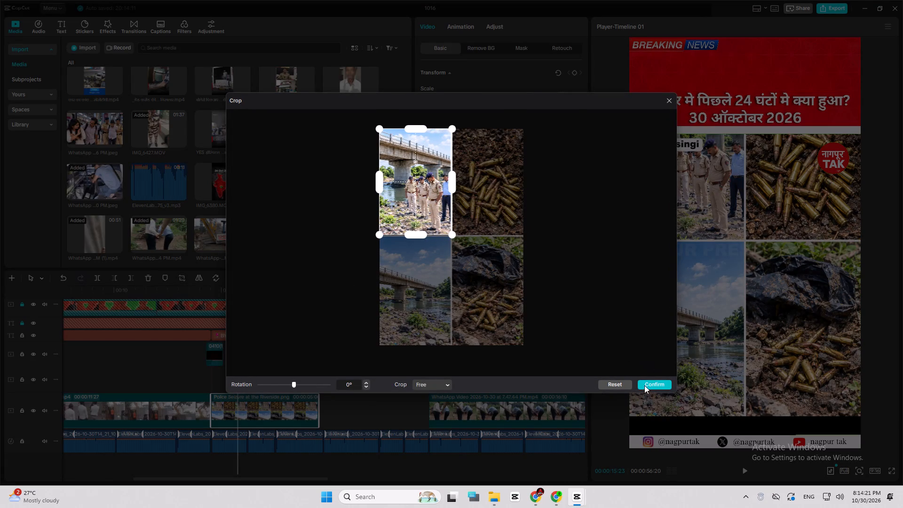
pyautogui.click(644, 385)
# Move the cropped bridge image down to Y -222 and scale it to 104% so it fills the frame below the headline.
pyautogui.moveTo(736, 357); pyautogui.dragTo(737, 381)
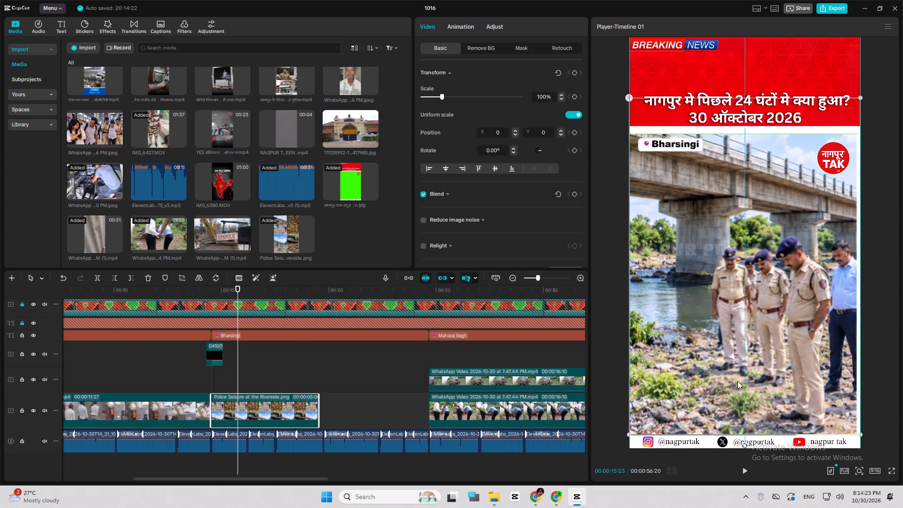
pyautogui.moveTo(860, 434); pyautogui.dragTo(866, 445)
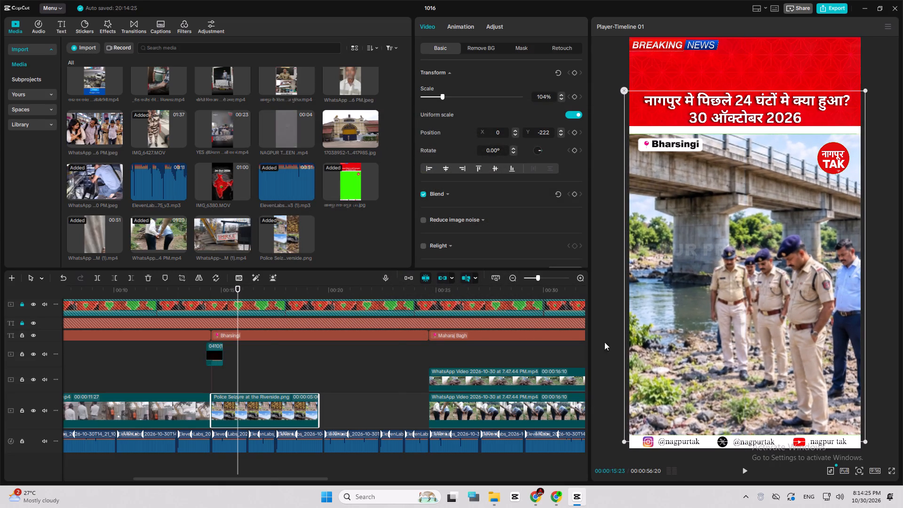
# Trim the end of the bridge image clip to the voiceover at about 00:00:17:16 and play back the rest of the Bharsingi narration.
pyautogui.press('space')
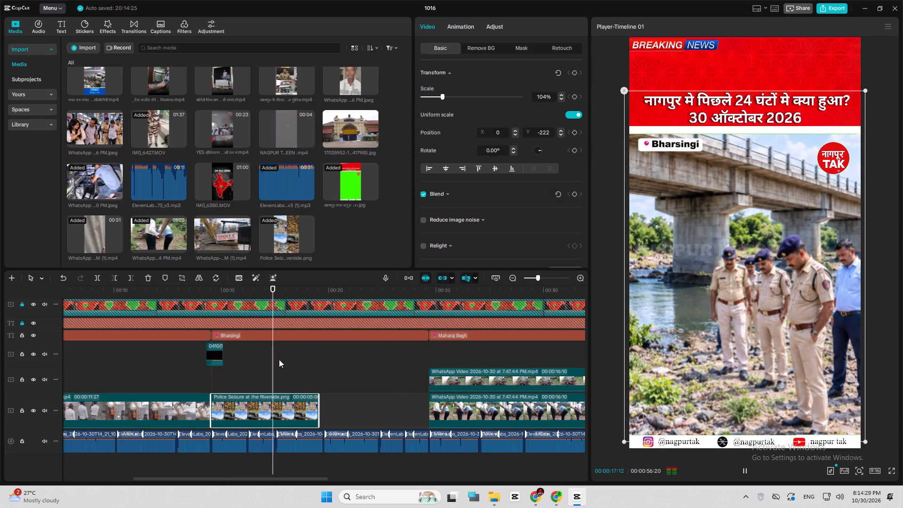
pyautogui.press('space')
pyautogui.write('ew')
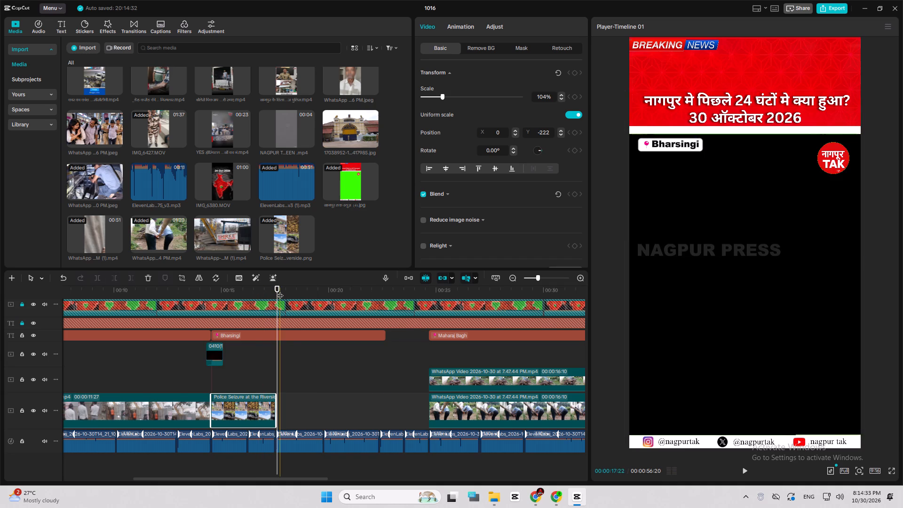
pyautogui.moveTo(279, 290); pyautogui.dragTo(274, 289)
pyautogui.press('space')
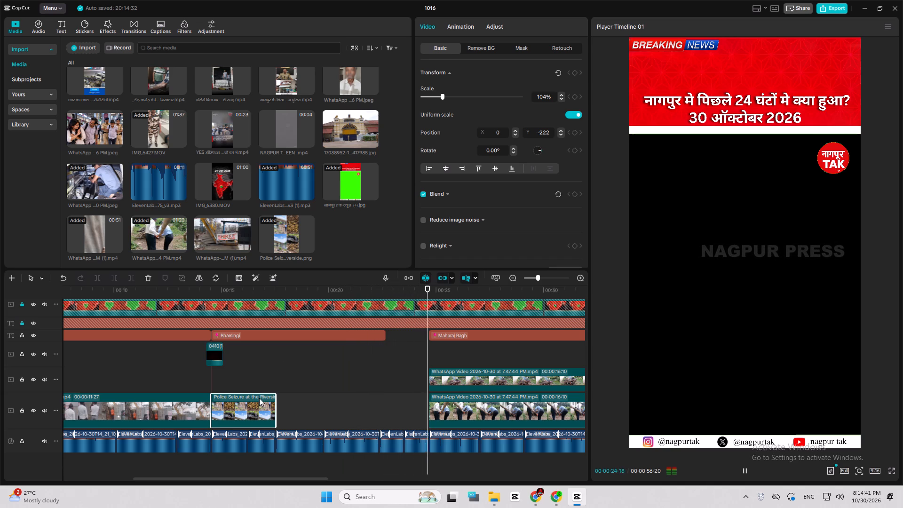
pyautogui.press('space')
# Keyframe a slow zoom on the bridge image clip, from 104% scale at its start to 114% near its end, and preview it.
pyautogui.click(276, 383)
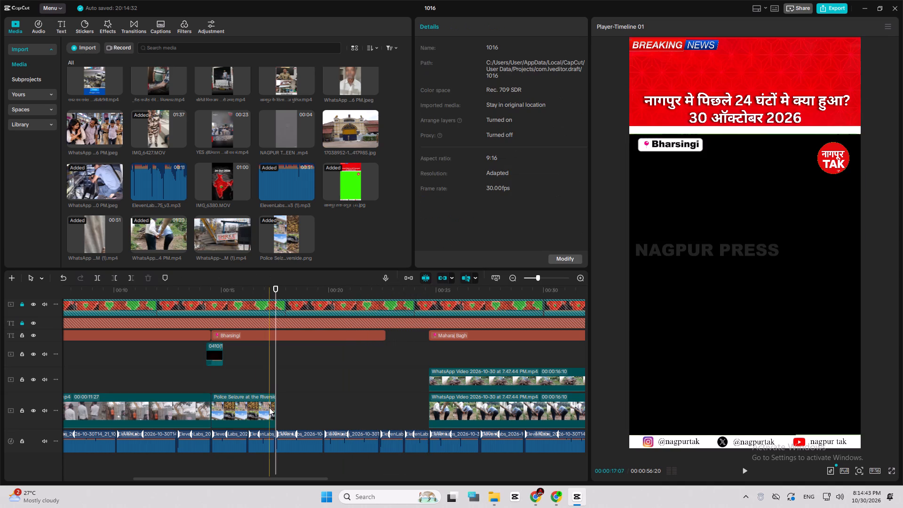
pyautogui.click(269, 407)
pyautogui.click(213, 292)
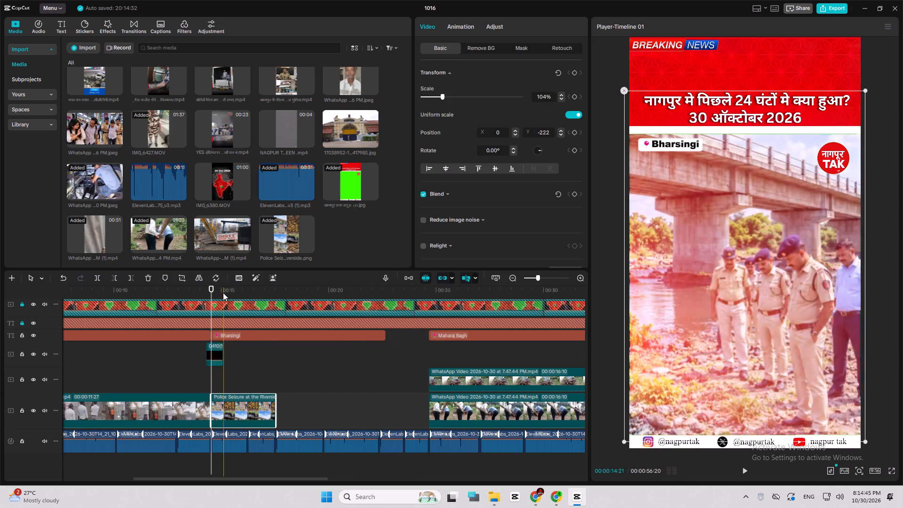
pyautogui.click(574, 73)
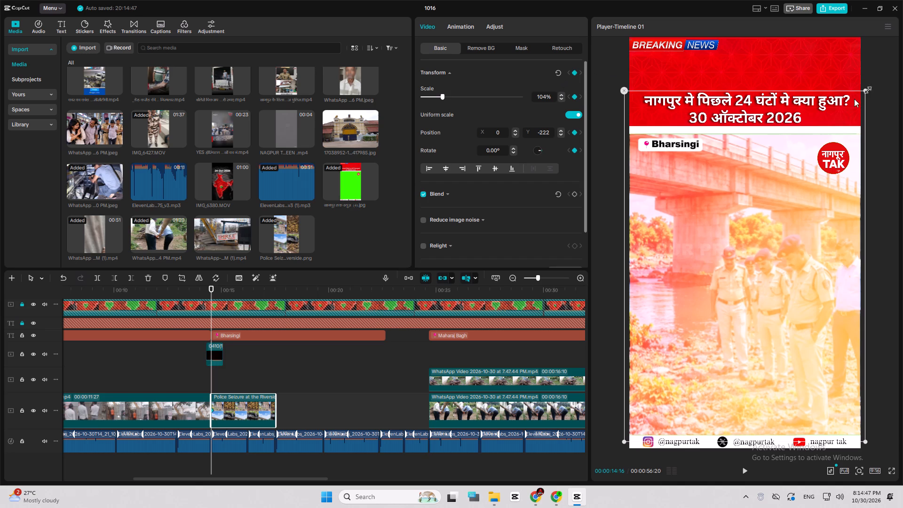
pyautogui.click(270, 289)
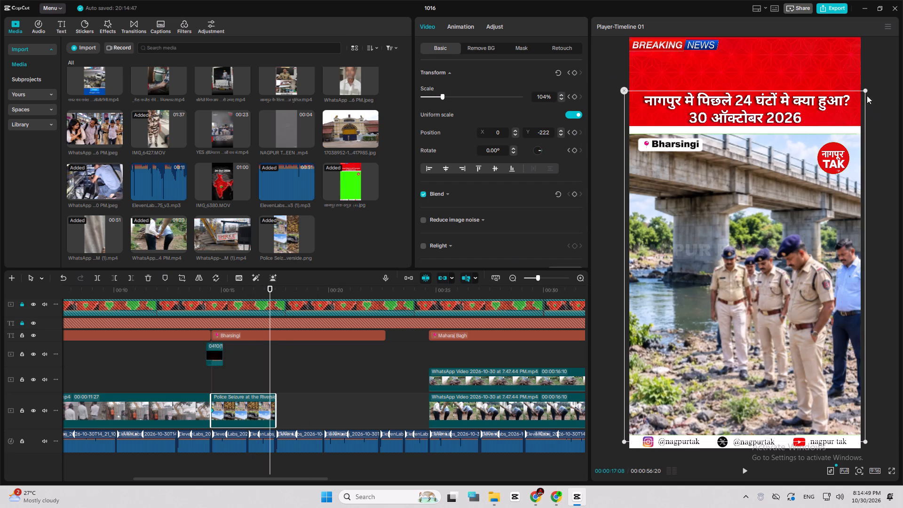
pyautogui.moveTo(865, 89); pyautogui.dragTo(888, 69)
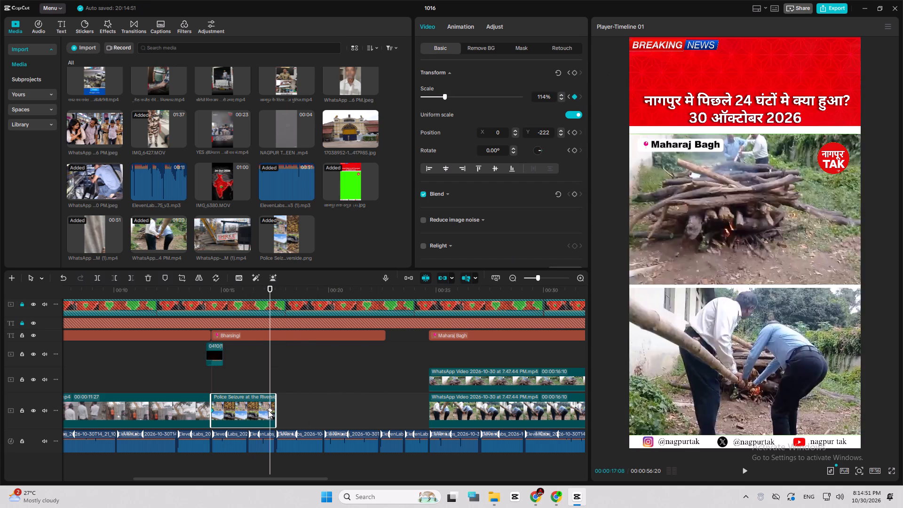
pyautogui.moveTo(268, 410); pyautogui.dragTo(308, 421)
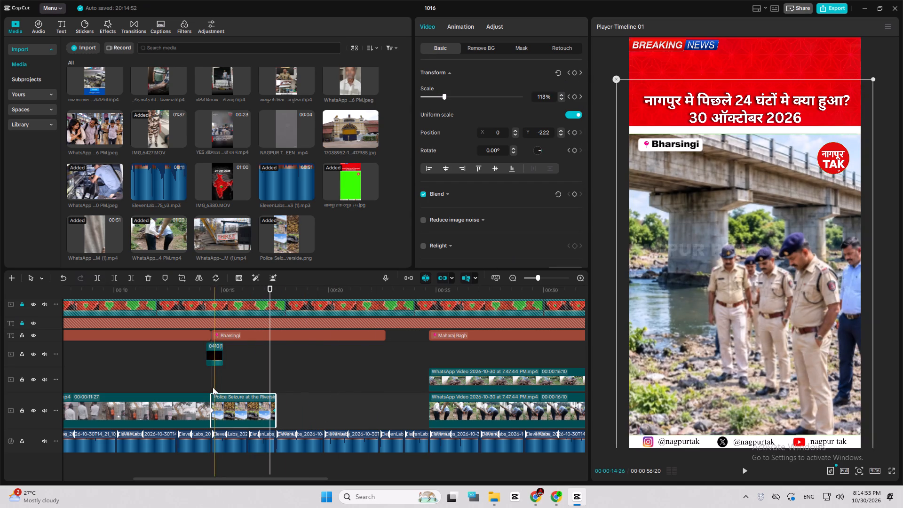
pyautogui.press('space')
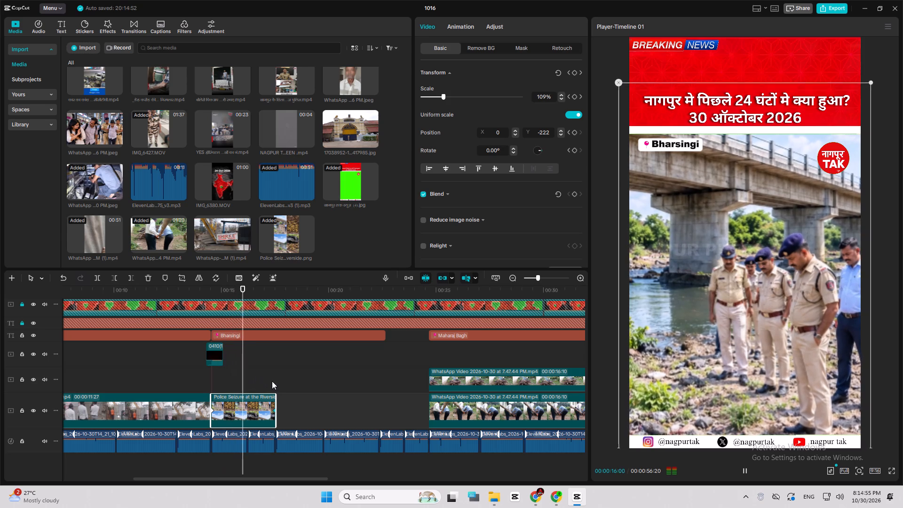
pyautogui.press('space')
# Duplicate the bridge image clip and place the copy directly after it on the main track.
pyautogui.click(277, 377)
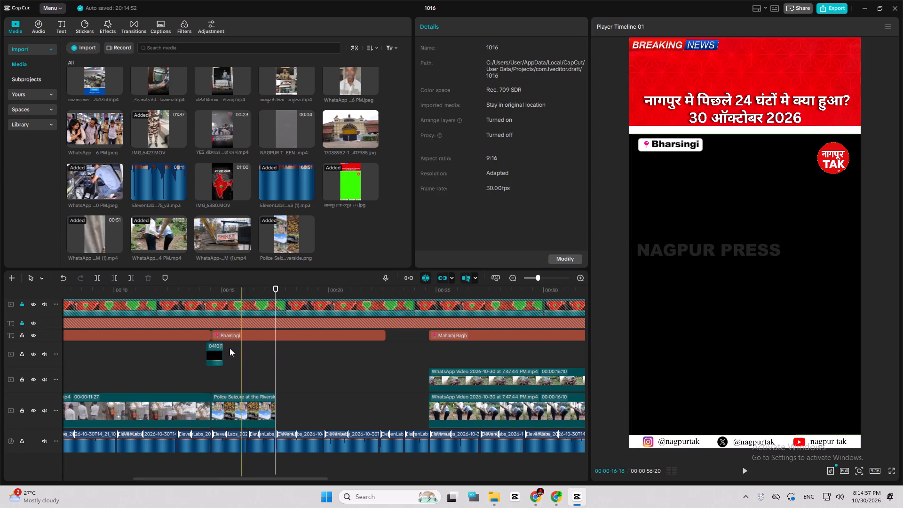
pyautogui.click(244, 409)
pyautogui.keyDown('alt'); pyautogui.moveTo(241, 413); pyautogui.dragTo(315, 412); pyautogui.keyUp('alt')
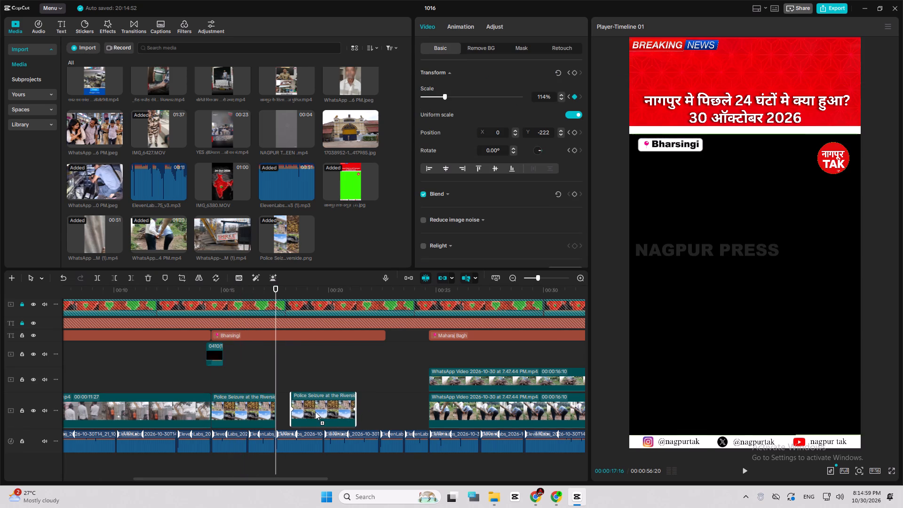
pyautogui.keyDown('alt'); pyautogui.moveTo(315, 412); pyautogui.dragTo(306, 412); pyautogui.keyUp('alt')
pyautogui.click(305, 411)
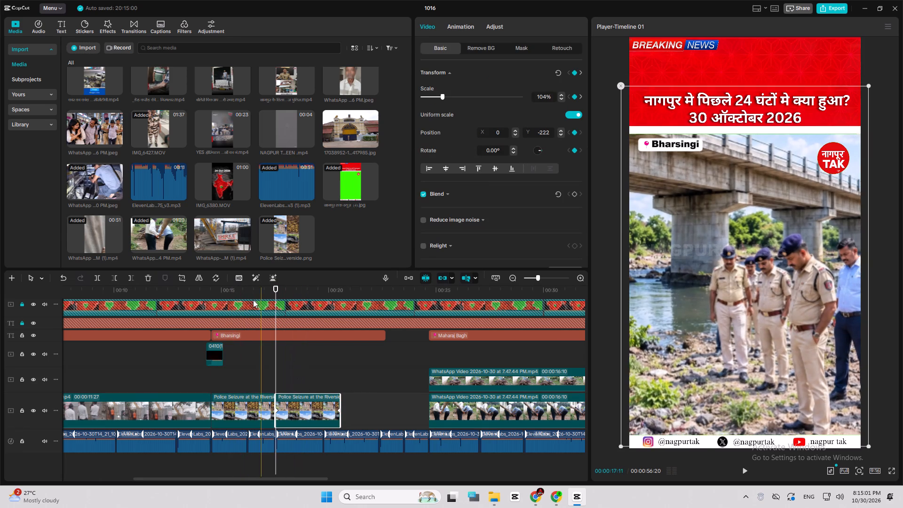
# Shift the copy's crop to the upper-right panel showing the cartridges on the soil.
pyautogui.click(186, 278)
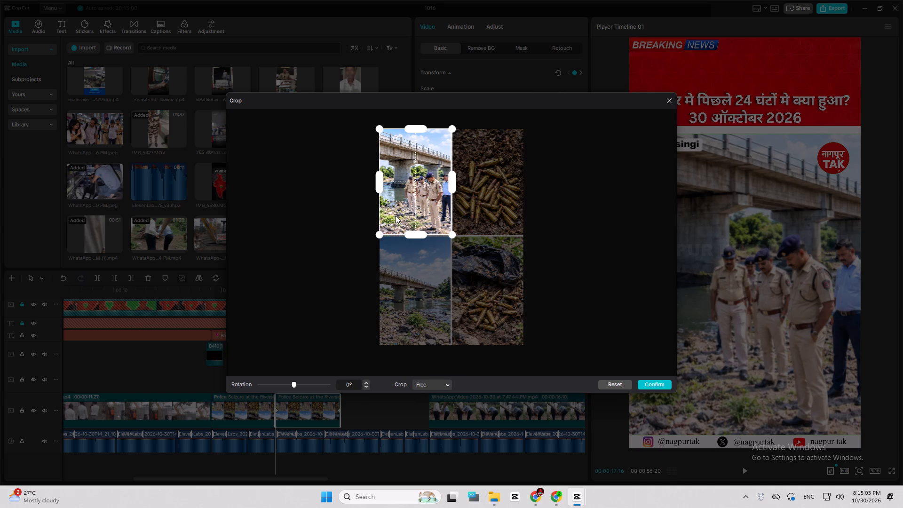
pyautogui.moveTo(403, 195); pyautogui.dragTo(478, 193)
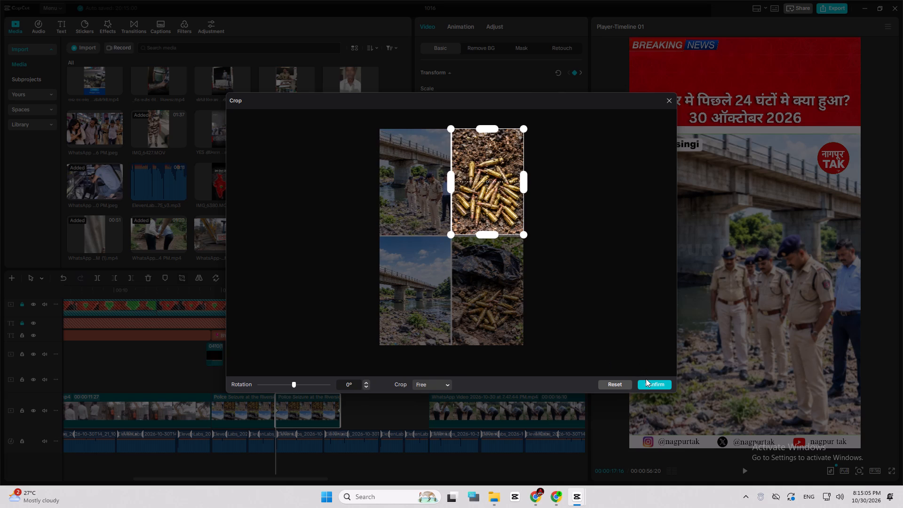
pyautogui.click(646, 379)
pyautogui.click(642, 384)
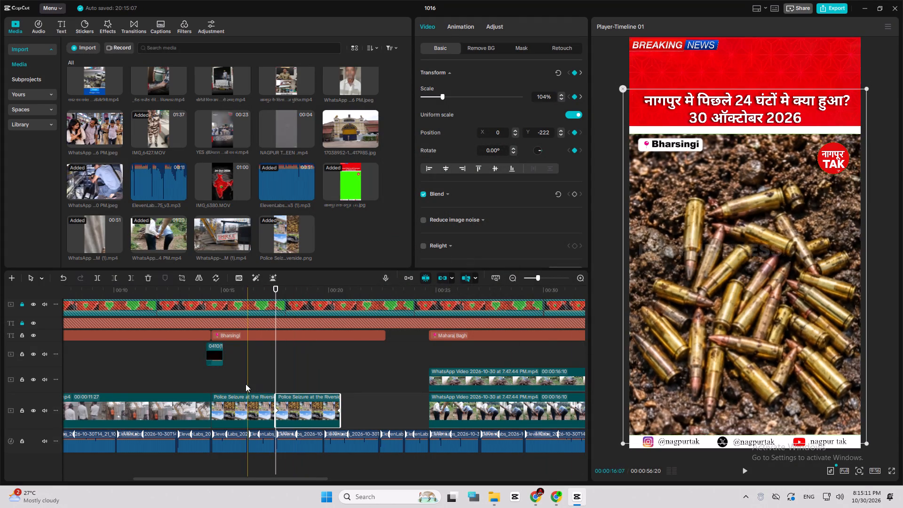
# Play through the cartridge image clip and trim its end to the voiceover at about 00:00:19:23.
pyautogui.press('space')
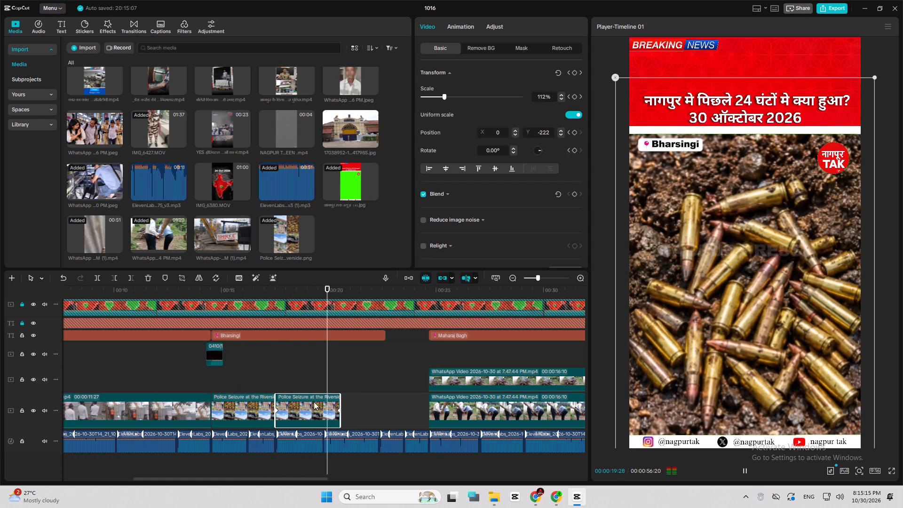
pyautogui.press('space')
pyautogui.press('w')
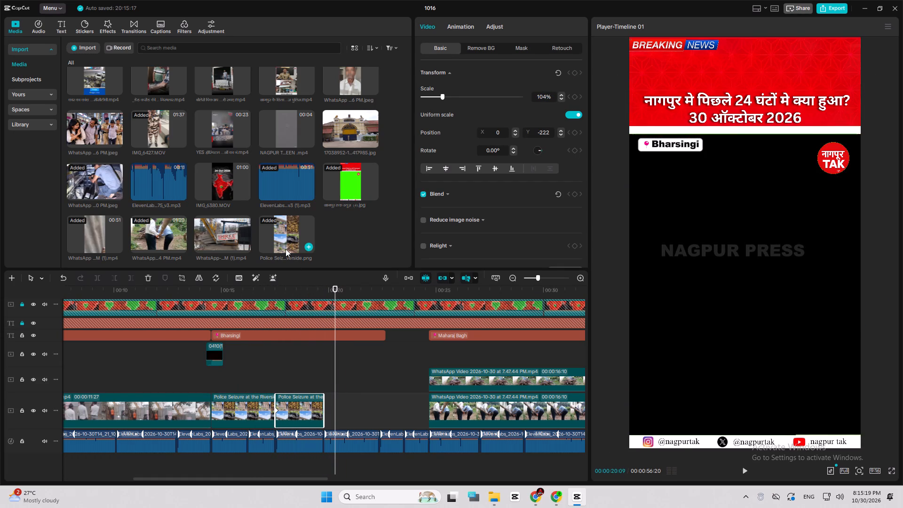
# Reverse the cartridge clip's zoom with scale keyframes, from about 114% at its start down to 103% at its end.
pyautogui.click(301, 399)
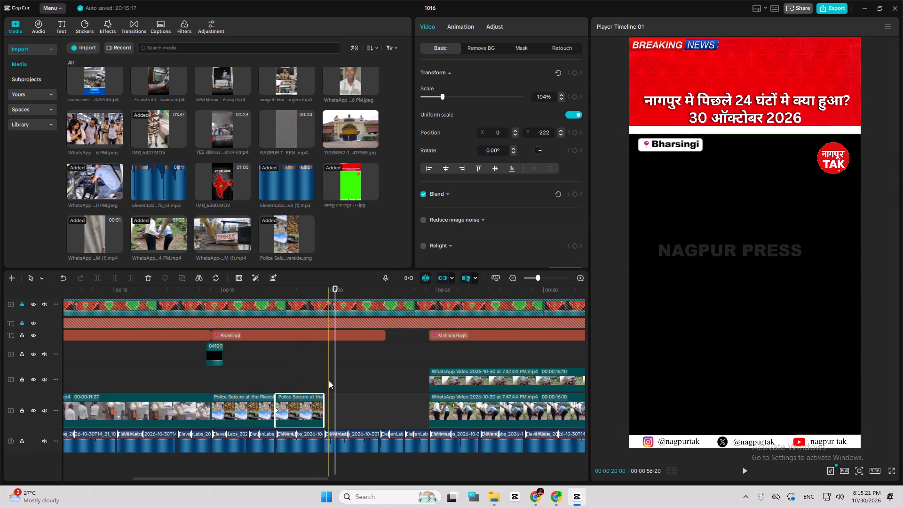
pyautogui.click(275, 376)
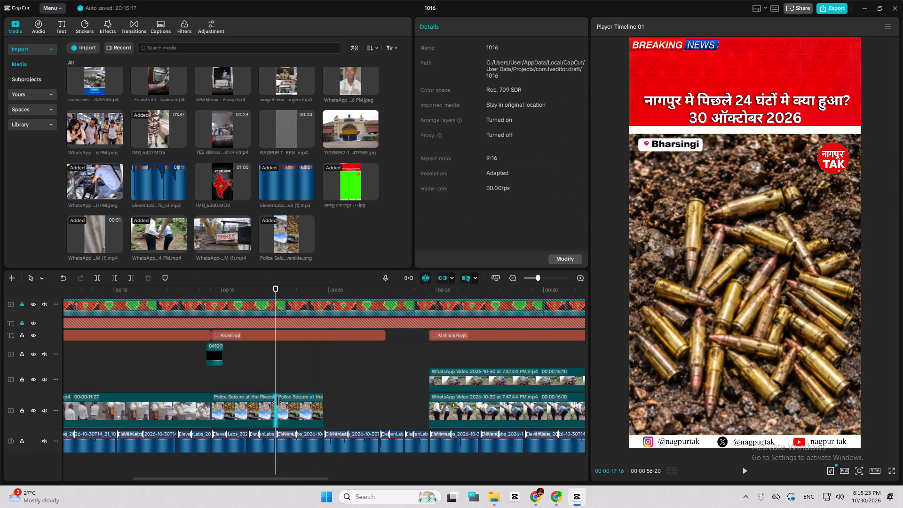
pyautogui.click(280, 413)
pyautogui.click(277, 409)
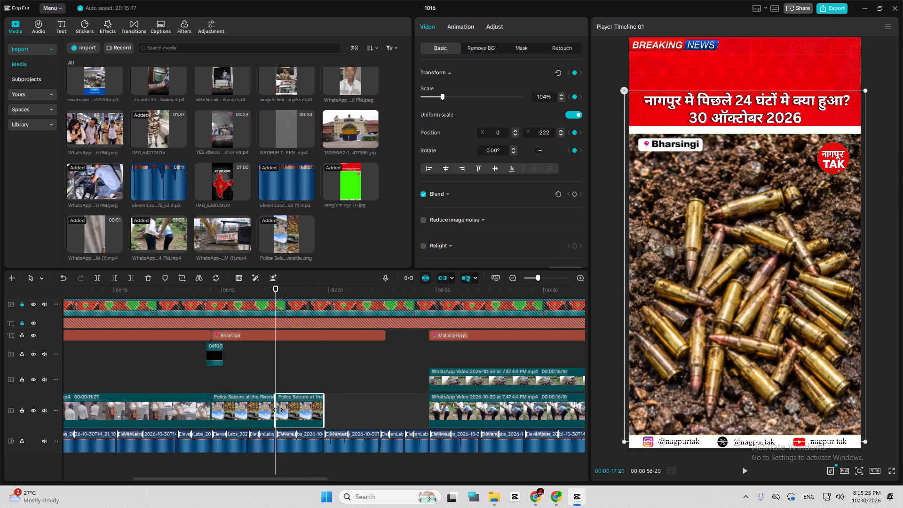
pyautogui.moveTo(865, 91); pyautogui.dragTo(870, 83)
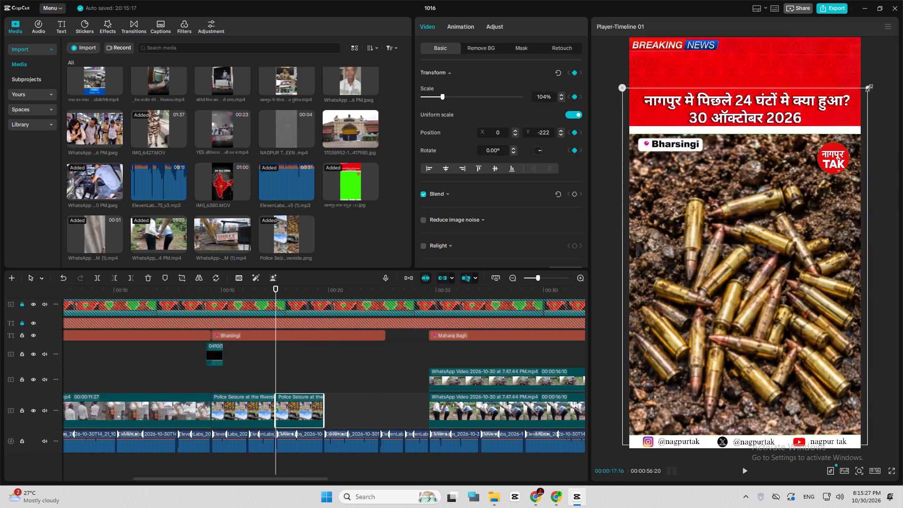
pyautogui.moveTo(870, 83); pyautogui.dragTo(877, 65)
pyautogui.click(321, 360)
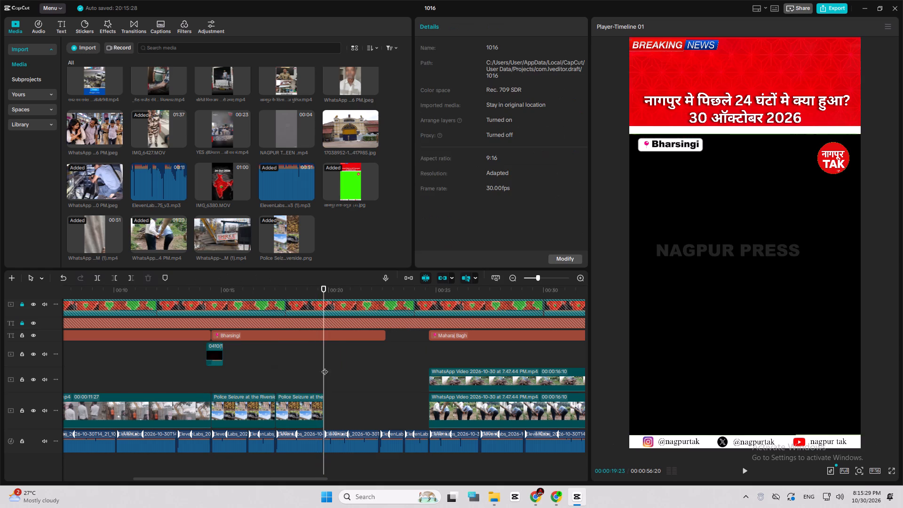
pyautogui.click(320, 399)
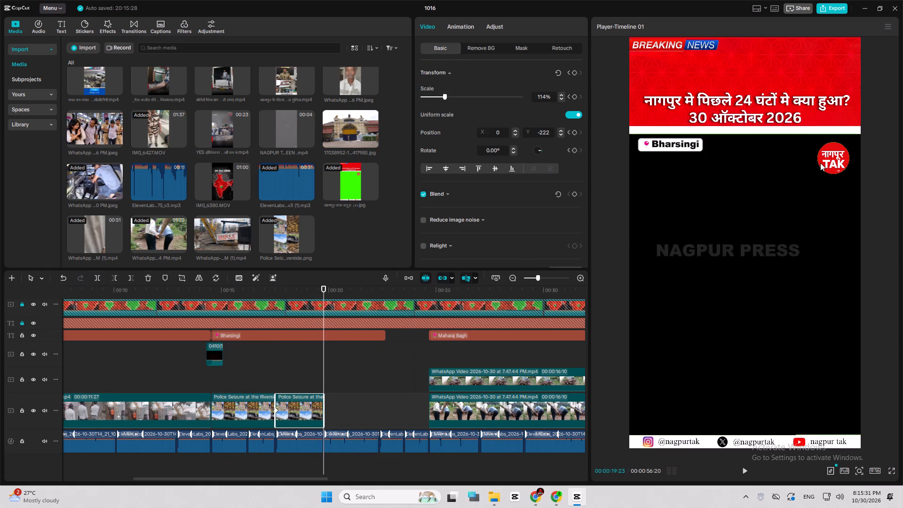
pyautogui.press('Left')
pyautogui.moveTo(878, 72); pyautogui.dragTo(864, 103)
pyautogui.click(308, 403)
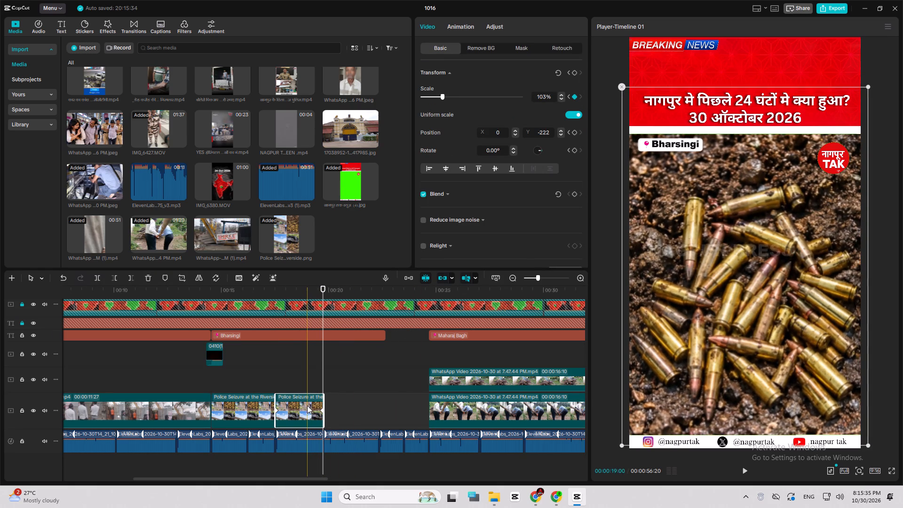
# Duplicate the cartridge image clip and place the copy on the main track directly before the Maharaj Bagh footage.
pyautogui.keyDown('alt'); pyautogui.moveTo(307, 405); pyautogui.dragTo(357, 407); pyautogui.keyUp('alt')
pyautogui.moveTo(342, 380); pyautogui.dragTo(344, 414)
pyautogui.moveTo(341, 381); pyautogui.dragTo(397, 414)
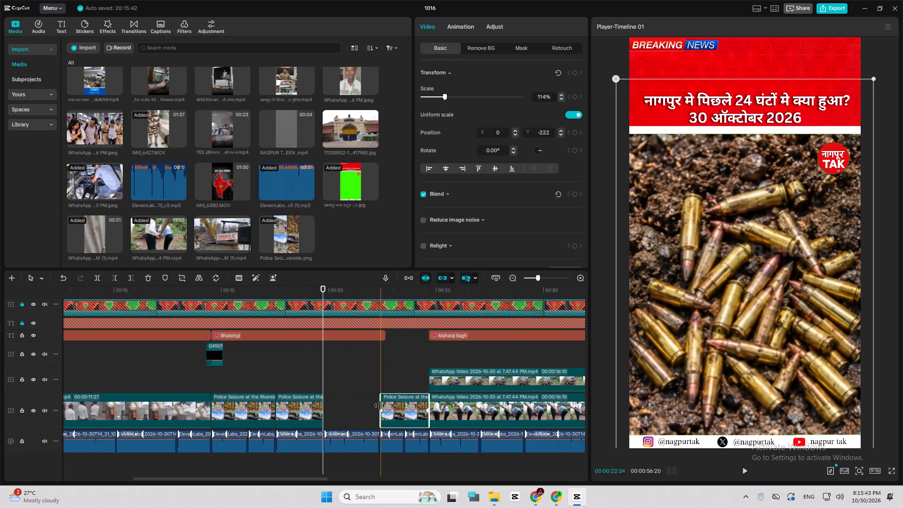
# Extend the start of the copied cartridge clip slightly so it meets the voiceover cut before the Maharaj Bagh footage.
pyautogui.click(379, 405)
pyautogui.moveTo(381, 410); pyautogui.dragTo(374, 411)
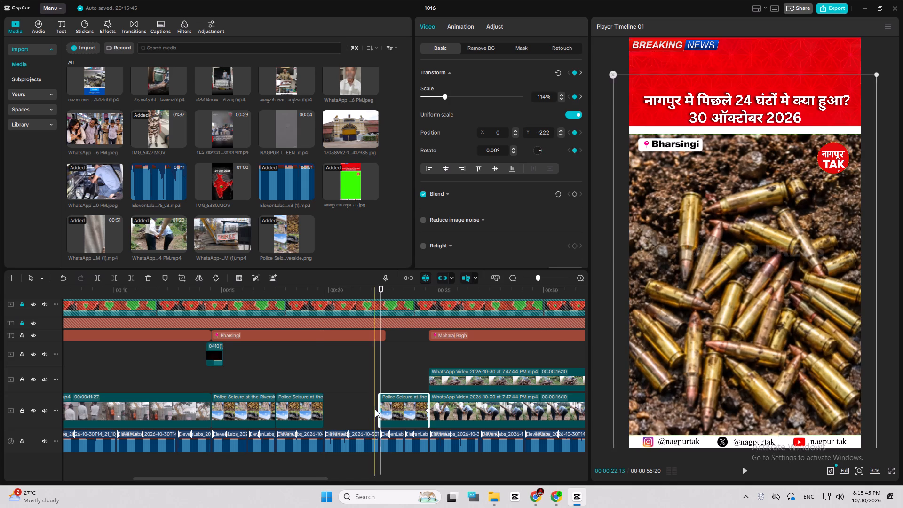
# Move the copied clip's crop to the lower-right panel showing cartridges beside the black plastic sheet.
pyautogui.click(184, 277)
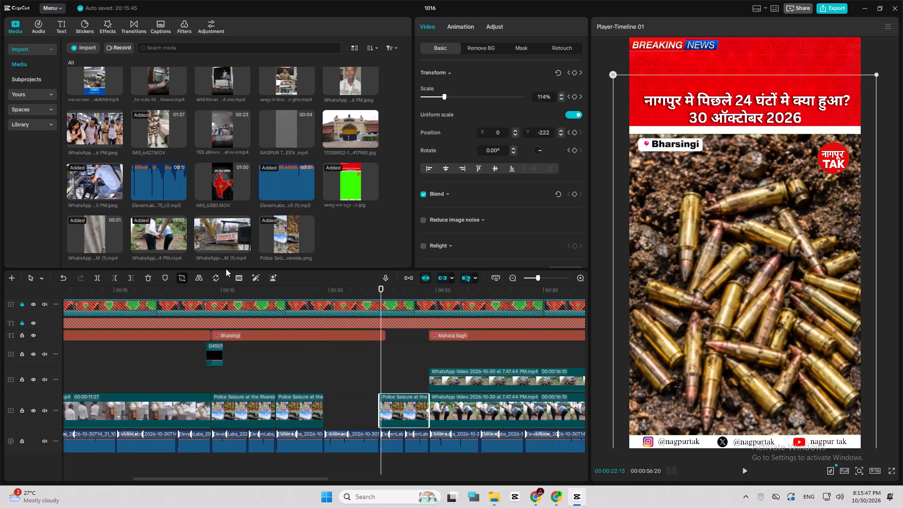
pyautogui.moveTo(467, 203); pyautogui.dragTo(389, 306)
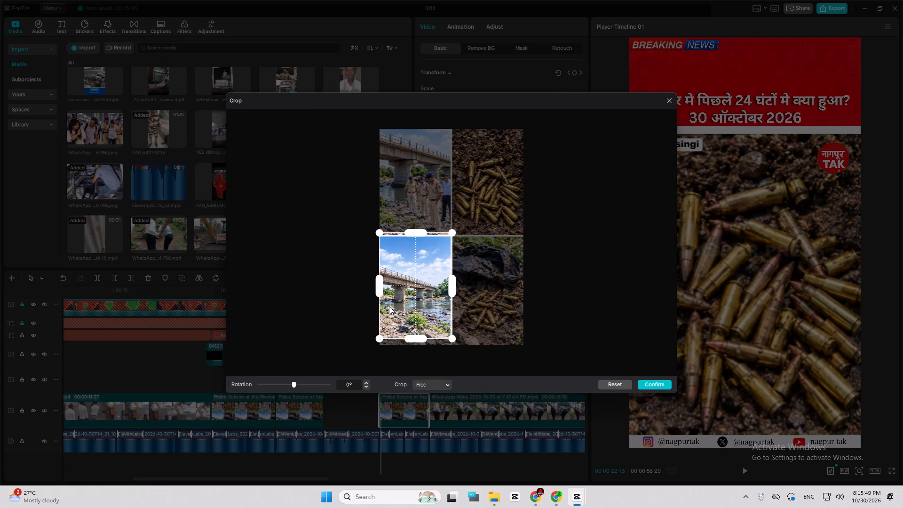
pyautogui.moveTo(389, 306); pyautogui.dragTo(379, 310)
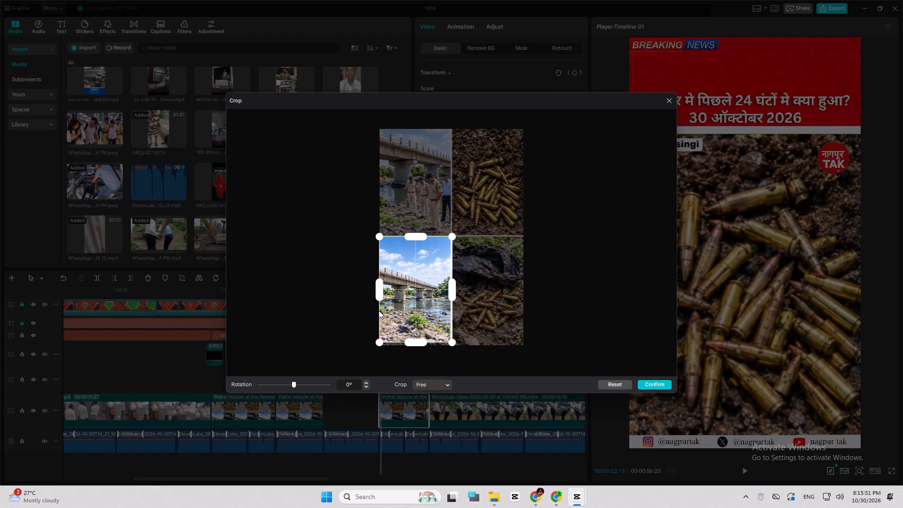
pyautogui.moveTo(379, 310); pyautogui.dragTo(380, 311)
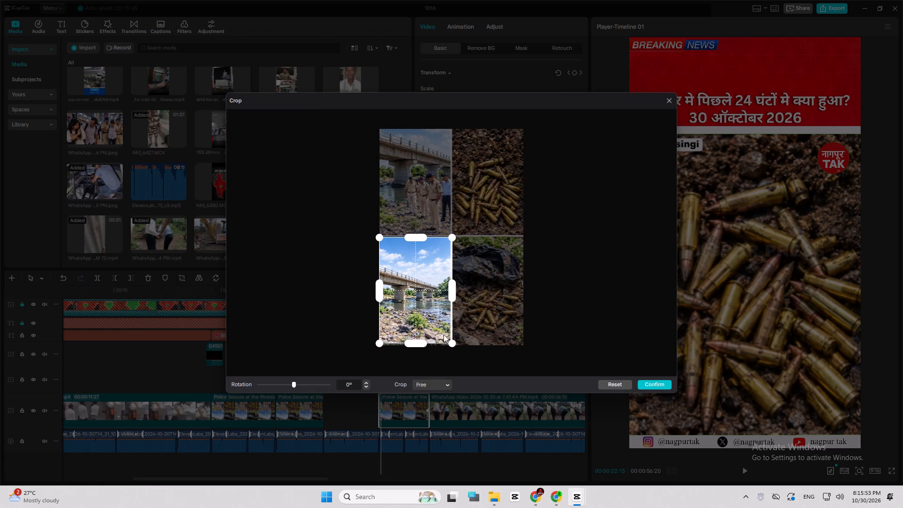
pyautogui.moveTo(409, 313); pyautogui.dragTo(486, 313)
pyautogui.click(646, 383)
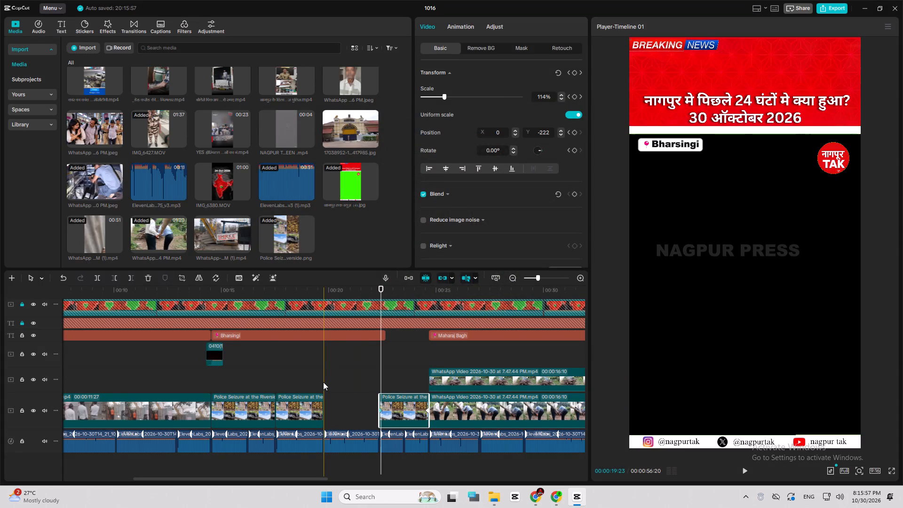
# Duplicate the police officers image clip onto the overlay track, above the main-track gap starting at about 00:00:19:23.
pyautogui.click(323, 382)
pyautogui.press('space')
pyautogui.press('space')
pyautogui.press('space')
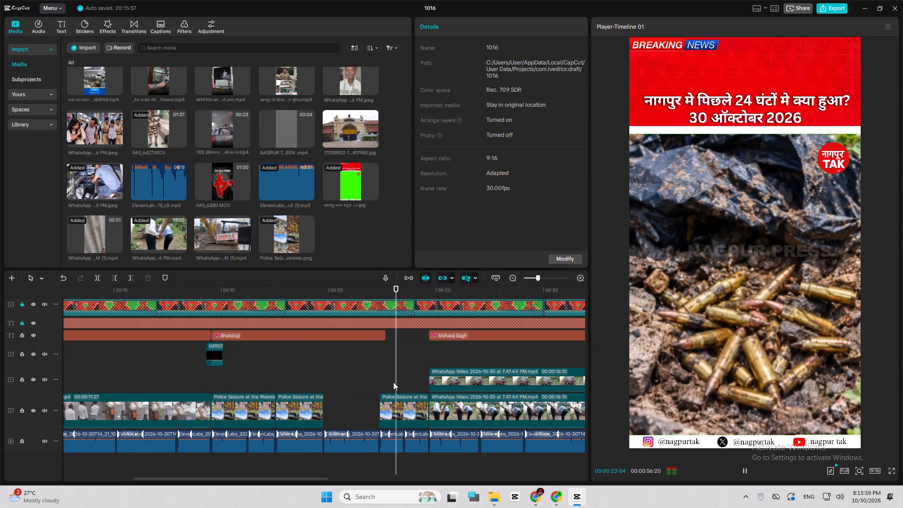
pyautogui.press('space')
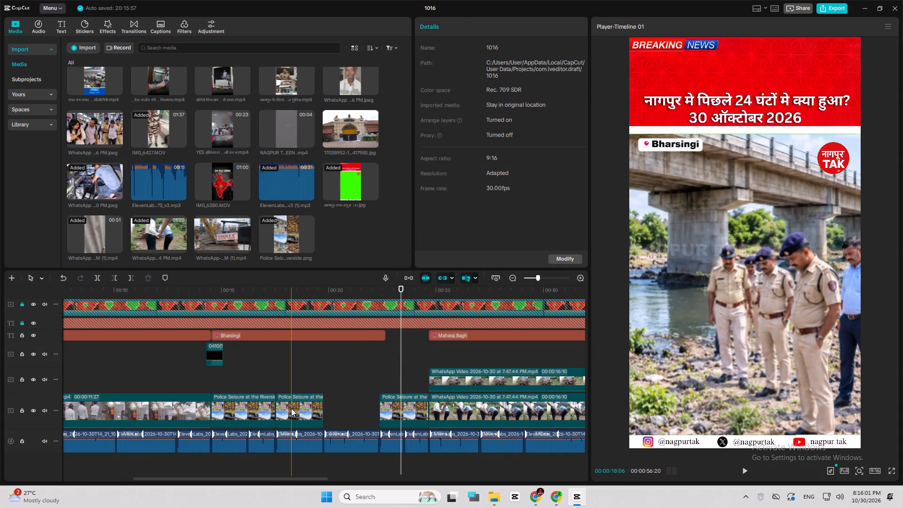
pyautogui.click(291, 408)
pyautogui.click(246, 401)
pyautogui.keyDown('alt'); pyautogui.moveTo(246, 402); pyautogui.dragTo(356, 374); pyautogui.keyUp('alt')
pyautogui.click(330, 384)
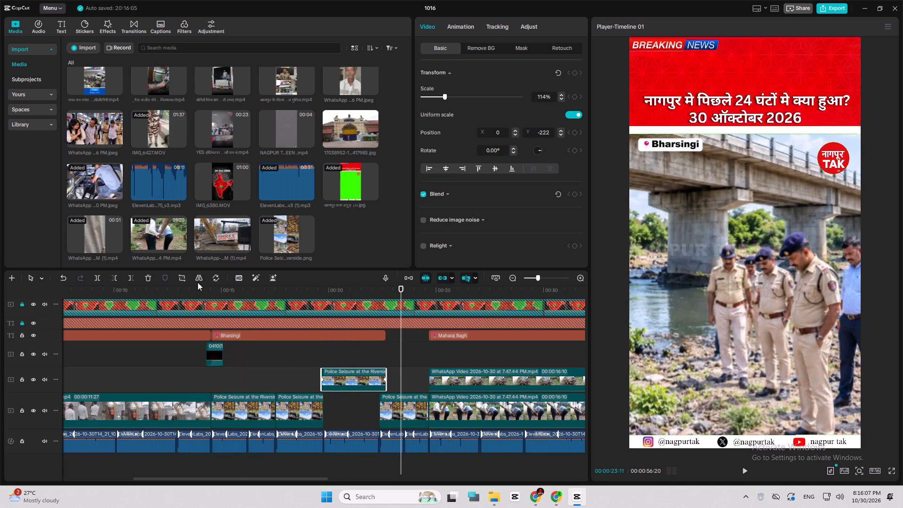
# Move the new copy's crop to the lower-left panel showing the bridge over the river.
pyautogui.click(180, 278)
pyautogui.moveTo(423, 206); pyautogui.dragTo(426, 317)
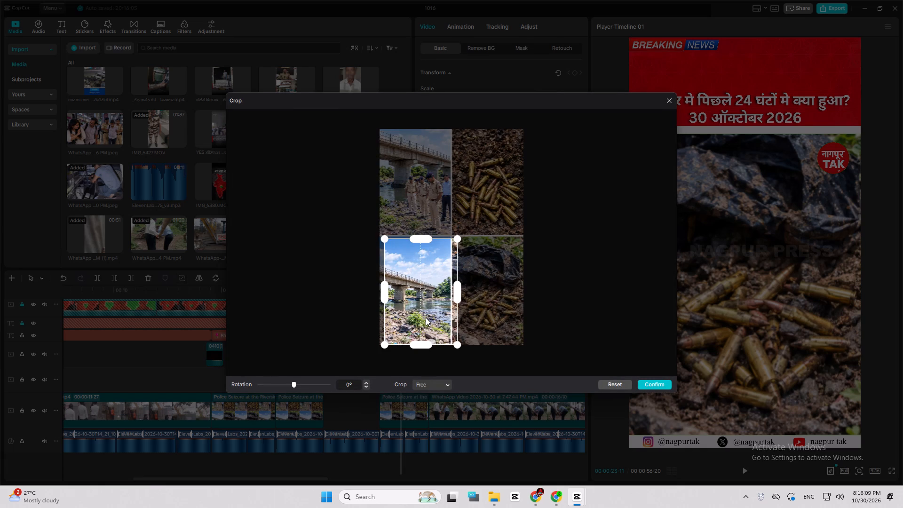
pyautogui.moveTo(426, 317); pyautogui.dragTo(417, 317)
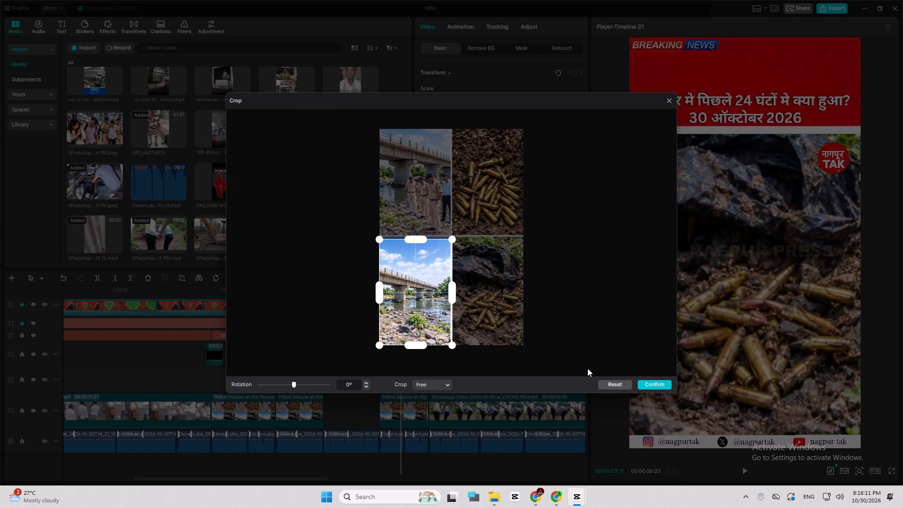
pyautogui.click(642, 382)
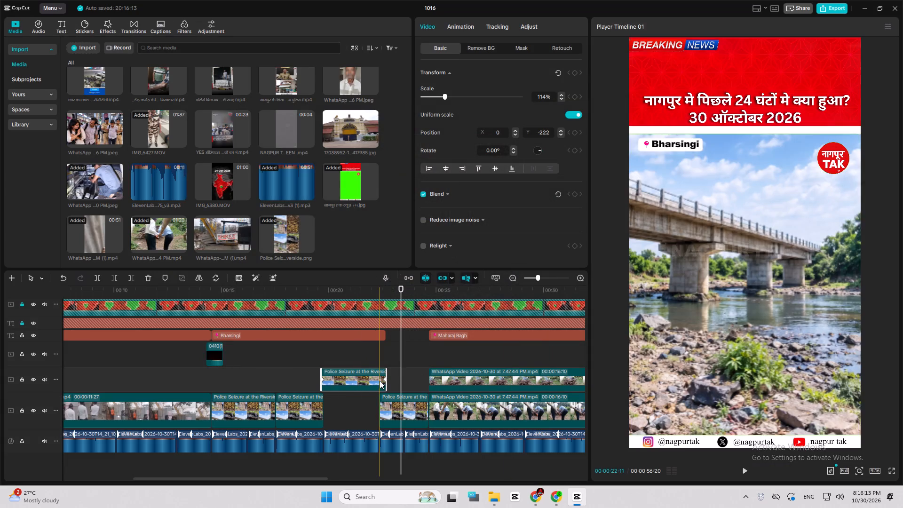
# Trim the bridge clip's end to the next clip's start at about 00:00:22:07 and fit it into the main-track gap.
pyautogui.moveTo(383, 379); pyautogui.dragTo(362, 378)
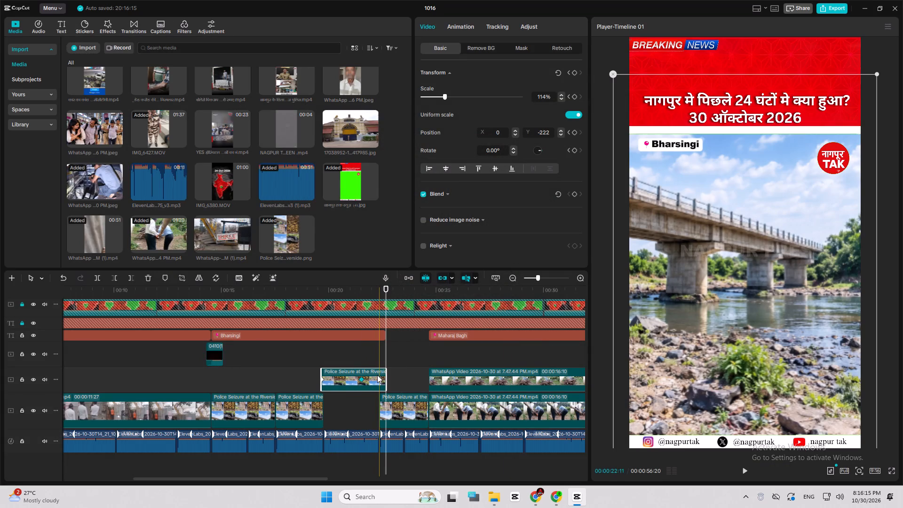
pyautogui.press('w')
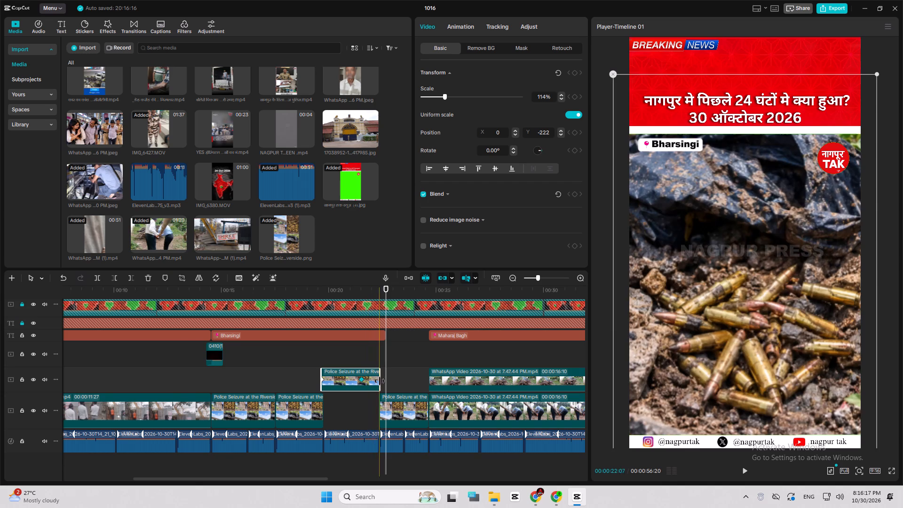
pyautogui.moveTo(380, 381); pyautogui.dragTo(373, 379)
pyautogui.moveTo(365, 387); pyautogui.dragTo(367, 411)
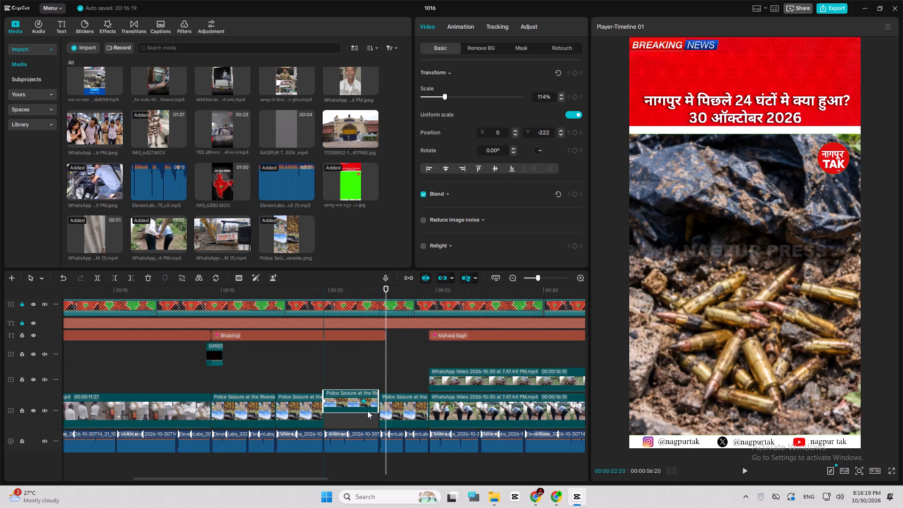
pyautogui.moveTo(367, 411); pyautogui.dragTo(367, 411)
pyautogui.moveTo(378, 403); pyautogui.dragTo(393, 403)
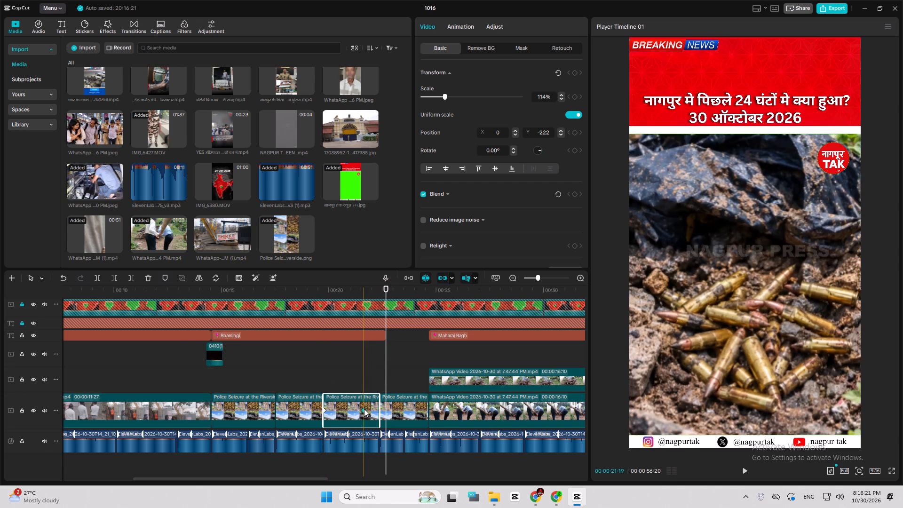
pyautogui.moveTo(363, 409); pyautogui.dragTo(412, 409)
# Play back the Bharsingi section to check the image panels against the voiceover.
pyautogui.click(317, 381)
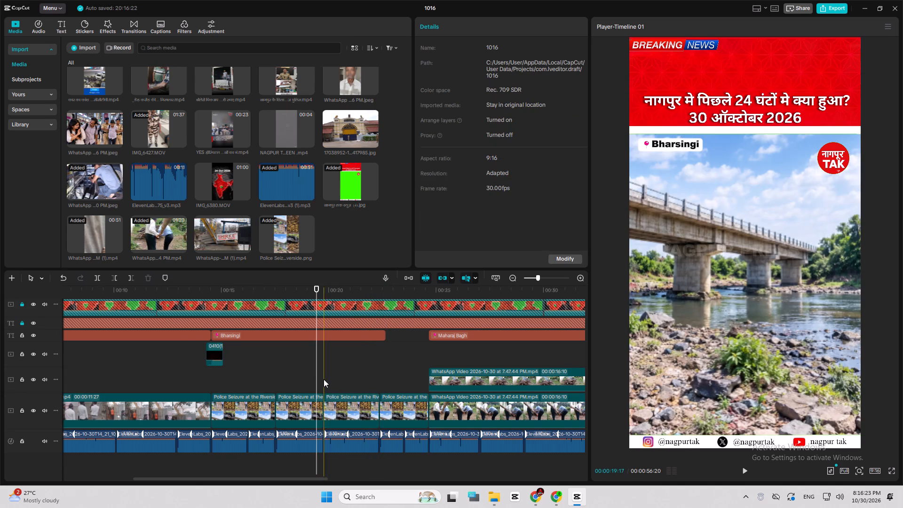
pyautogui.press('space')
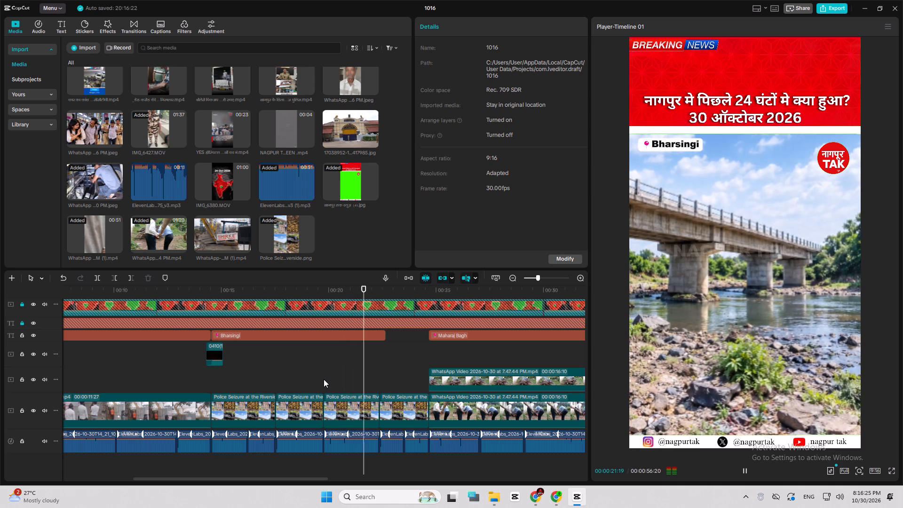
pyautogui.press('space')
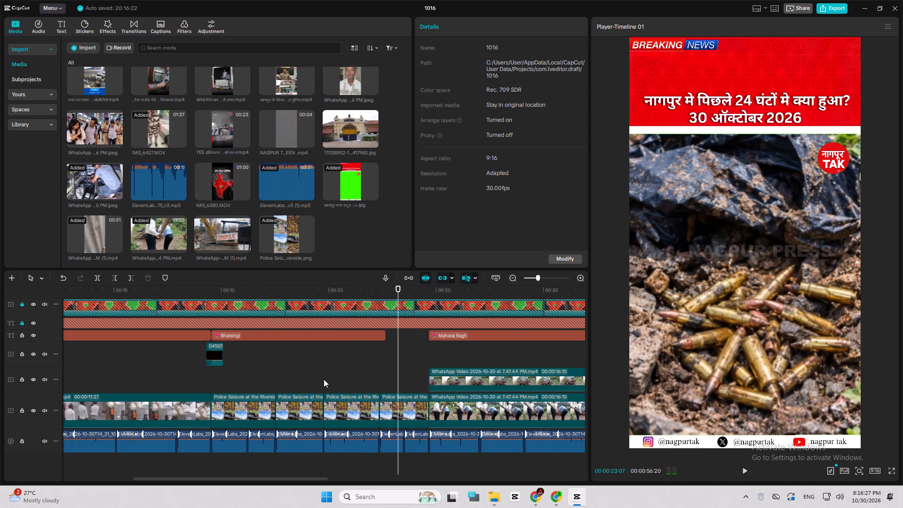
pyautogui.press('space')
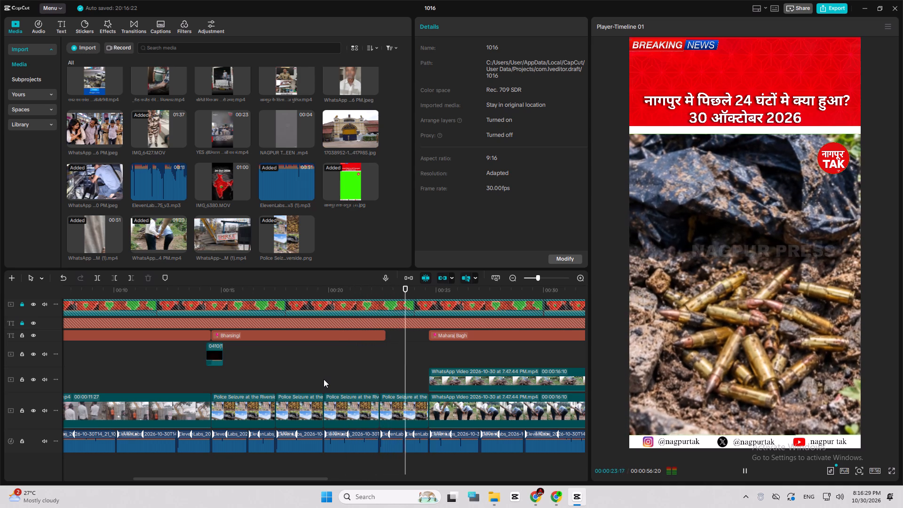
pyautogui.press('space')
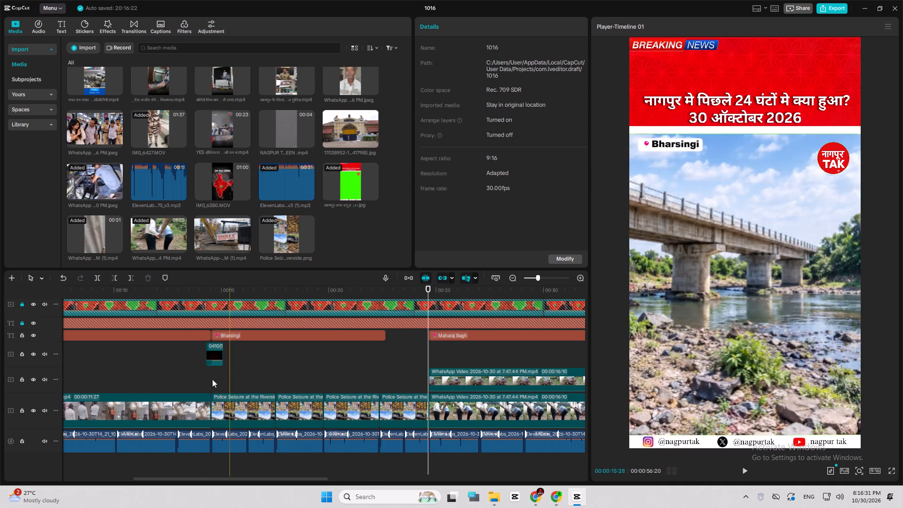
pyautogui.click(205, 373)
pyautogui.press('space')
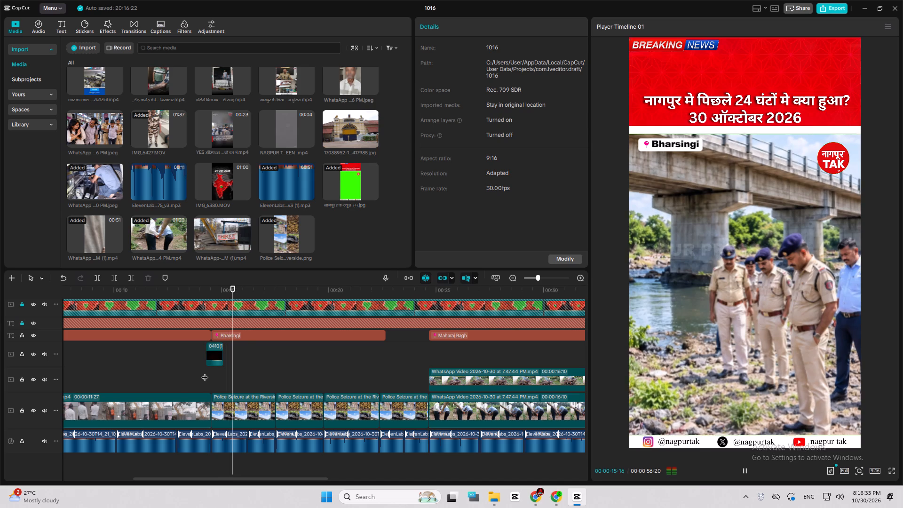
pyautogui.press('space')
pyautogui.press('space')
pyautogui.press('space')
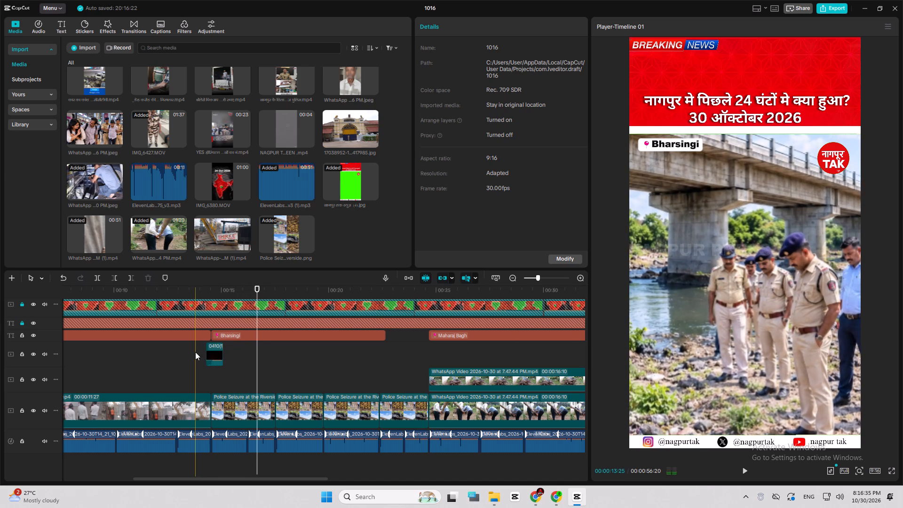
# Delete the stray leftover clip on the main track, well after the Maharaj Bagh footage.
pyautogui.keyDown('ctrl'); pyautogui.scroll(-20, 199, 359); pyautogui.keyUp('ctrl')
pyautogui.keyDown('ctrl'); pyautogui.scroll(-3, 199, 359); pyautogui.keyUp('ctrl')
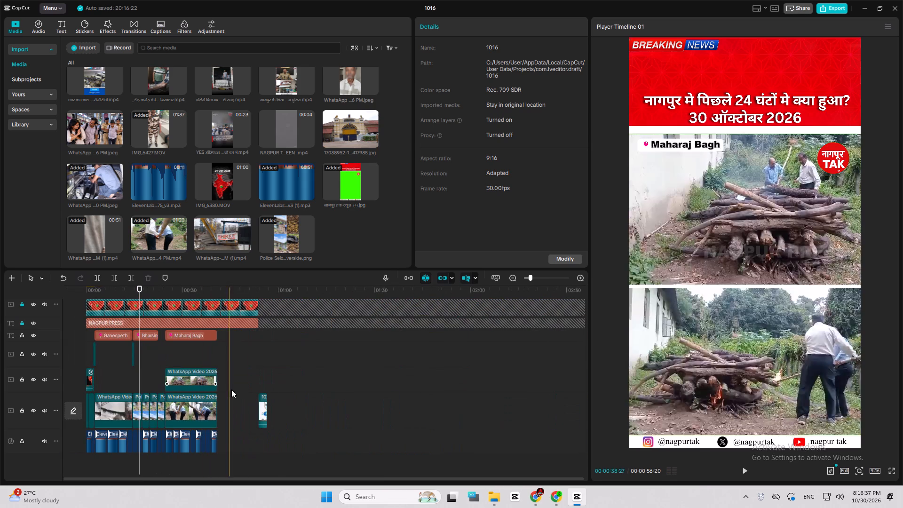
pyautogui.click(266, 413)
pyautogui.press('Delete')
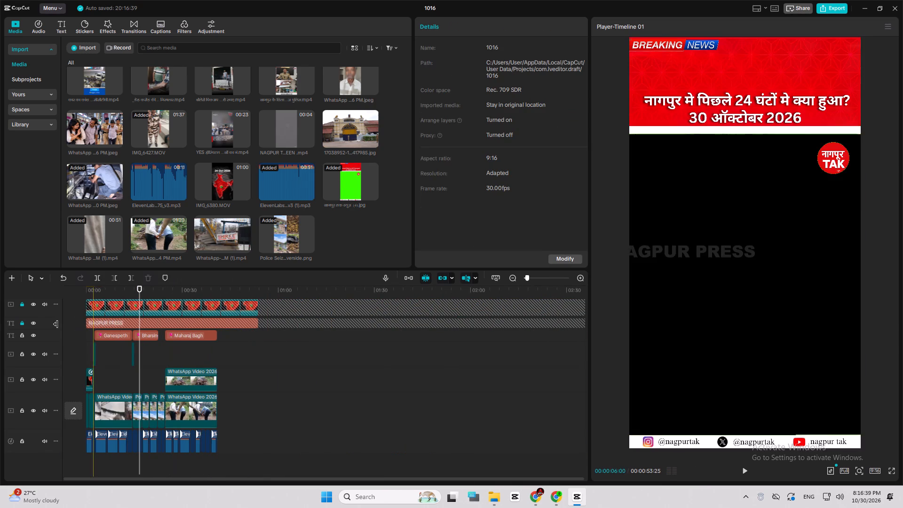
# Unlock the watermark text track and change the NAGPUR PRESS watermark to read NAGPUR TAK.
pyautogui.click(20, 324)
pyautogui.click(158, 321)
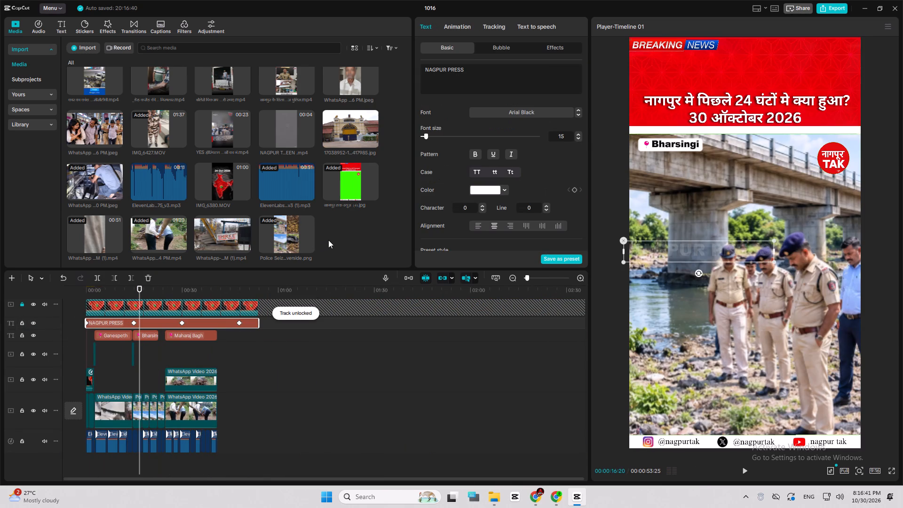
pyautogui.doubleClick(454, 70)
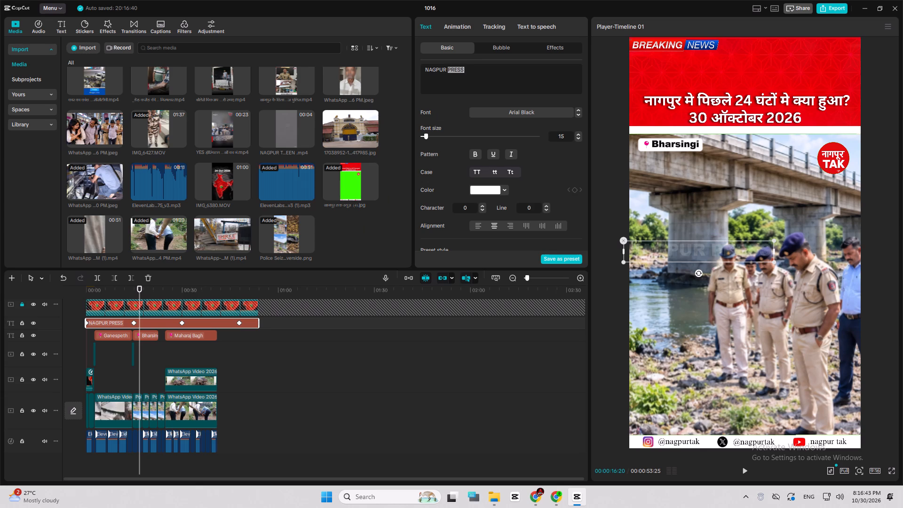
pyautogui.write('TAK')
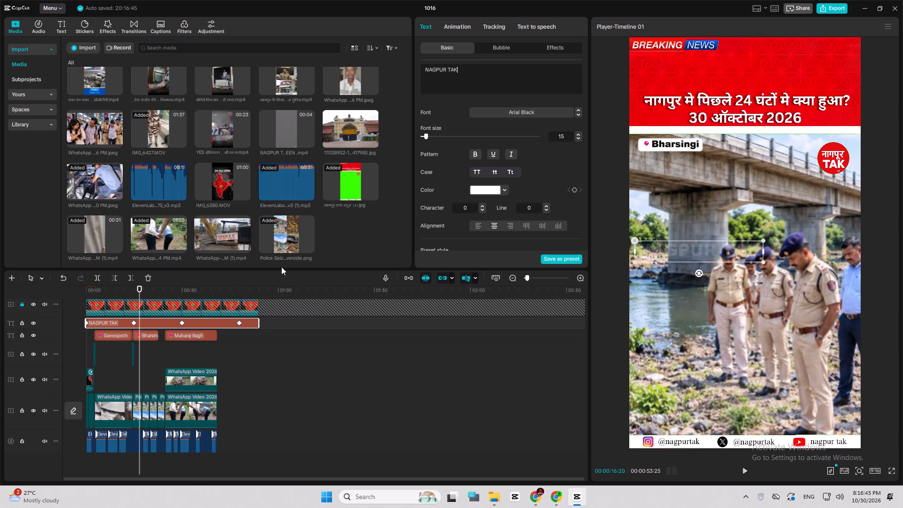
# Play back the video from its start through the Bharsingi panels to review the watermark, clips and voiceover.
pyautogui.moveTo(117, 292); pyautogui.dragTo(35, 290)
pyautogui.press('space')
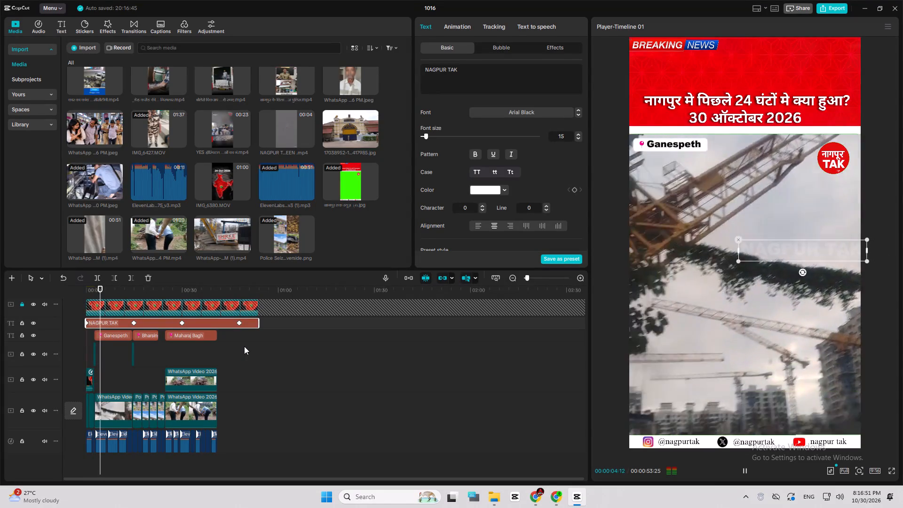
pyautogui.keyDown('ctrl'); pyautogui.scroll(15, 186, 365); pyautogui.keyUp('ctrl')
pyautogui.press('space')
pyautogui.moveTo(167, 356); pyautogui.dragTo(91, 371)
pyautogui.press('space')
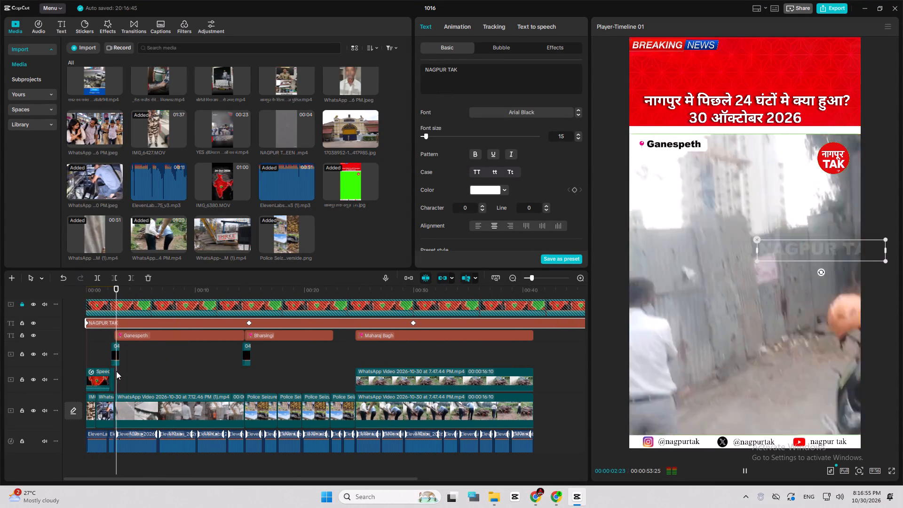
pyautogui.press('space')
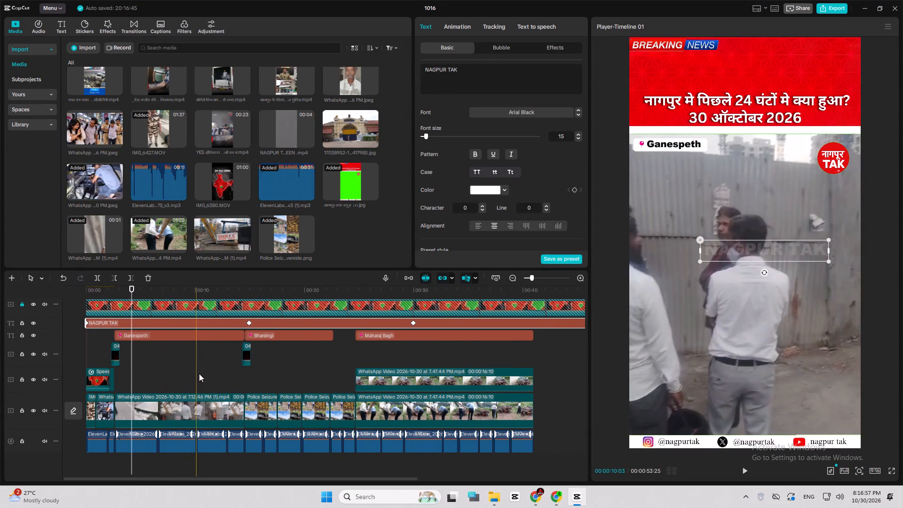
pyautogui.press('space')
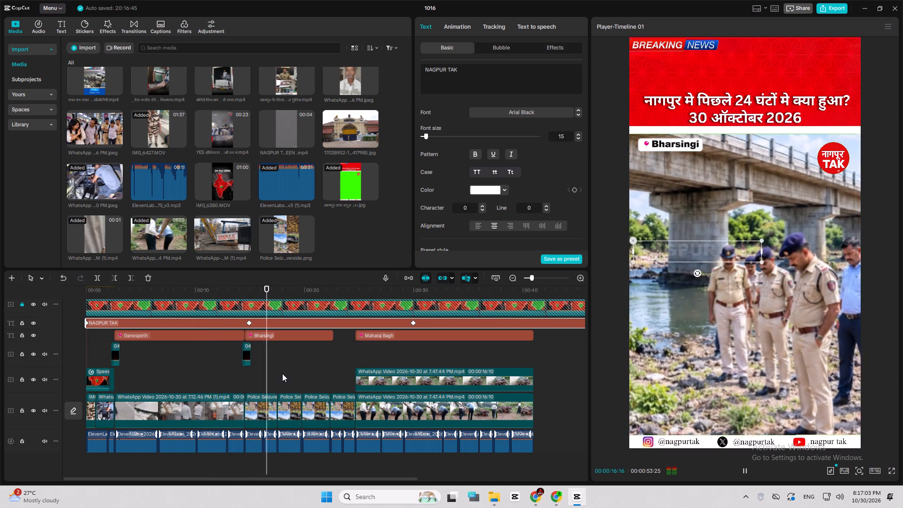
pyautogui.press('space')
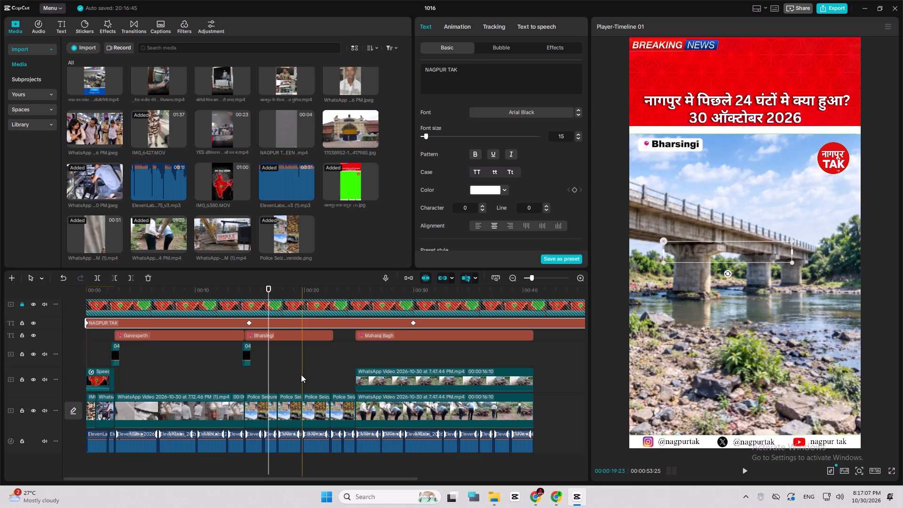
pyautogui.press('space')
pyautogui.press('space')
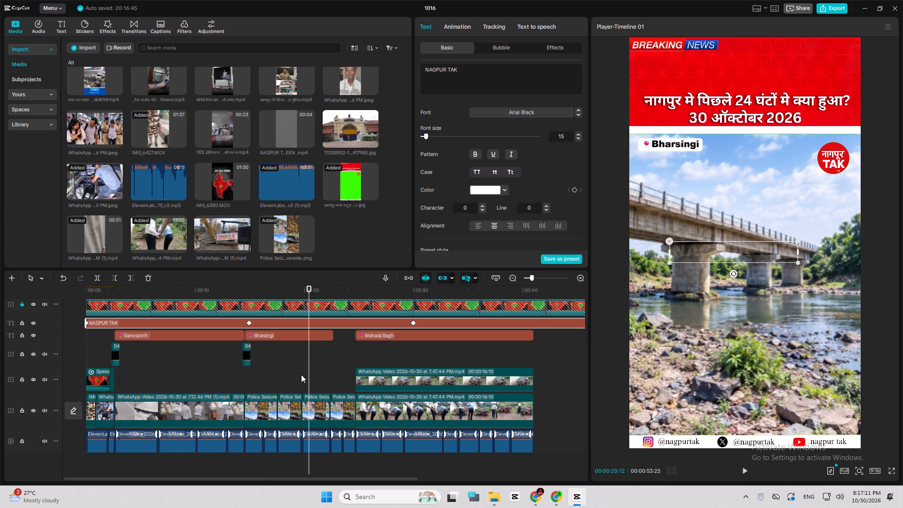
pyautogui.press('space')
pyautogui.press('space')
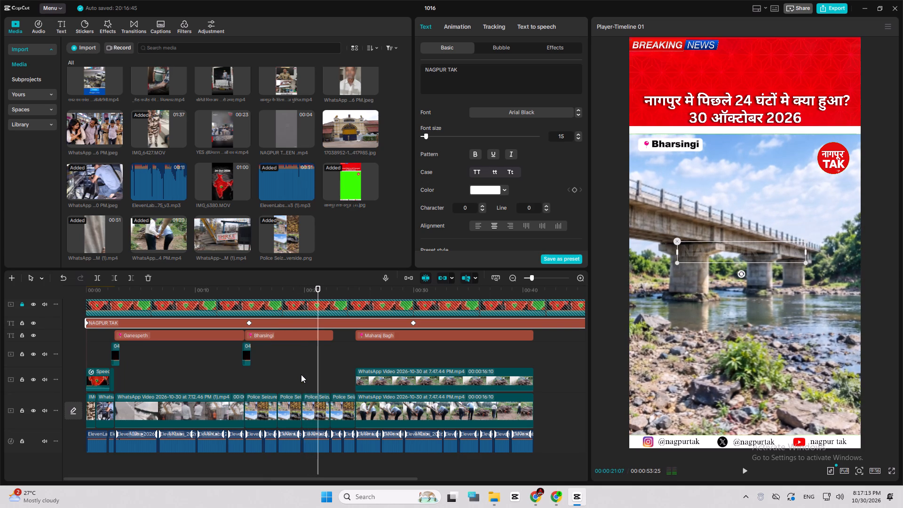
# Play through the end of the Bharsingi section and extend the Bharsingi location label to meet the start of the Maharaj Bagh label.
pyautogui.press('space')
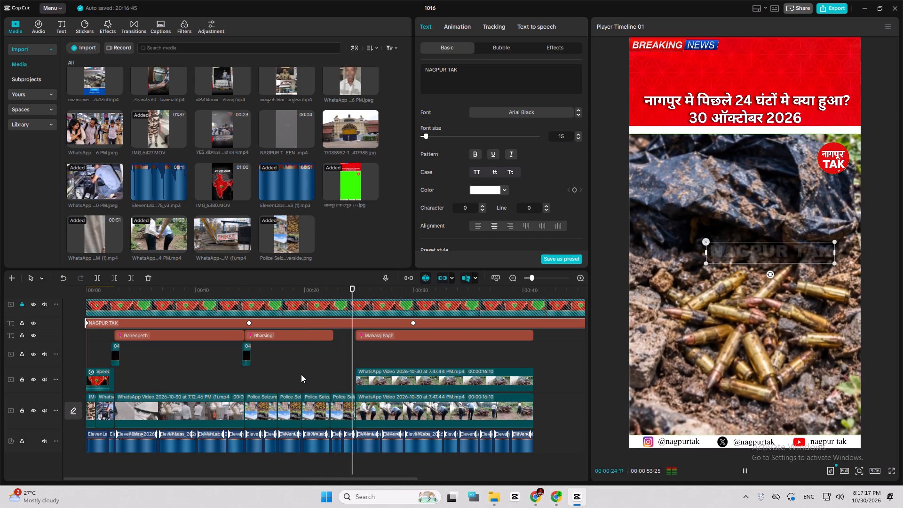
pyautogui.press('space')
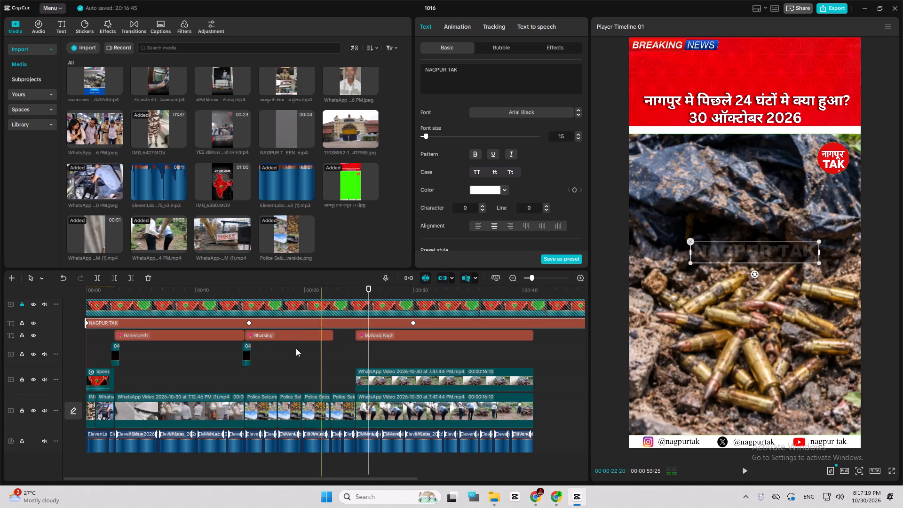
pyautogui.moveTo(333, 333); pyautogui.dragTo(366, 334)
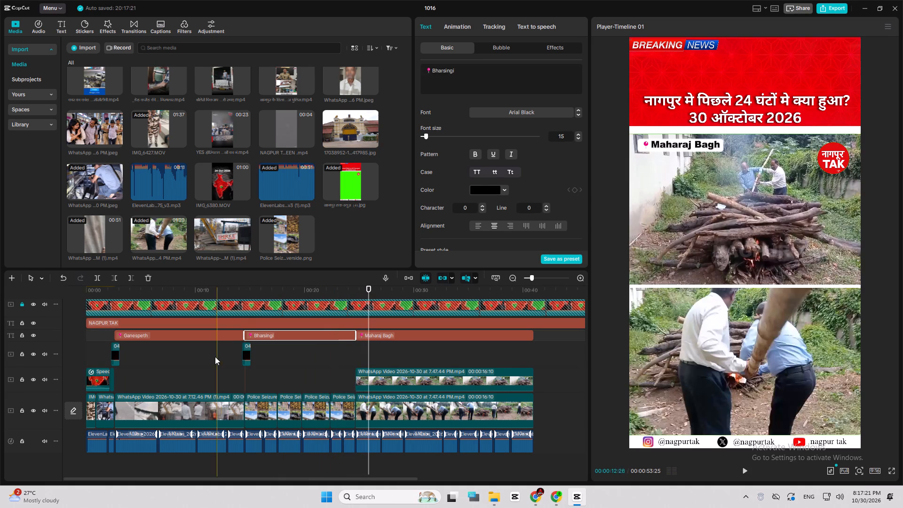
# Copy the short transition overlay from the start of Bharsingi and paste it over the cut between Bharsingi and Maharaj Bagh.
pyautogui.click(246, 356)
pyautogui.hotkey('ctrl', 'c')
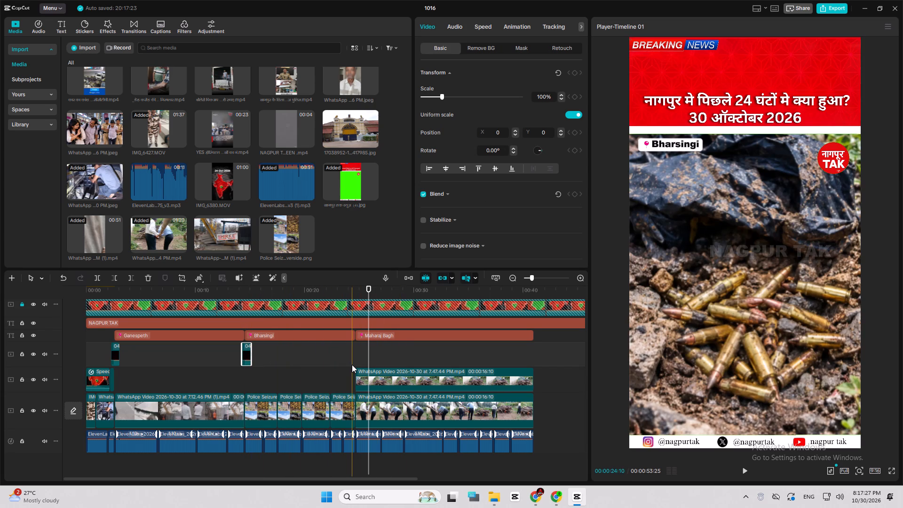
pyautogui.hotkey('ctrl', 'v')
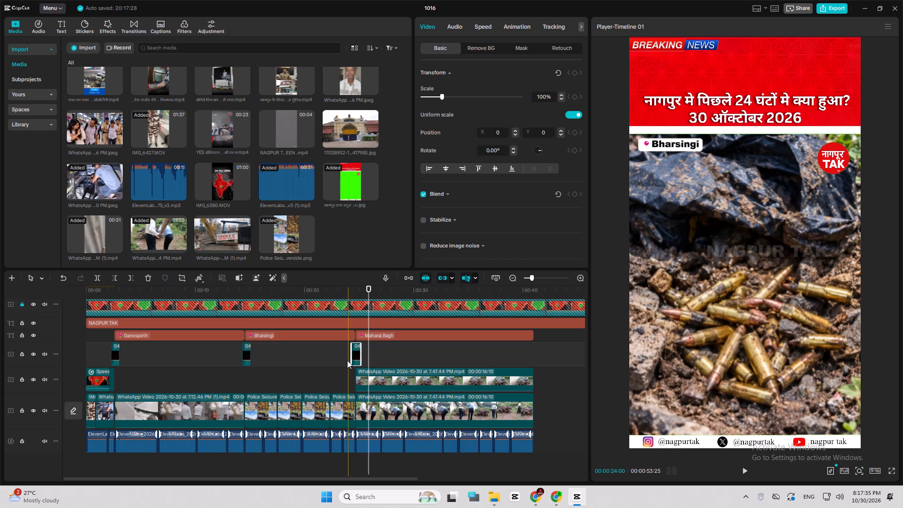
# Play back the cuts into Maharaj Bagh and into Bharsingi to compare how the transition overlays look.
pyautogui.press('space')
pyautogui.press('space')
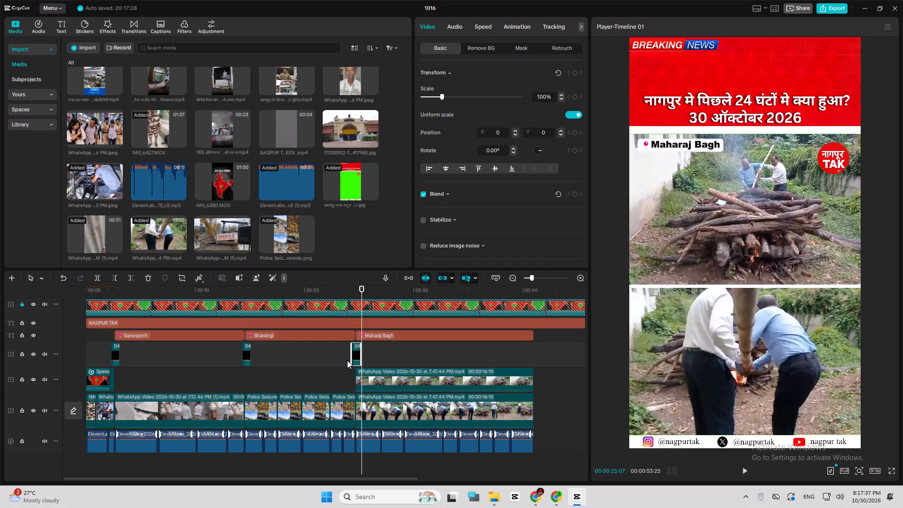
pyautogui.press('space')
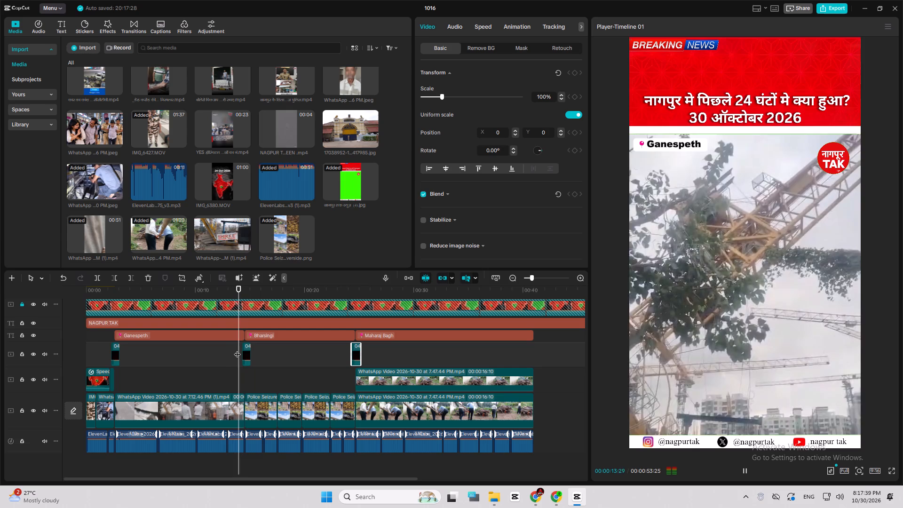
pyautogui.press('space')
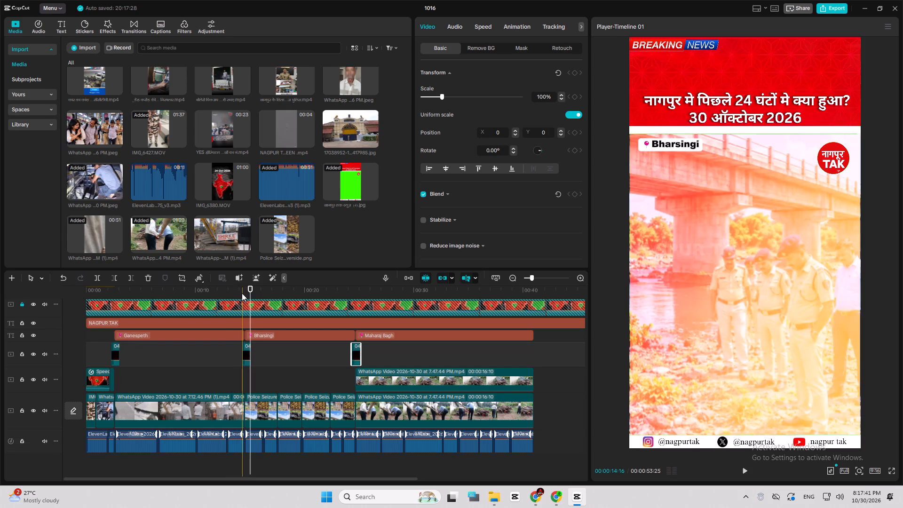
pyautogui.press('space')
pyautogui.press('space')
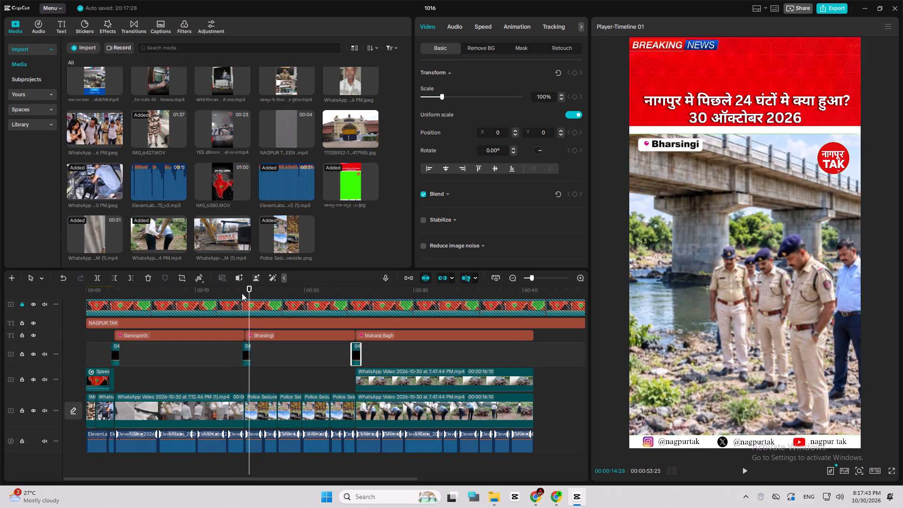
pyautogui.press('Up')
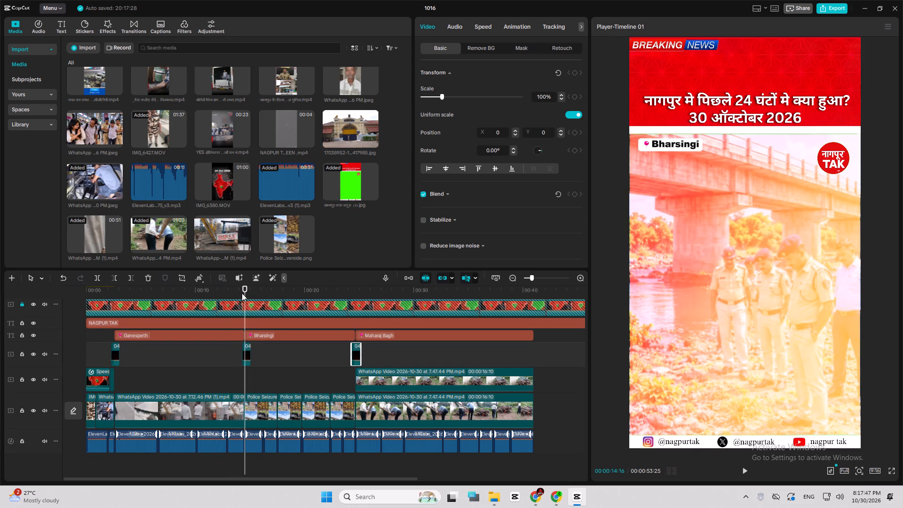
pyautogui.press('space')
pyautogui.press('space')
pyautogui.press('Up')
# Play the Bharsingi panels into the Maharaj Bagh footage to review the label, transition and voiceover, and return the playhead to the video's start.
pyautogui.press('space')
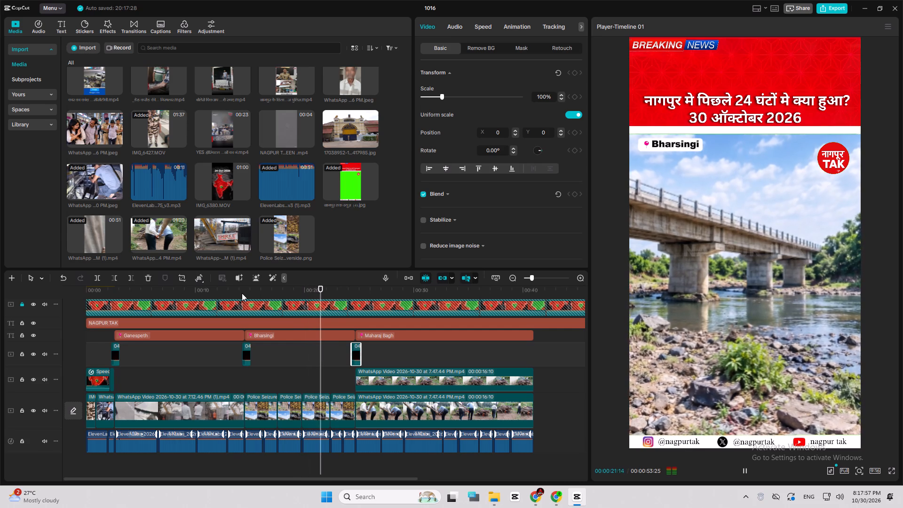
pyautogui.press('space')
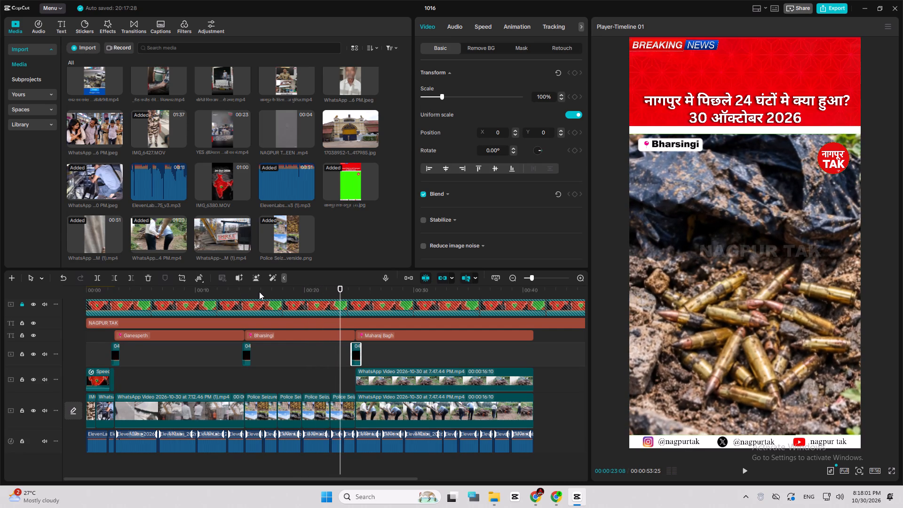
pyautogui.press('space')
pyautogui.press('space')
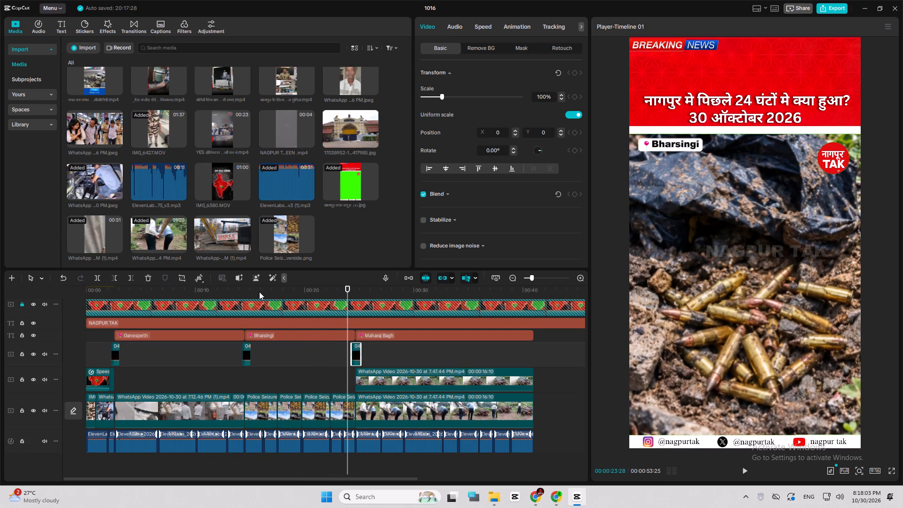
pyautogui.press('space')
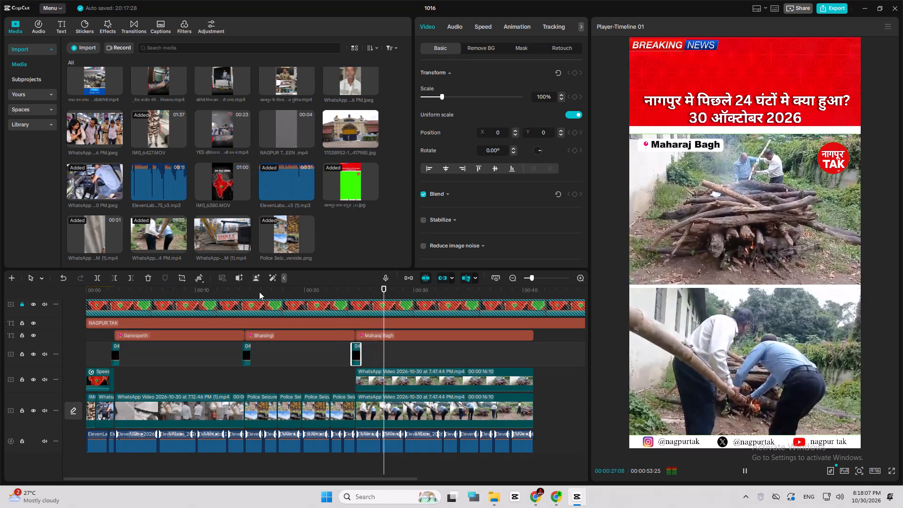
pyautogui.press('space')
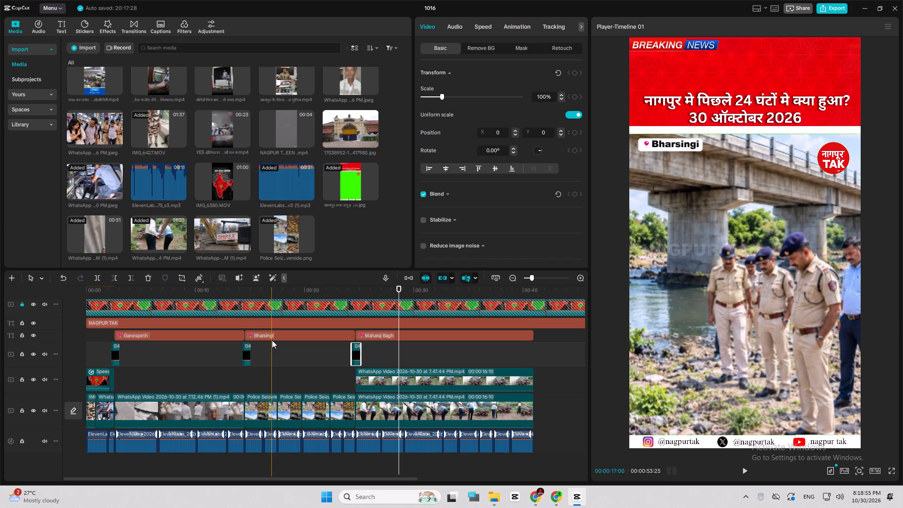
pyautogui.press('space')
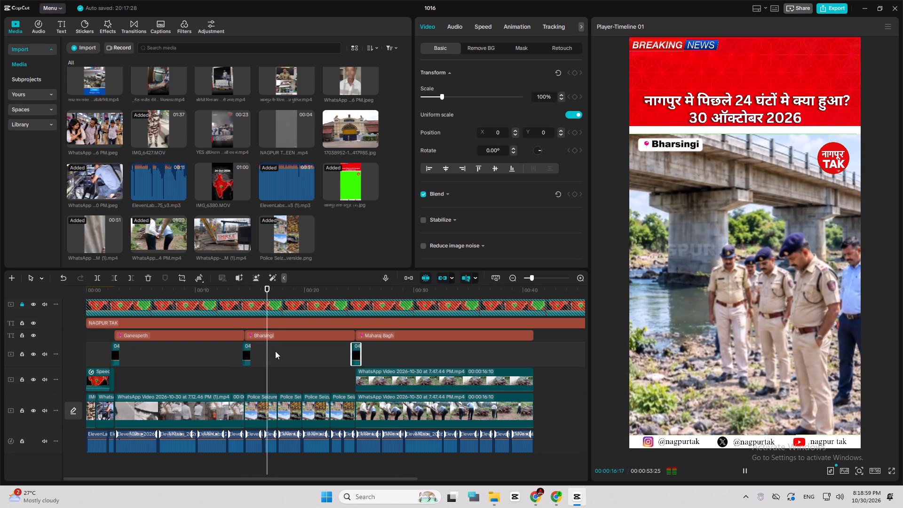
pyautogui.press('space')
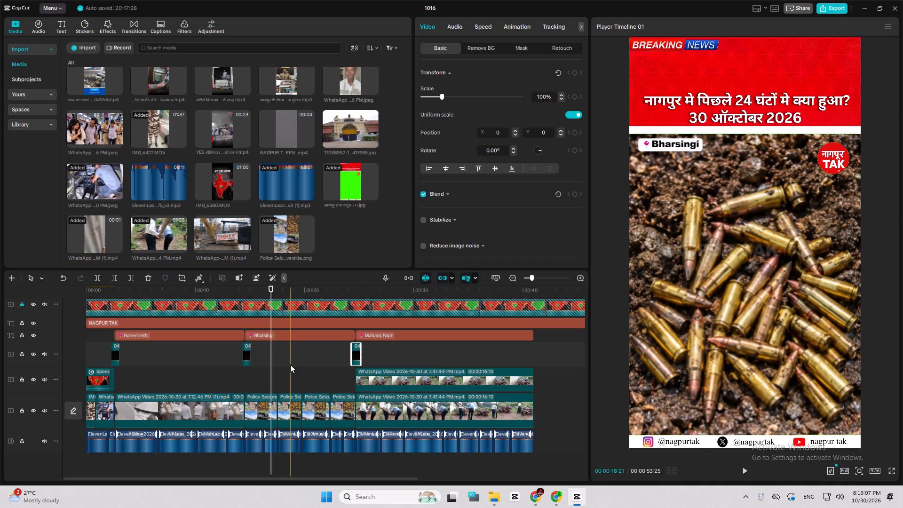
pyautogui.press('space')
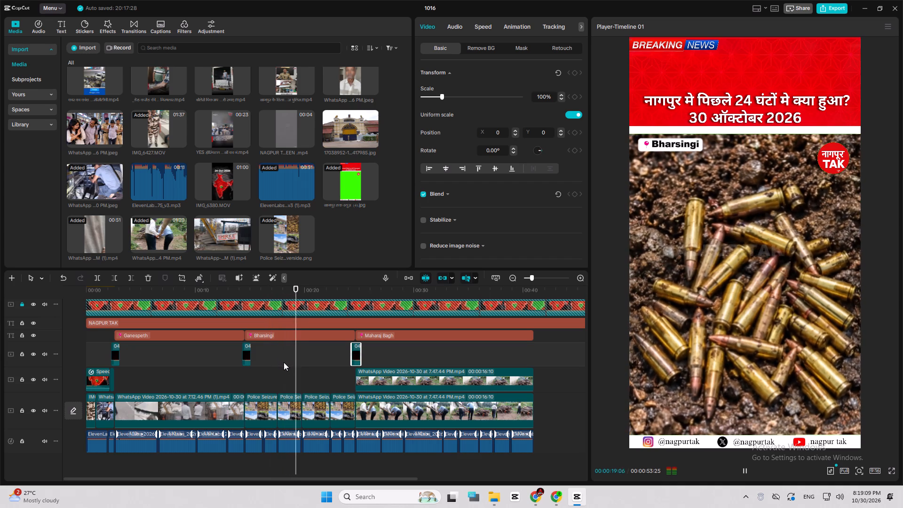
pyautogui.press('space')
pyautogui.press('space')
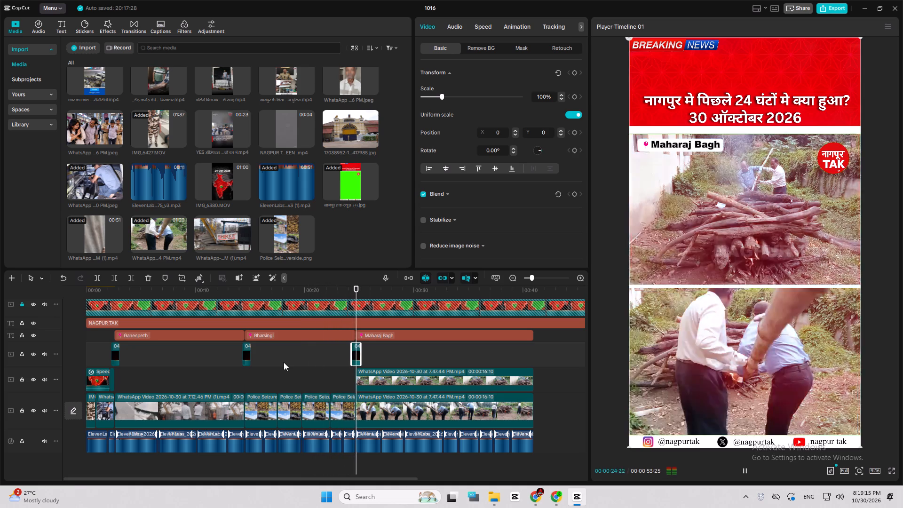
pyautogui.press('space')
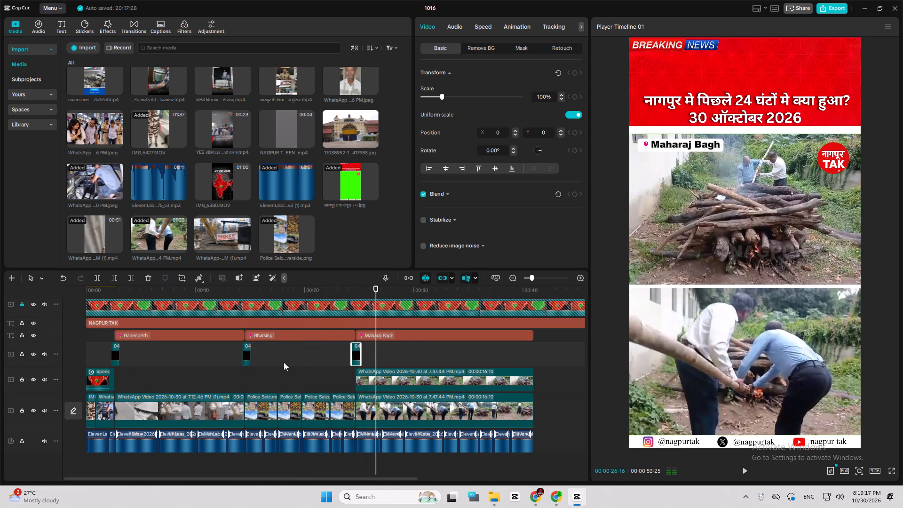
pyautogui.moveTo(358, 290); pyautogui.dragTo(0, 290)
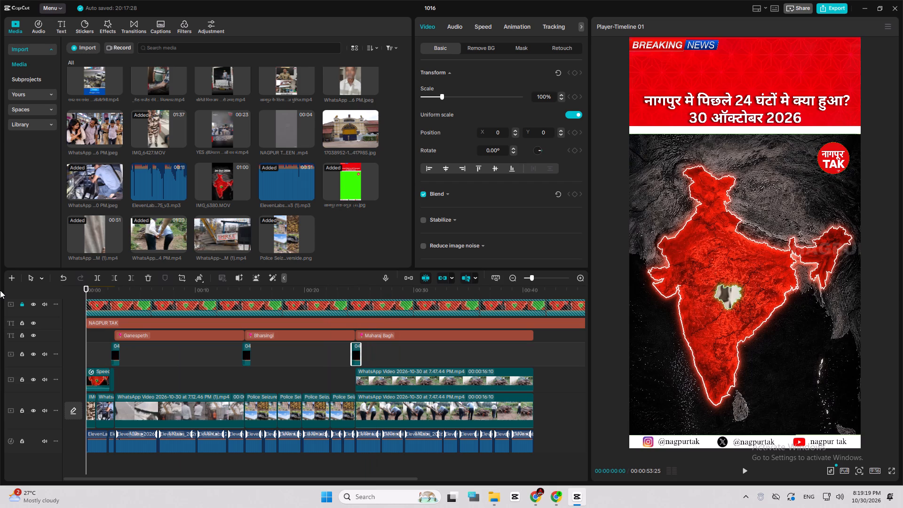
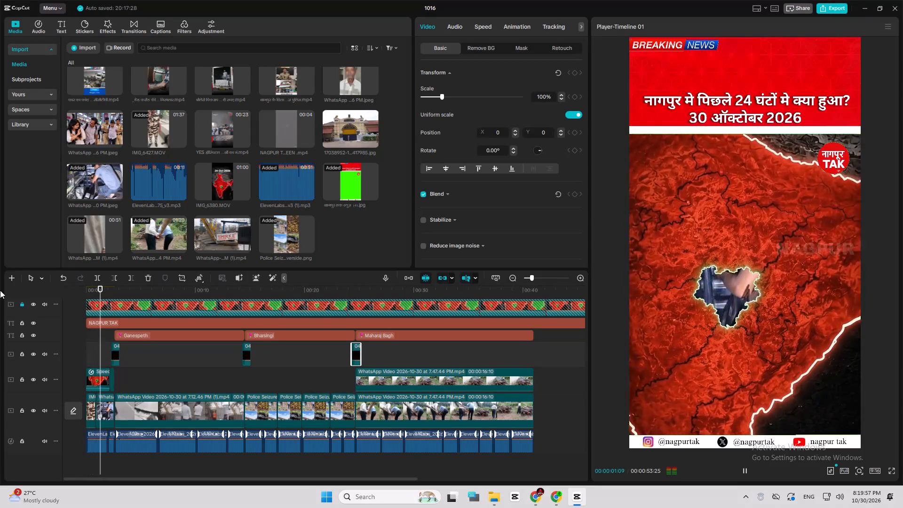
# Play the opening map intro into the Ganeshpeth story, replaying it from the video's start to review the transition, label and voiceover.
pyautogui.press('space')
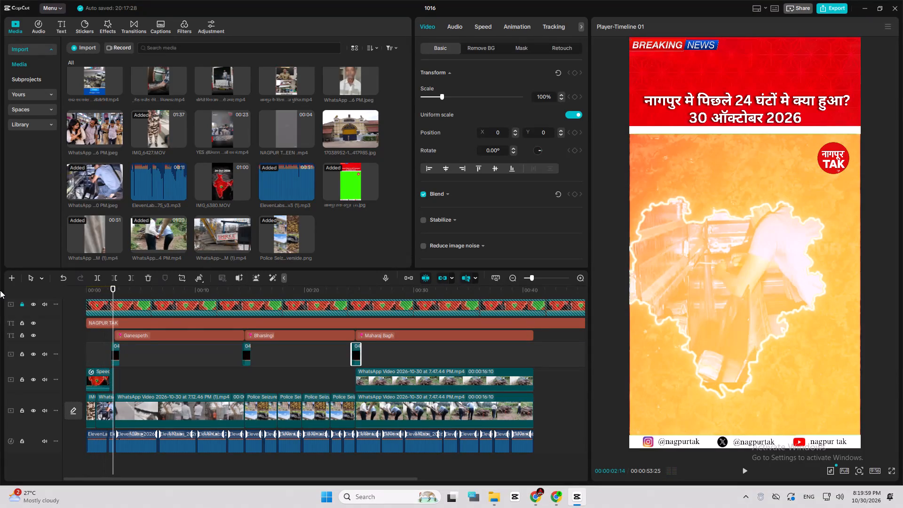
pyautogui.press('space')
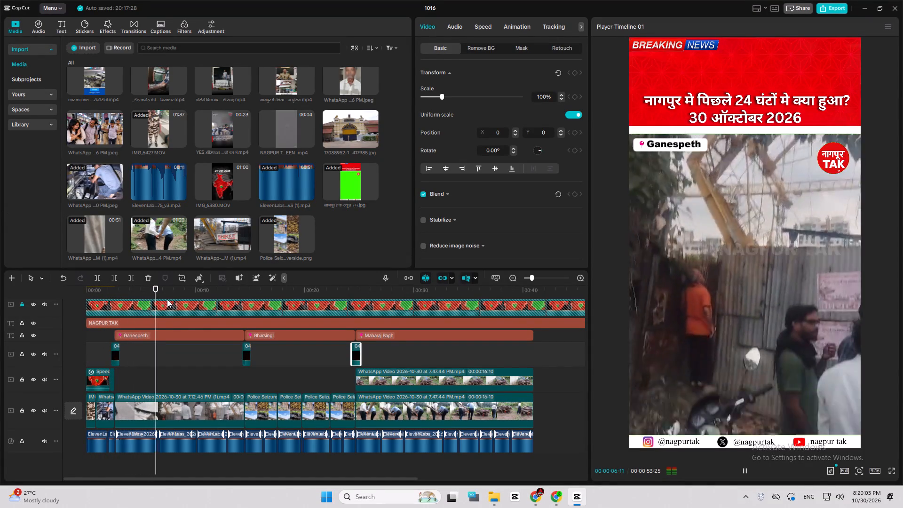
pyautogui.moveTo(159, 289); pyautogui.dragTo(40, 291)
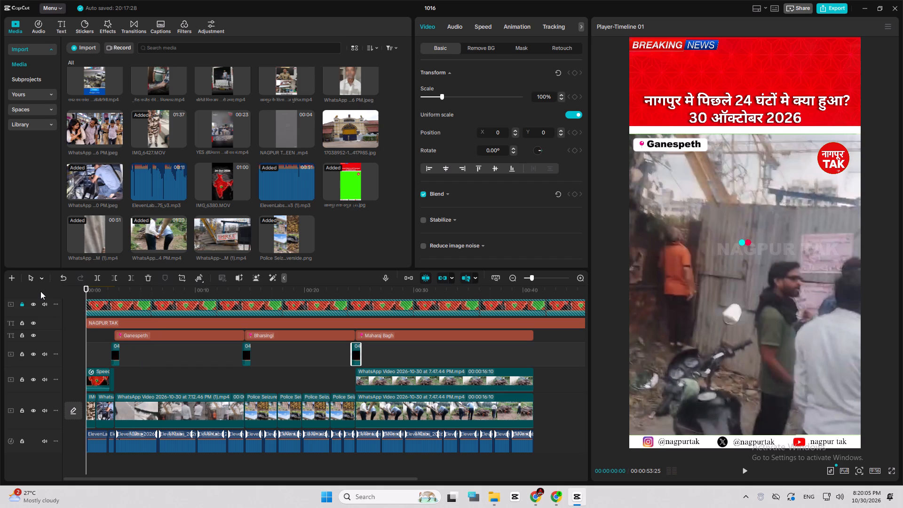
pyautogui.press('space')
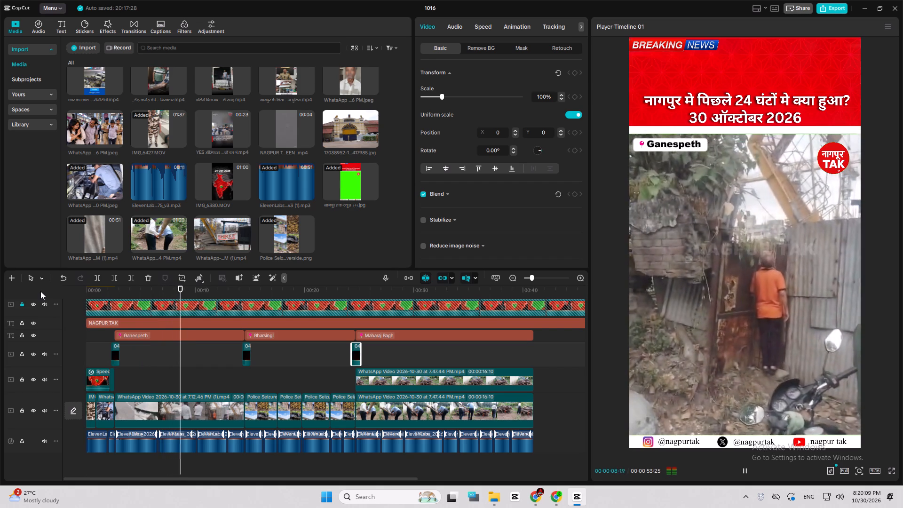
pyautogui.press('space')
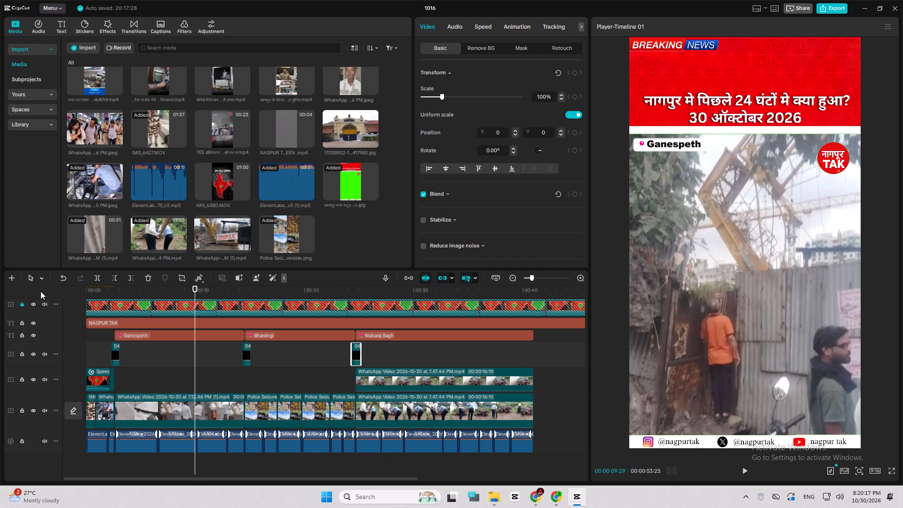
# Return to the video's start and play through the Ganeshpeth and Bharsingi stories into Maharaj Bagh, reviewing labels, transitions and voiceover.
pyautogui.press('space')
pyautogui.press('Left')
pyautogui.press('Up')
pyautogui.press('Up')
pyautogui.press('Up')
pyautogui.press('Up')
pyautogui.press('Up')
pyautogui.press('Up')
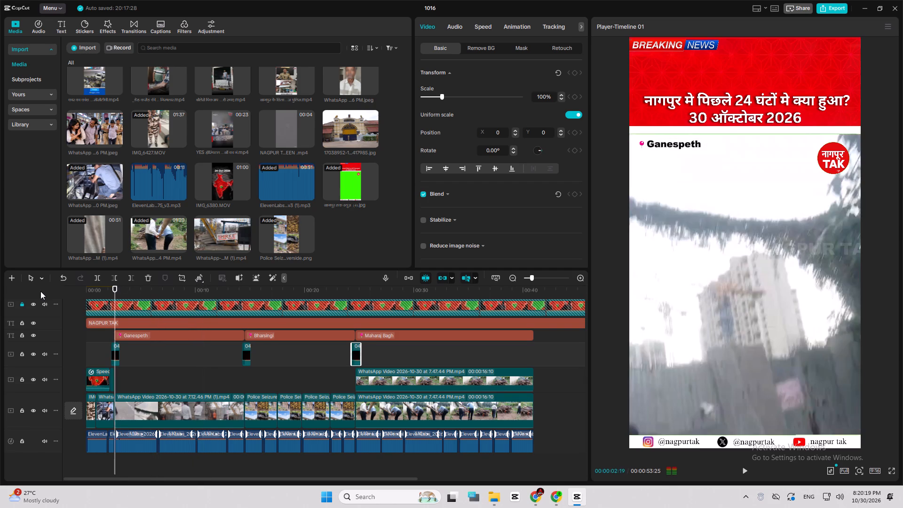
pyautogui.press('Up')
pyautogui.press('Up')
pyautogui.press('Up')
pyautogui.press('Up')
pyautogui.press('Up')
pyautogui.press('space')
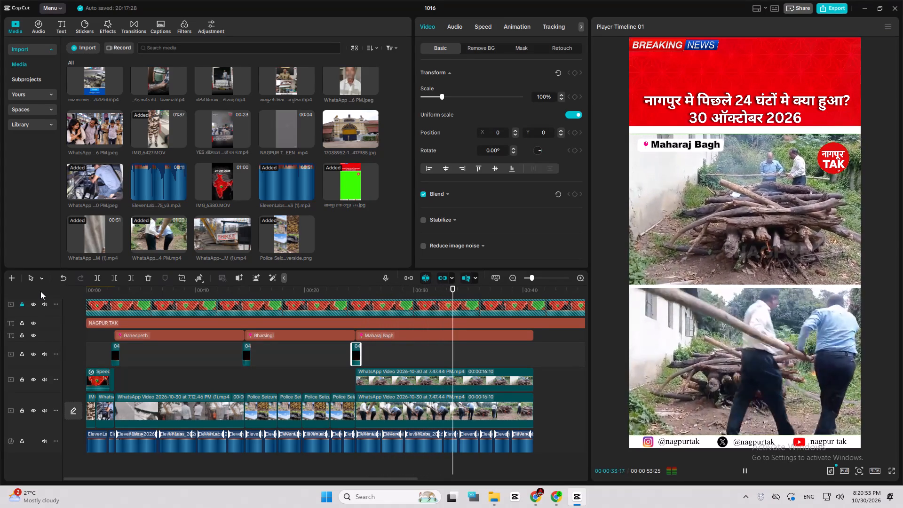
pyautogui.press('space')
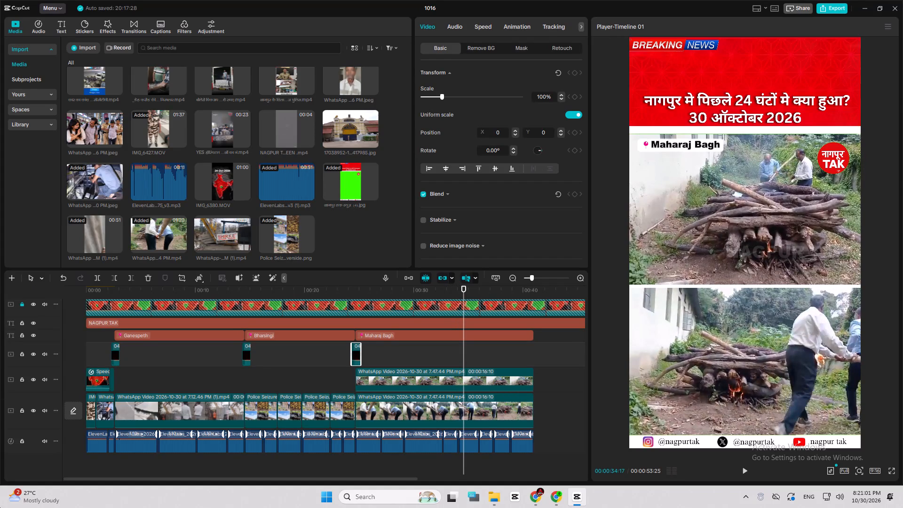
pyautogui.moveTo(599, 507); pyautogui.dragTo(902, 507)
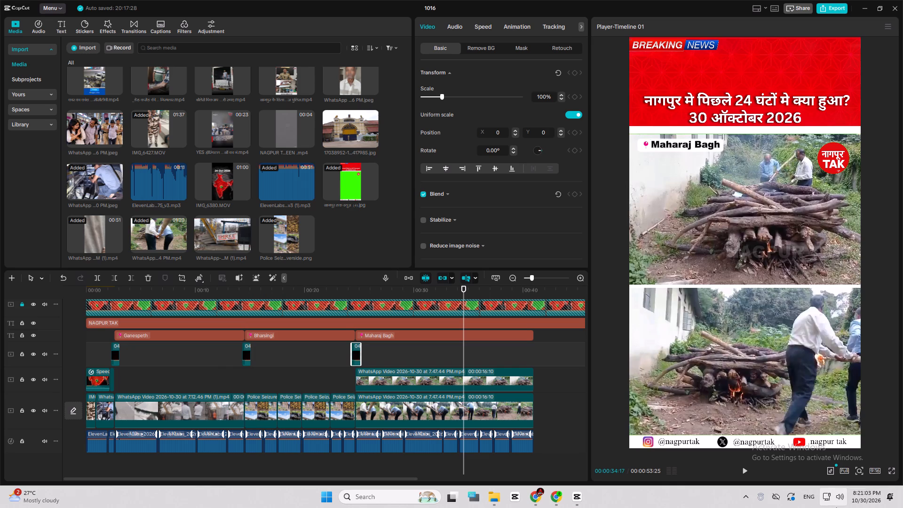
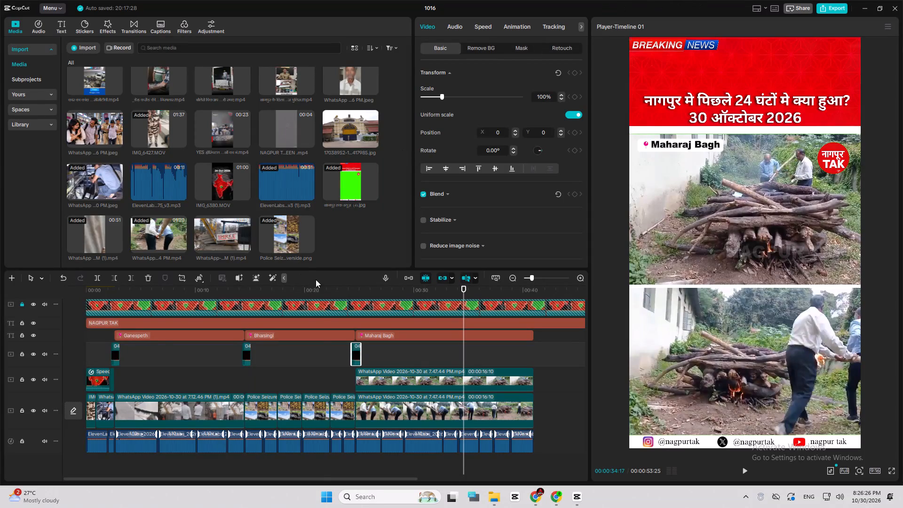
# Skim the later Maharaj Bagh footage, and go back through the earlier stories to the opening map intro, checking the visuals.
pyautogui.moveTo(323, 288); pyautogui.dragTo(507, 332)
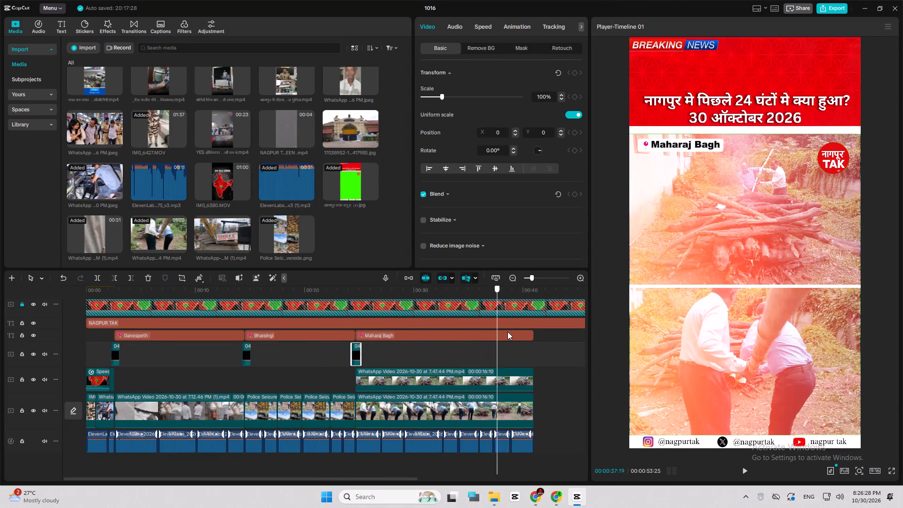
pyautogui.moveTo(507, 332); pyautogui.dragTo(340, 327)
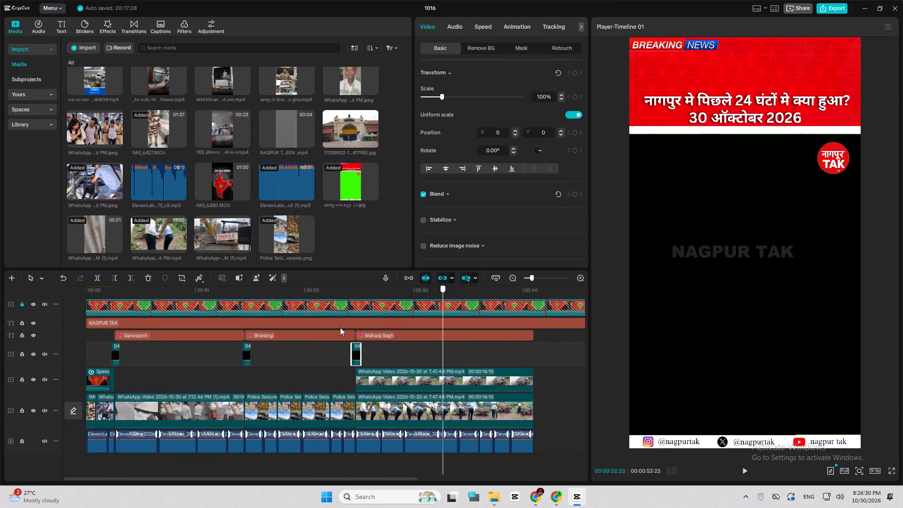
pyautogui.moveTo(340, 327); pyautogui.dragTo(103, 323)
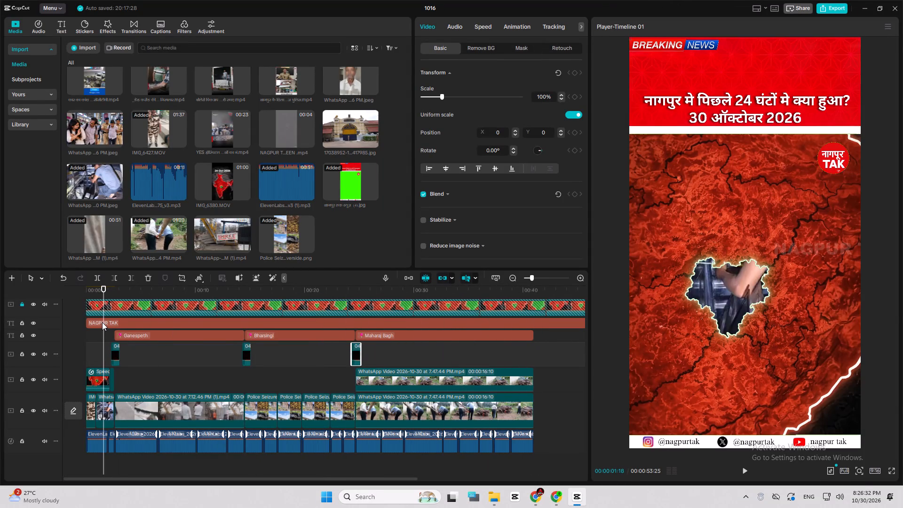
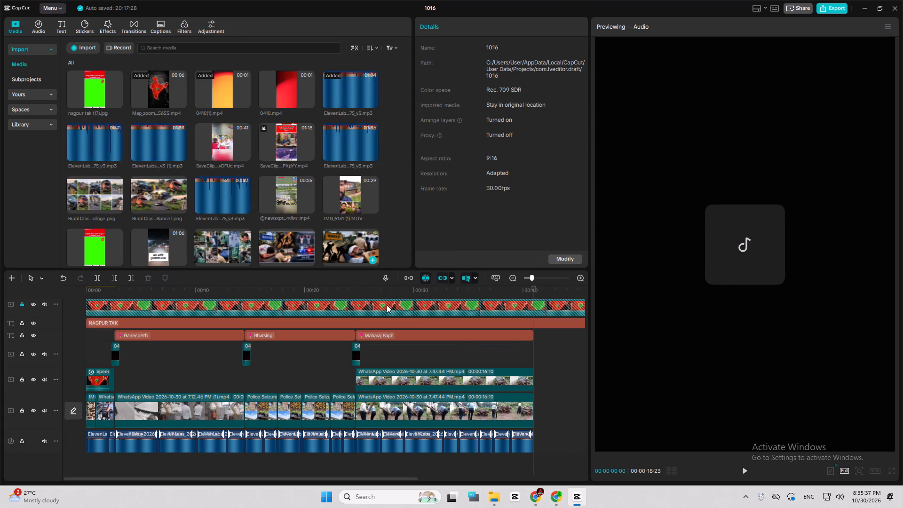
pyautogui.moveTo(350, 234); pyautogui.dragTo(551, 387)
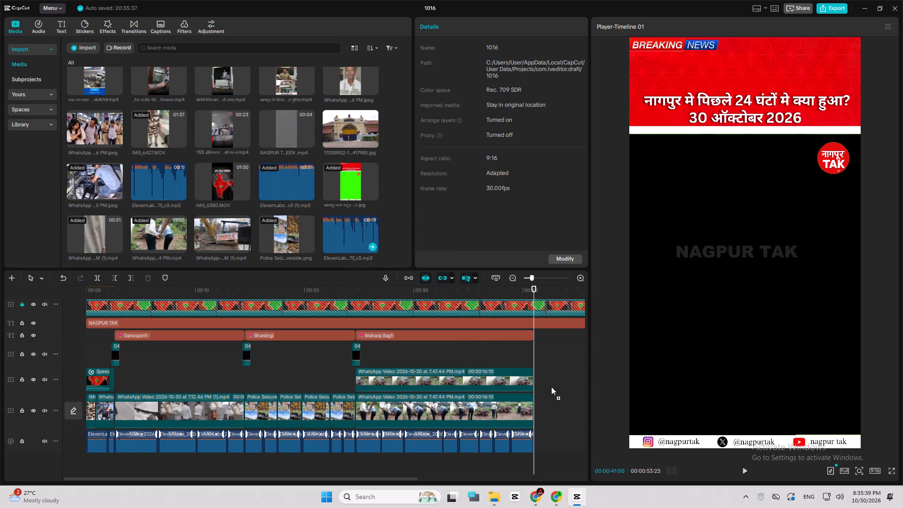
pyautogui.moveTo(551, 387); pyautogui.dragTo(535, 442)
# Set the speed of the new accident narration clip to 1.10x.
pyautogui.scroll(3, 535, 442)
pyautogui.press('space')
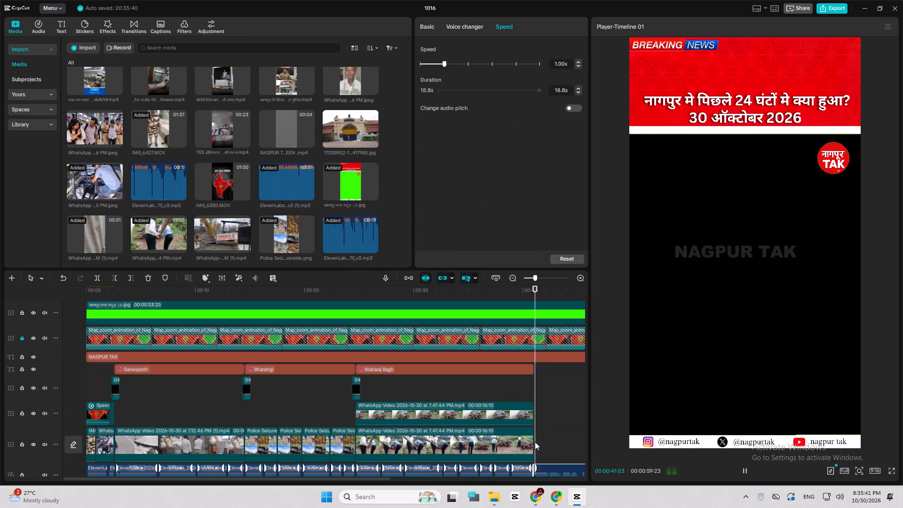
pyautogui.scroll(1, 535, 442)
pyautogui.scroll(-10, 535, 442)
pyautogui.click(559, 61)
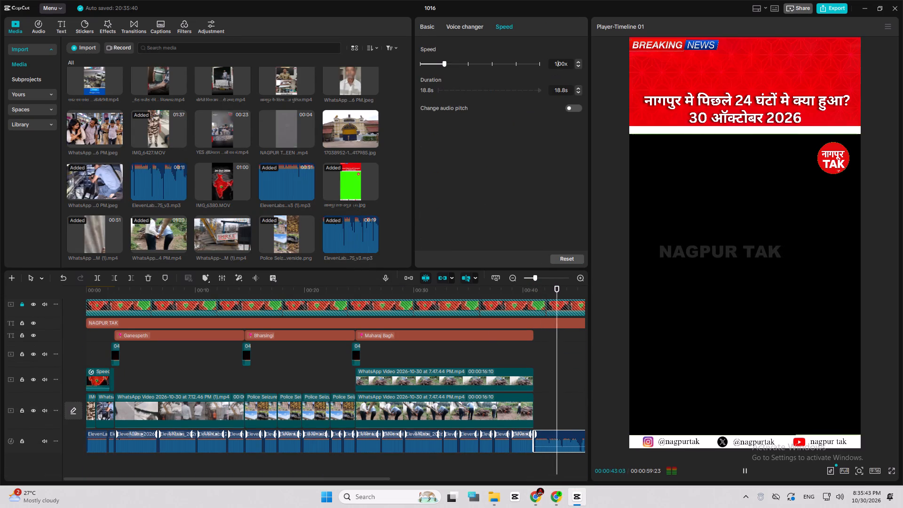
pyautogui.moveTo(559, 63); pyautogui.dragTo(569, 63)
pyautogui.press('1')
pyautogui.press('0')
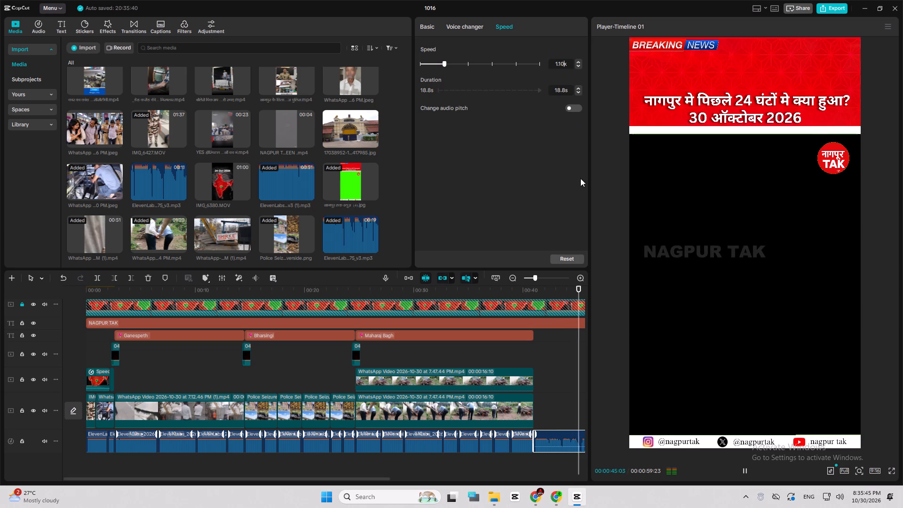
pyautogui.click(564, 183)
# Raise the new narration clip's volume to 20.0 dB.
pyautogui.click(435, 28)
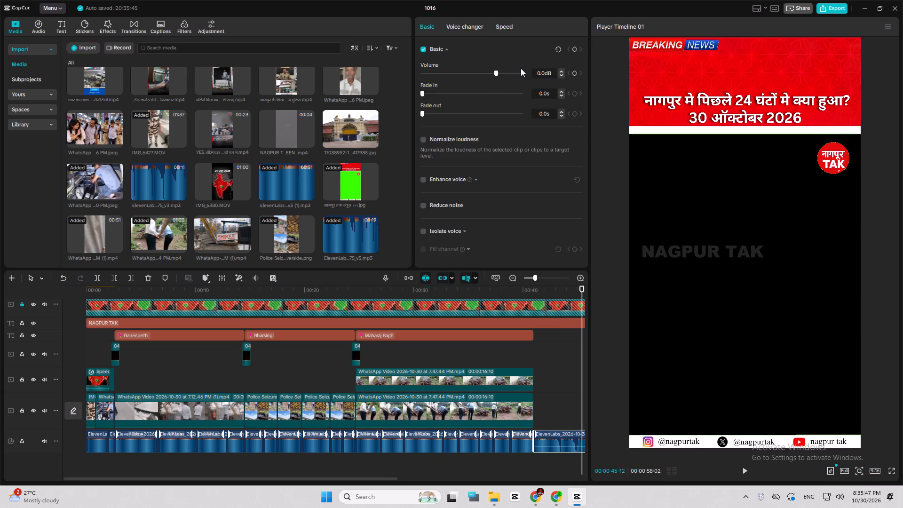
pyautogui.moveTo(517, 74); pyautogui.dragTo(545, 79)
# Play the join between the end of the Maharaj Bagh story and the new narration, checking how the voice-over continues.
pyautogui.moveTo(509, 364); pyautogui.dragTo(437, 413)
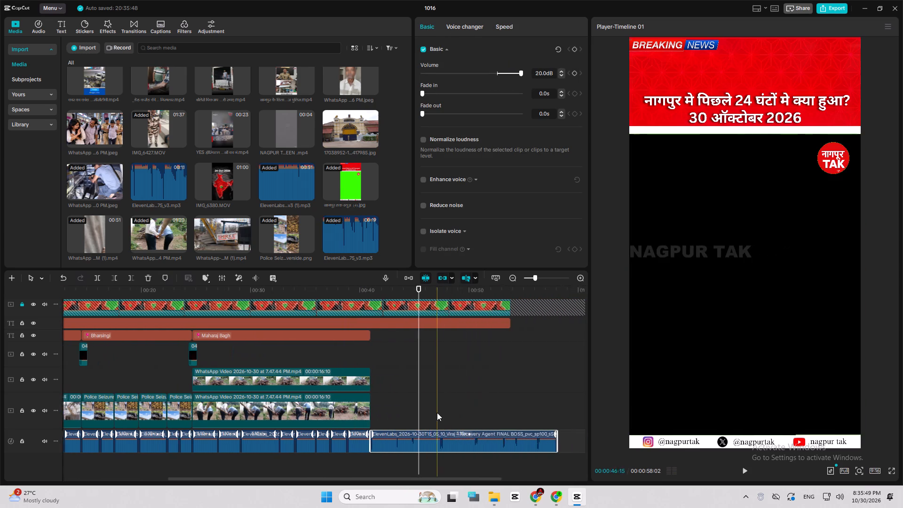
pyautogui.moveTo(437, 413); pyautogui.dragTo(436, 413)
pyautogui.keyDown('ctrl'); pyautogui.scroll(19, 380, 418); pyautogui.keyUp('ctrl')
pyautogui.click(380, 418)
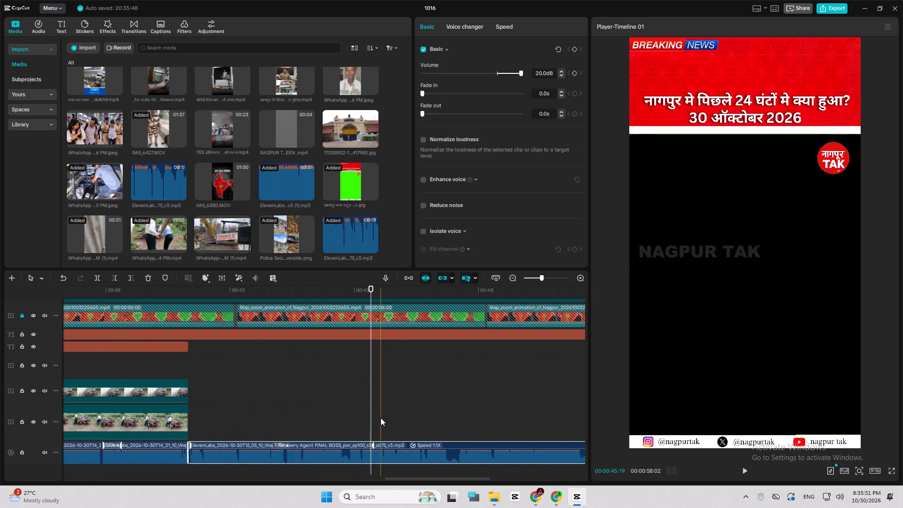
pyautogui.keyDown('ctrl'); pyautogui.scroll(10, 380, 418); pyautogui.keyUp('ctrl')
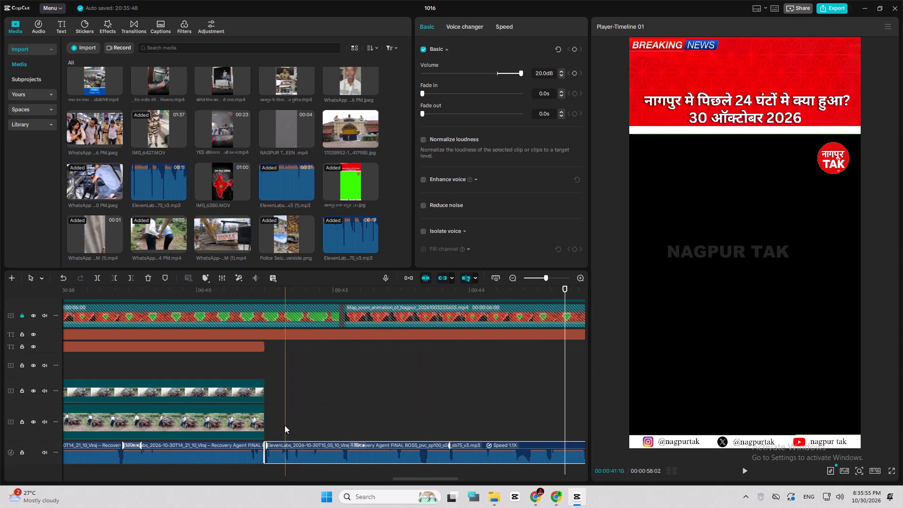
pyautogui.keyDown('ctrl'); pyautogui.scroll(8, 285, 425); pyautogui.keyUp('ctrl')
pyautogui.press('space')
pyautogui.press('space')
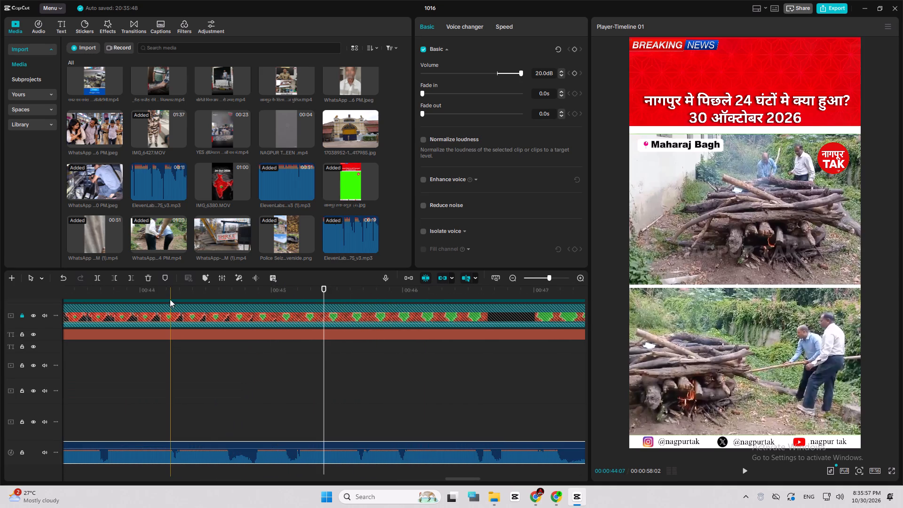
pyautogui.press('space')
pyautogui.keyDown('ctrl'); pyautogui.scroll(-20, 212, 414); pyautogui.keyUp('ctrl')
pyautogui.keyDown('ctrl'); pyautogui.scroll(-7, 212, 414); pyautogui.keyUp('ctrl')
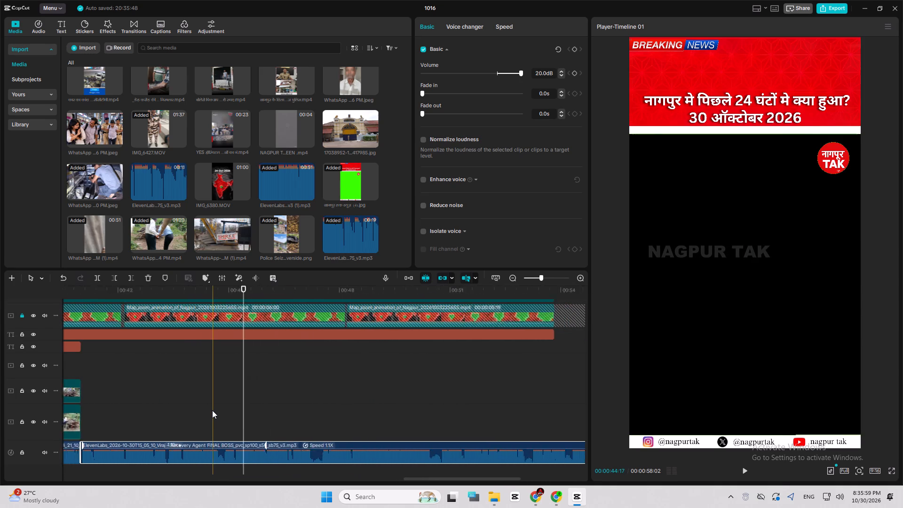
pyautogui.keyDown('ctrl'); pyautogui.scroll(-2, 212, 410); pyautogui.keyUp('ctrl')
pyautogui.moveTo(101, 284); pyautogui.dragTo(96, 287)
pyautogui.moveTo(96, 287); pyautogui.dragTo(80, 291)
pyautogui.press('space')
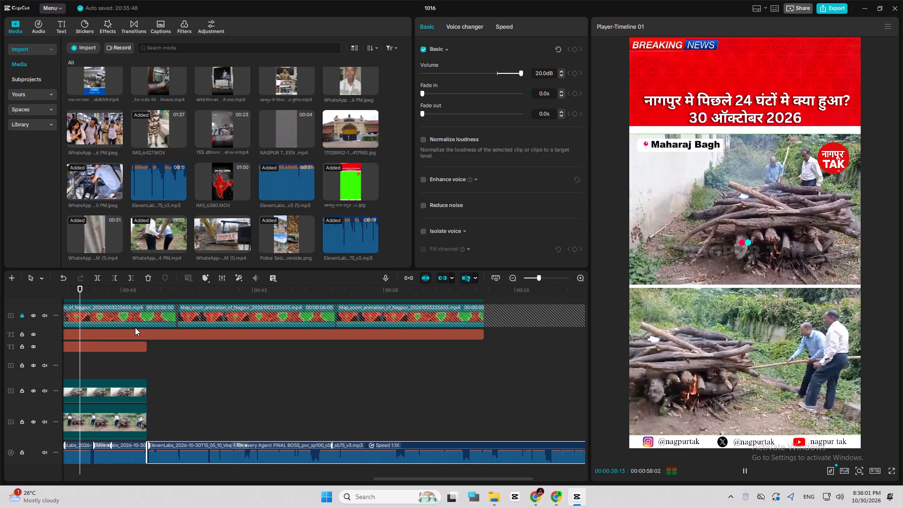
pyautogui.click(163, 366)
pyautogui.click(108, 289)
pyautogui.press('space')
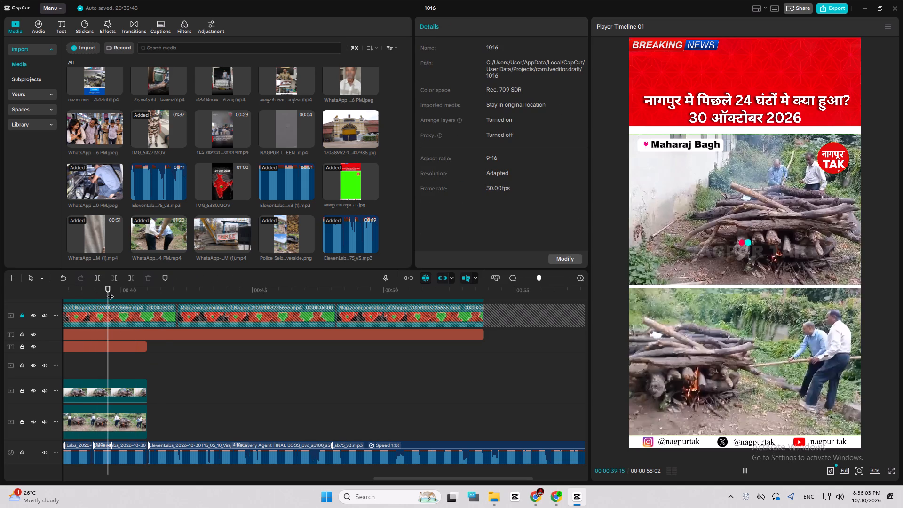
pyautogui.press('space')
pyautogui.press('space')
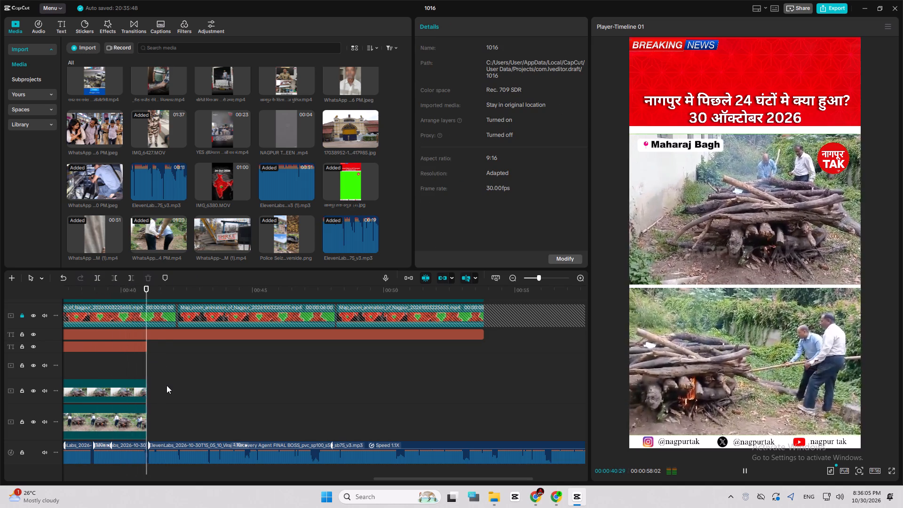
pyautogui.keyDown('ctrl'); pyautogui.scroll(15, 166, 385); pyautogui.keyUp('ctrl')
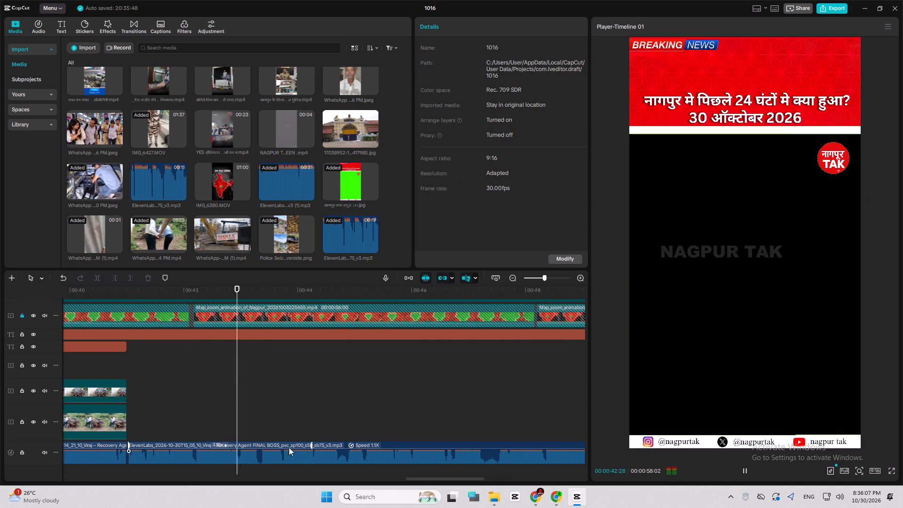
pyautogui.press('space')
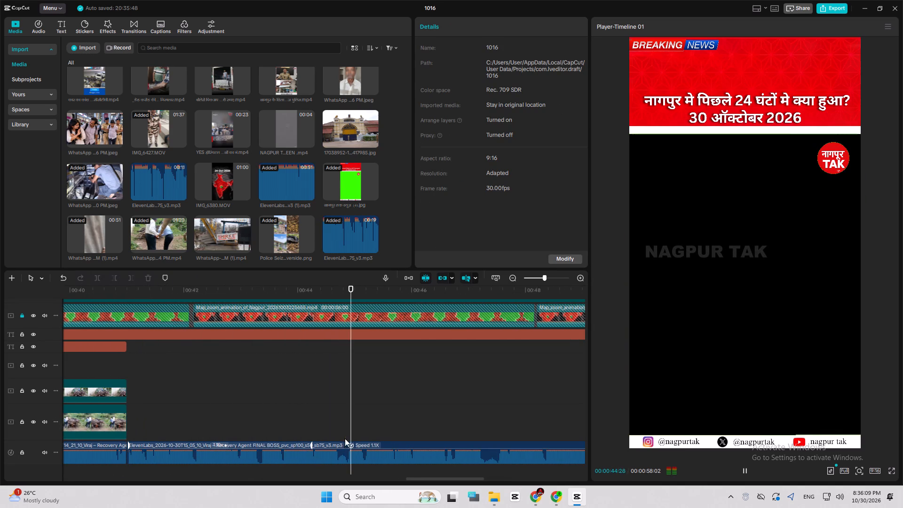
# Split the new narration on both sides of its pause, at about 44.7 and 44.8 seconds.
pyautogui.keyDown('ctrl'); pyautogui.scroll(18, 342, 446); pyautogui.keyUp('ctrl')
pyautogui.press('b')
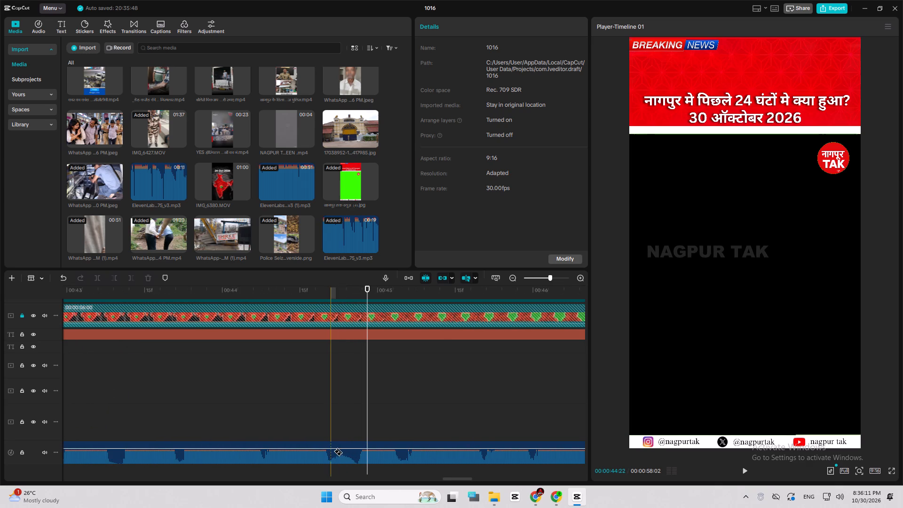
pyautogui.click(331, 452)
pyautogui.click(356, 451)
# Listen on and split the narration around the next long pause, at about 47.2 and 47.4 seconds.
pyautogui.moveTo(347, 453); pyautogui.dragTo(349, 453)
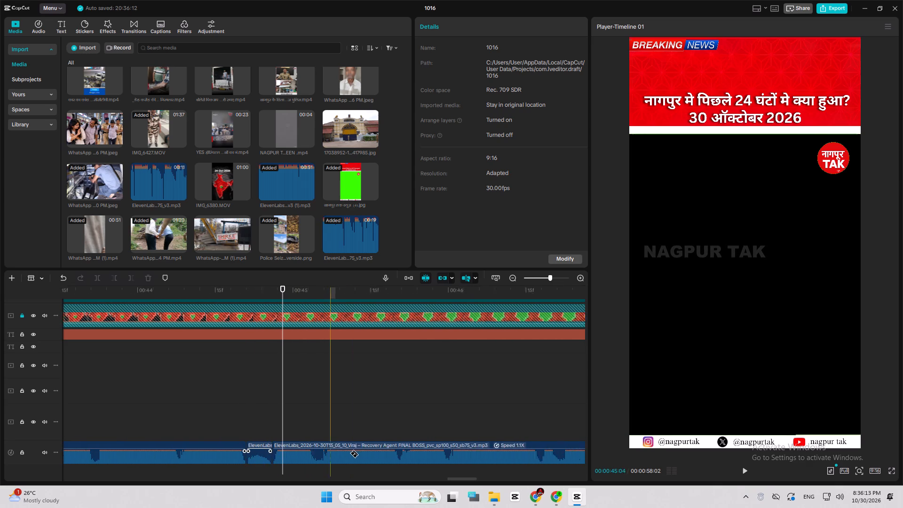
pyautogui.moveTo(349, 453); pyautogui.dragTo(353, 451)
pyautogui.press('space')
pyautogui.press('space')
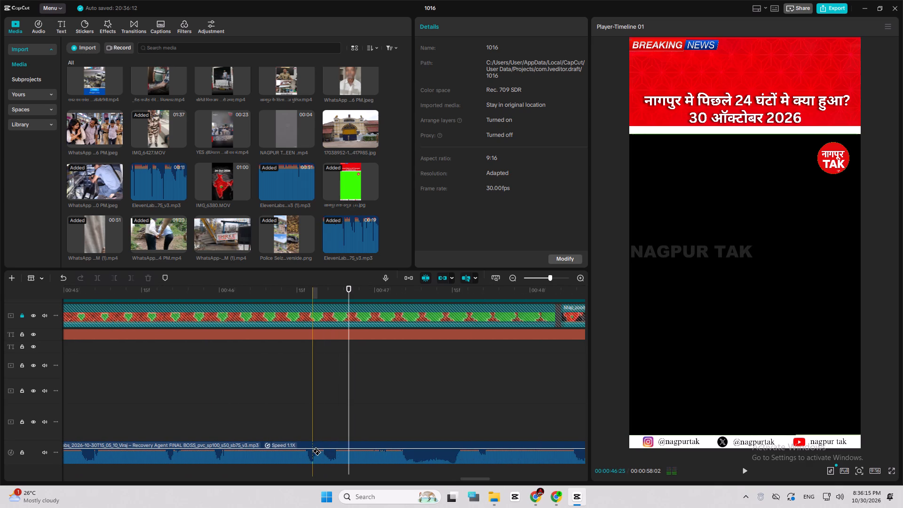
pyautogui.press('space')
pyautogui.press('space')
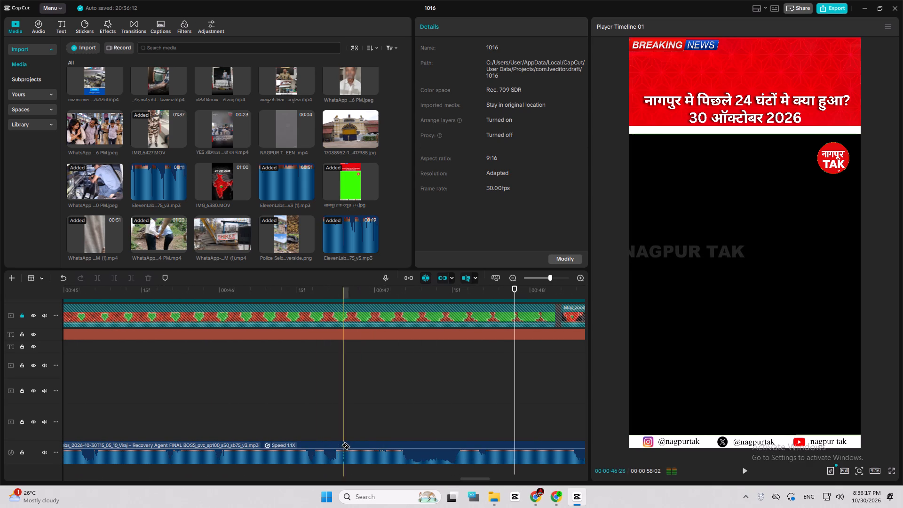
pyautogui.press('space')
pyautogui.press('space')
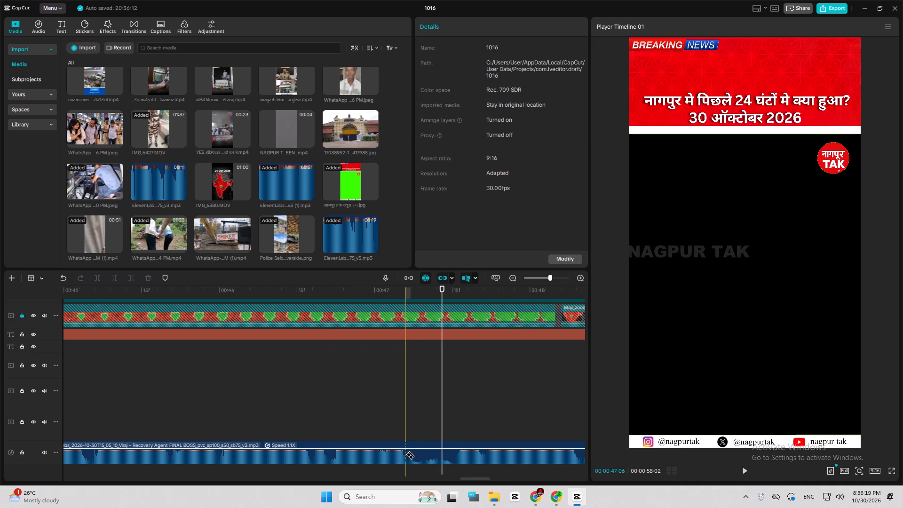
pyautogui.click(406, 454)
pyautogui.click(451, 455)
# Split the narration around the following pause, at about 50.4 and 50.7 seconds.
pyautogui.press('space')
pyautogui.moveTo(449, 454); pyautogui.dragTo(431, 453)
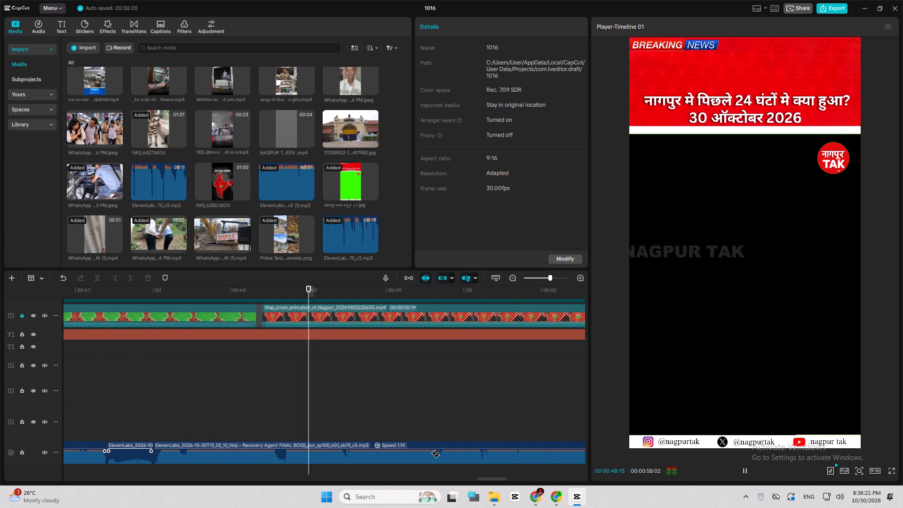
pyautogui.moveTo(431, 453); pyautogui.dragTo(429, 452)
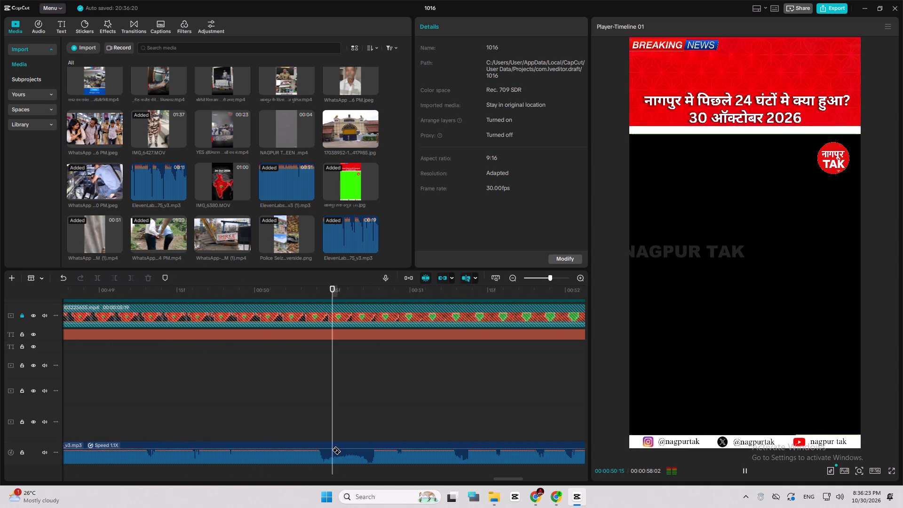
pyautogui.press('space')
pyautogui.click(328, 451)
pyautogui.click(372, 450)
# Split the narration around the pause at about 53.0 to 53.2 seconds.
pyautogui.press('space')
pyautogui.click(371, 450)
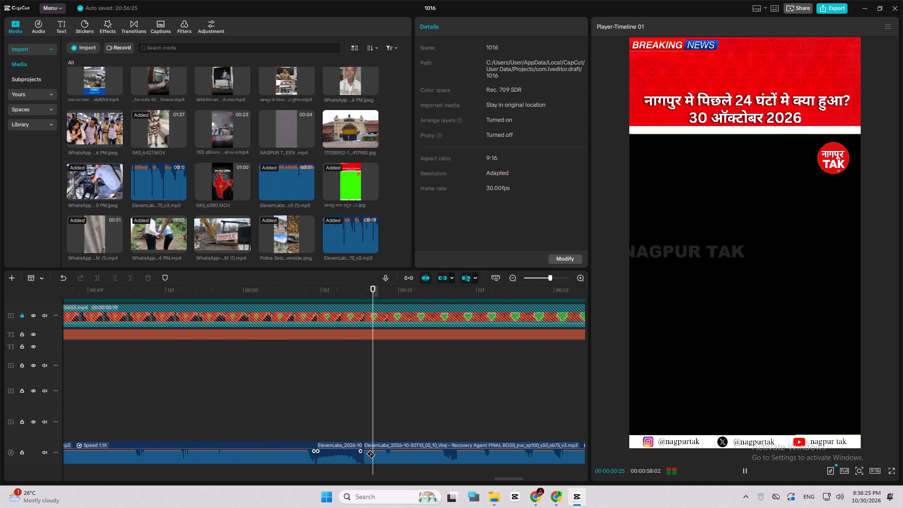
pyautogui.press('space')
pyautogui.click(387, 451)
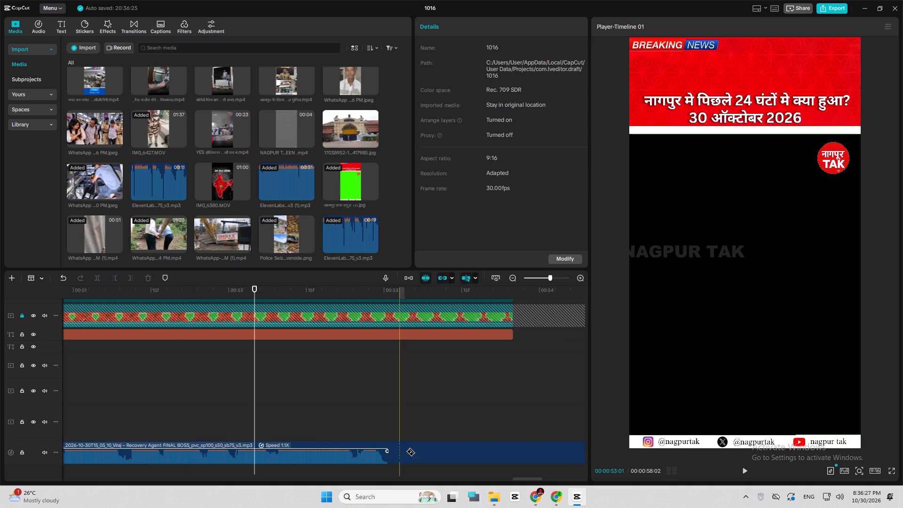
pyautogui.click(416, 450)
pyautogui.press('space')
pyautogui.click(413, 449)
# Split the narration around the pause at about 54.1 to 54.2 seconds and resume listening from there.
pyautogui.press('space')
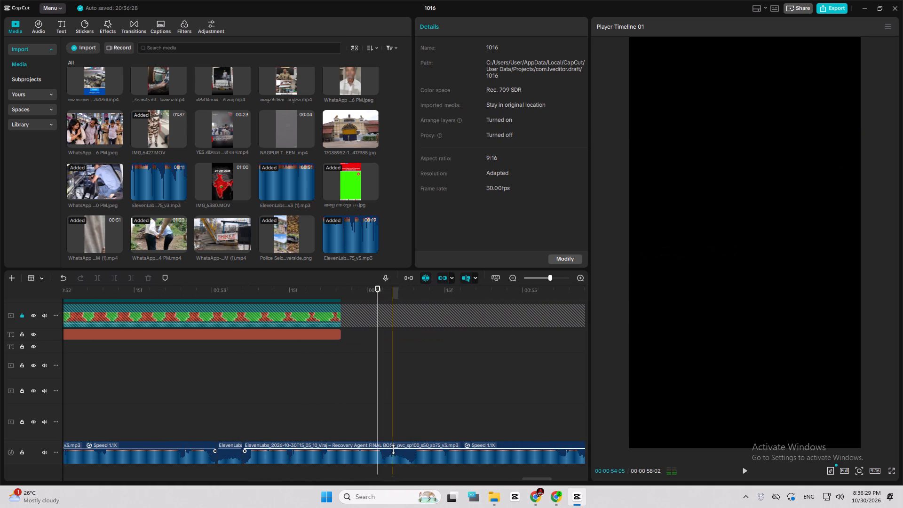
pyautogui.click(386, 450)
pyautogui.click(411, 447)
pyautogui.click(406, 447)
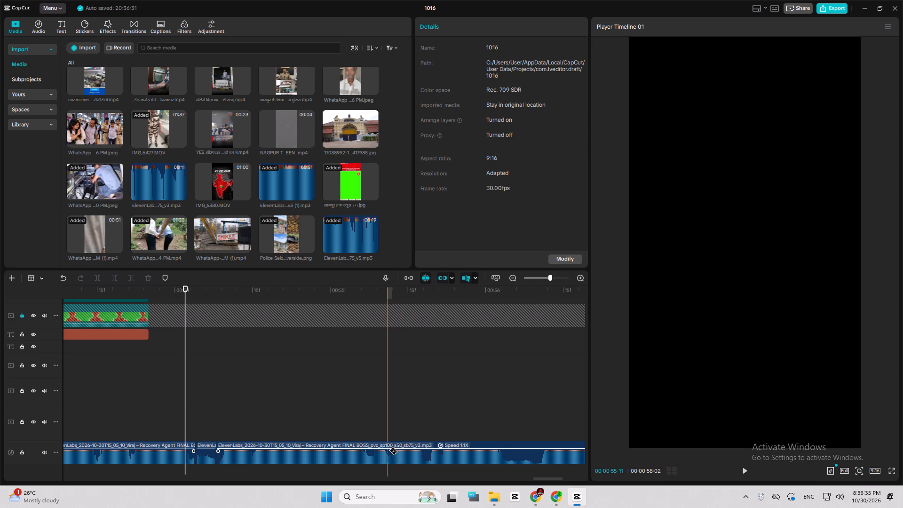
pyautogui.press('space')
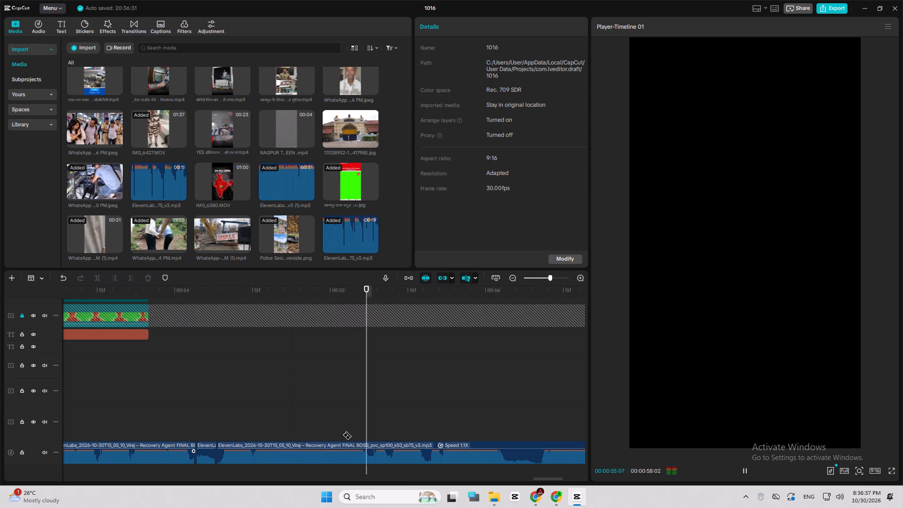
# Stop listening and split the narration around the last pause, at about 56.1 and 56.3 seconds.
pyautogui.press('space')
pyautogui.click(505, 457)
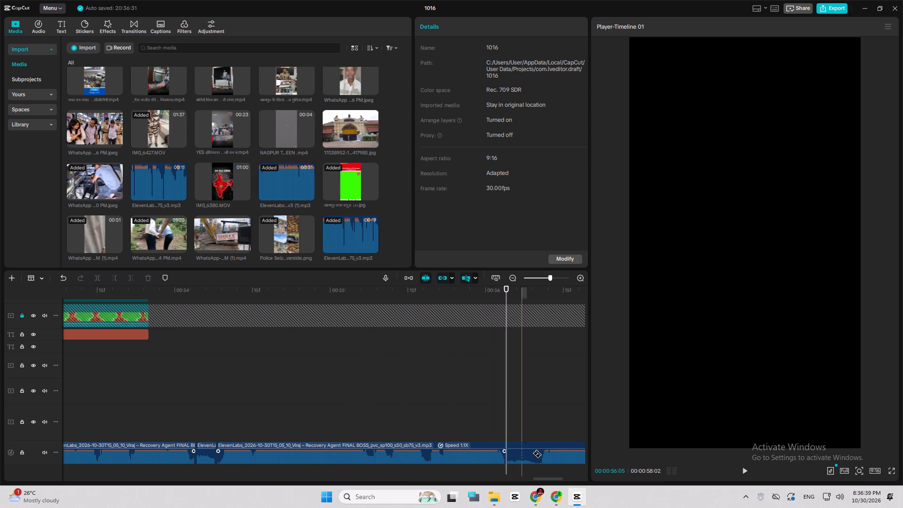
pyautogui.click(539, 450)
pyautogui.moveTo(535, 452); pyautogui.dragTo(386, 440)
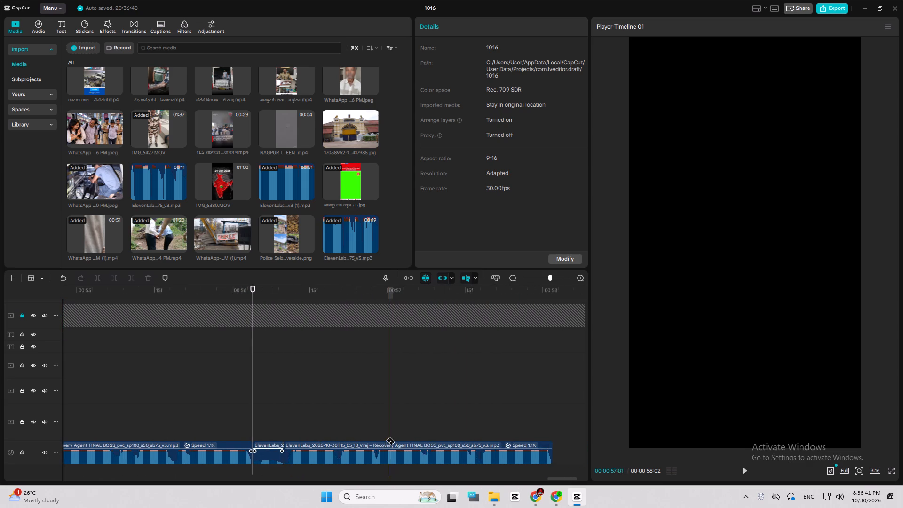
pyautogui.moveTo(386, 440); pyautogui.dragTo(374, 440)
# Delete the three last pause fragments from the narration, at about 56.1, 54.1 and 53.0 seconds.
pyautogui.press('a')
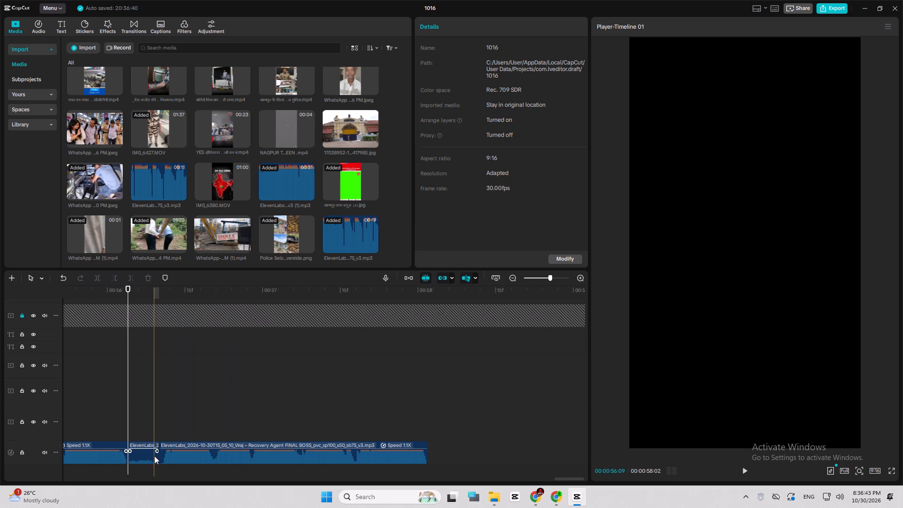
pyautogui.click(154, 456)
pyautogui.press('Delete')
pyautogui.moveTo(153, 457); pyautogui.dragTo(247, 444)
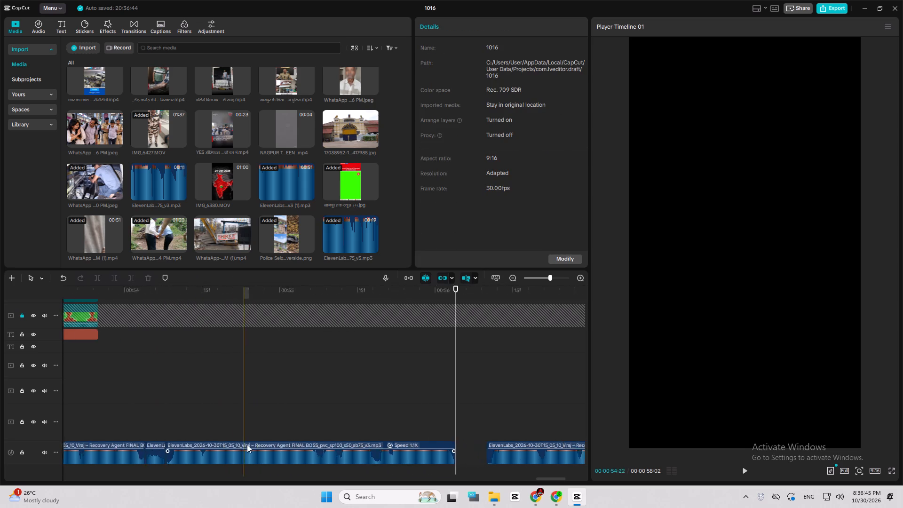
pyautogui.moveTo(247, 444); pyautogui.dragTo(250, 444)
pyautogui.click(307, 455)
pyautogui.press('Delete')
pyautogui.moveTo(303, 455); pyautogui.dragTo(250, 455)
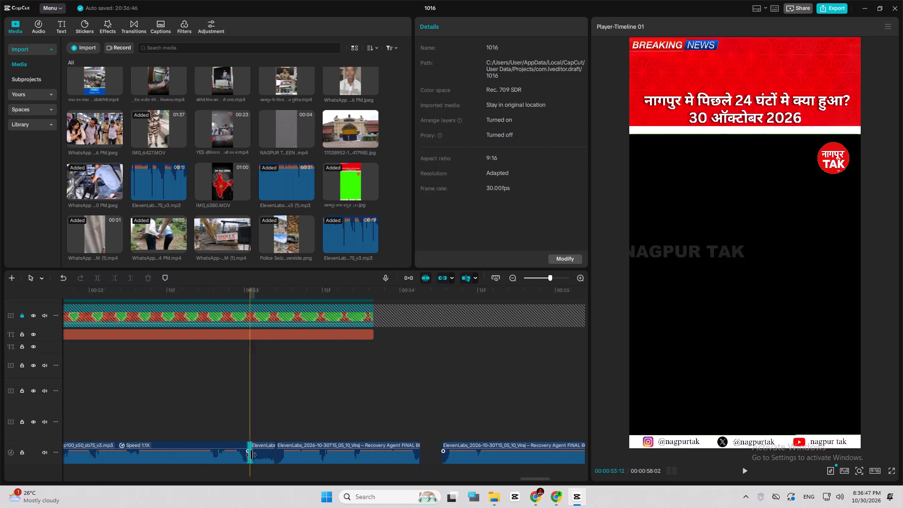
pyautogui.click(272, 459)
pyautogui.press('Delete')
# Delete the earlier pause fragments from the narration, at about 50.4, 47.2 and 44.7 seconds.
pyautogui.click(270, 459)
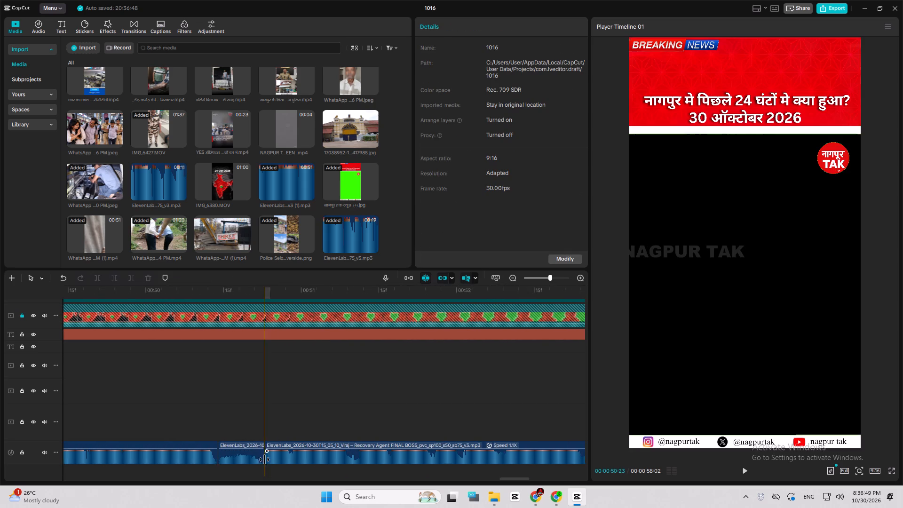
pyautogui.click(248, 453)
pyautogui.press('Delete')
pyautogui.moveTo(248, 453); pyautogui.dragTo(254, 453)
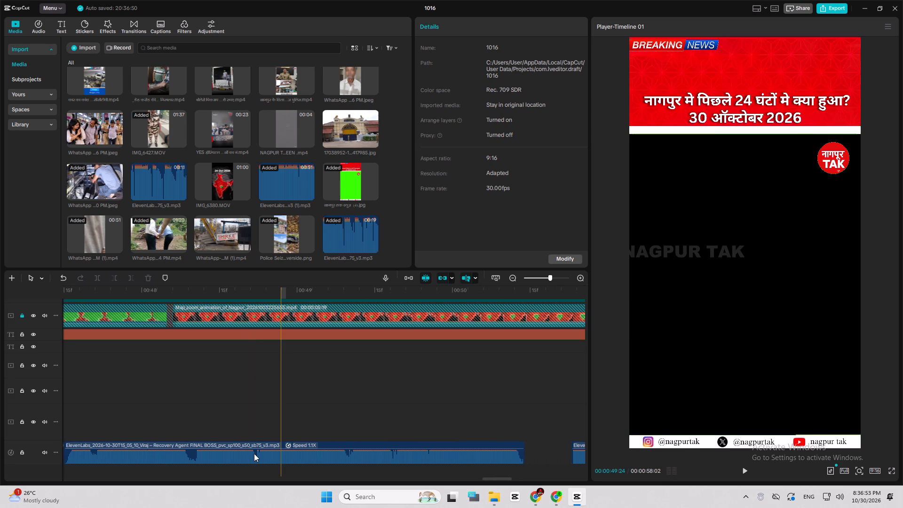
pyautogui.moveTo(279, 433); pyautogui.dragTo(286, 429)
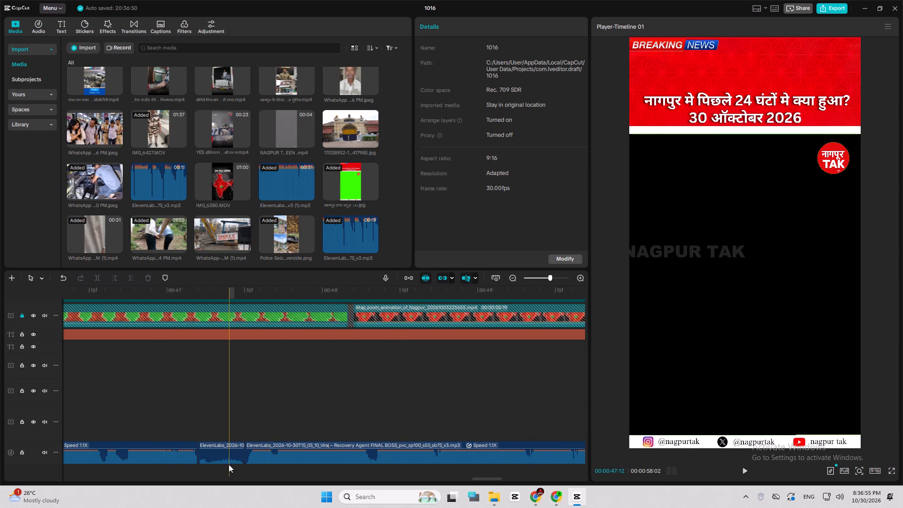
pyautogui.click(227, 460)
pyautogui.press('Delete')
pyautogui.moveTo(227, 460); pyautogui.dragTo(231, 458)
pyautogui.moveTo(232, 459); pyautogui.dragTo(238, 457)
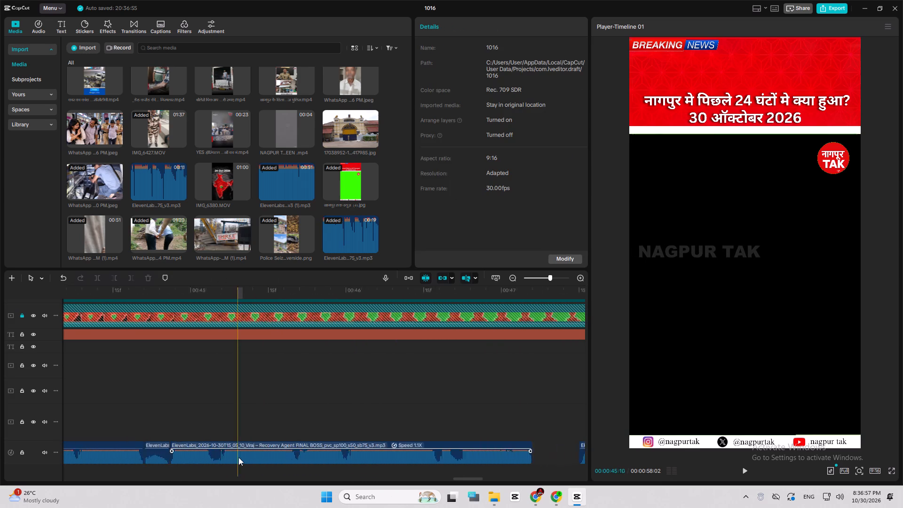
pyautogui.moveTo(238, 457); pyautogui.dragTo(245, 461)
pyautogui.click(274, 457)
pyautogui.press('Delete')
pyautogui.moveTo(273, 457); pyautogui.dragTo(276, 458)
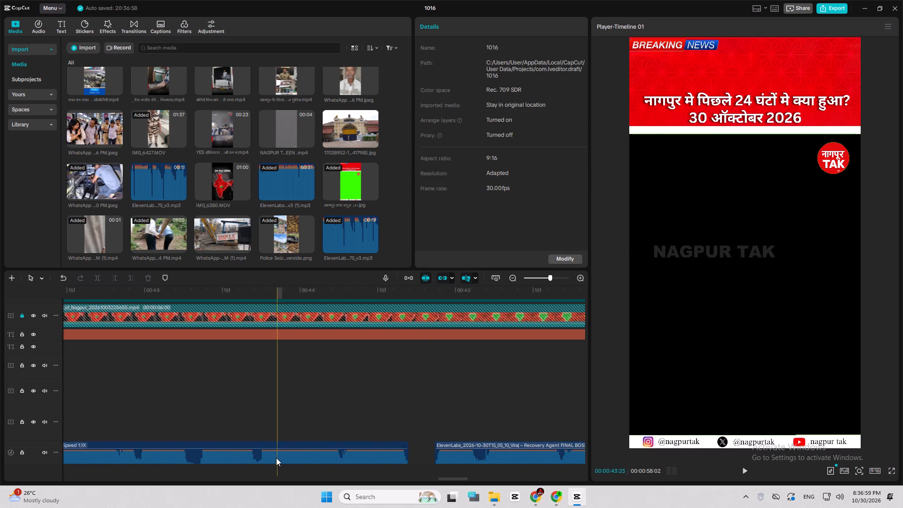
# Close the first two gaps by moving the narration clips after 44.9 and 47.4 seconds back against their preceding clips.
pyautogui.moveTo(276, 458); pyautogui.dragTo(281, 458)
pyautogui.keyDown('ctrl'); pyautogui.scroll(-7, 284, 455); pyautogui.keyUp('ctrl')
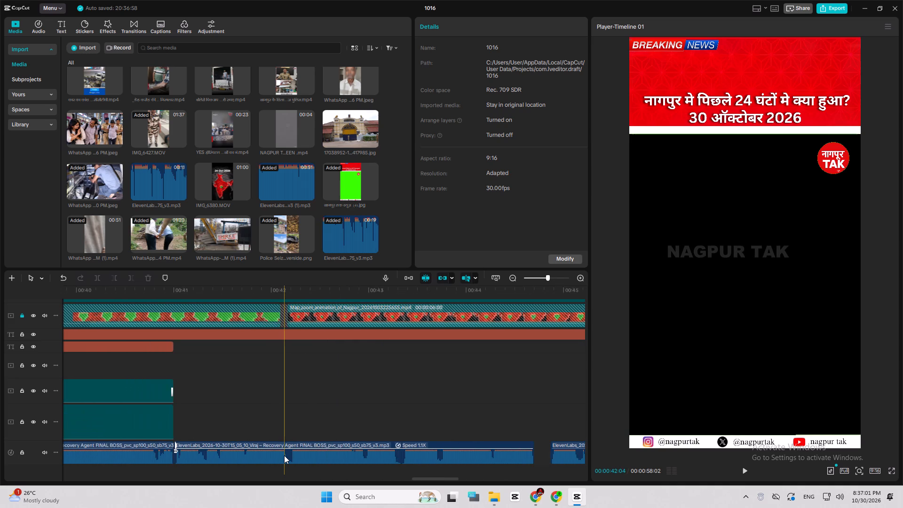
pyautogui.moveTo(283, 450); pyautogui.dragTo(313, 457)
pyautogui.moveTo(382, 457); pyautogui.dragTo(371, 458)
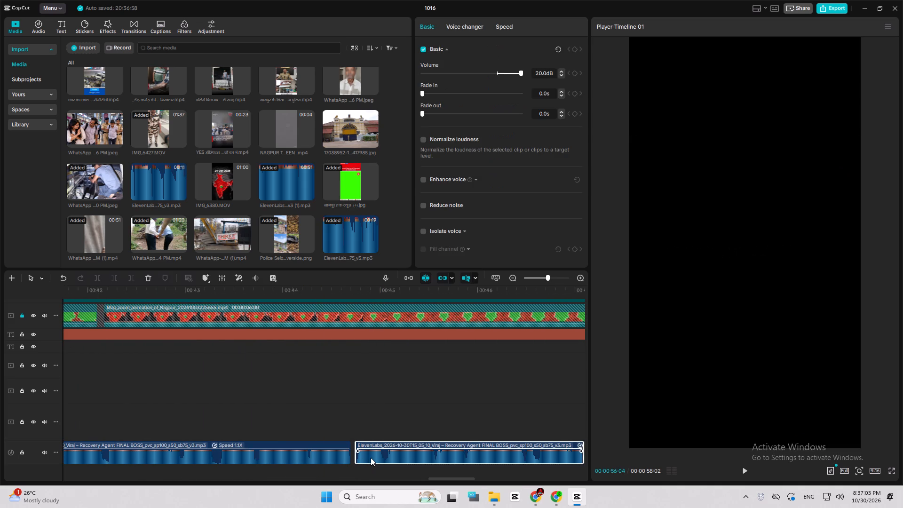
pyautogui.moveTo(371, 458); pyautogui.dragTo(367, 458)
pyautogui.click(365, 460)
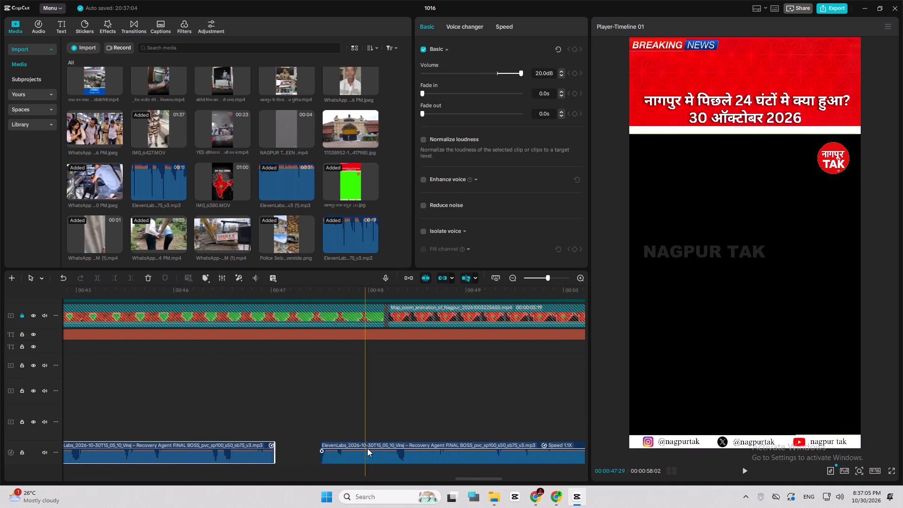
pyautogui.moveTo(367, 460); pyautogui.dragTo(321, 460)
pyautogui.moveTo(319, 460); pyautogui.dragTo(322, 460)
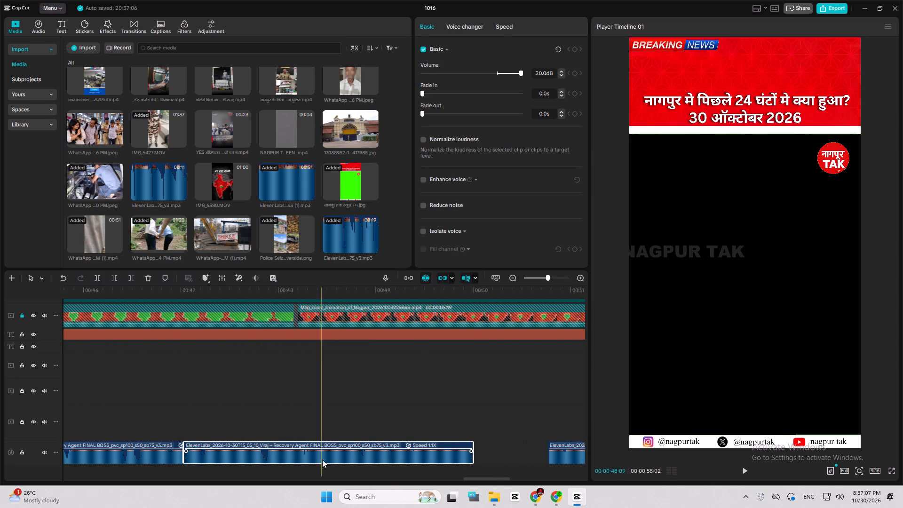
# Close the four remaining gaps by moving each later narration clip back against the end of the one before it.
pyautogui.moveTo(322, 460); pyautogui.dragTo(333, 459)
pyautogui.moveTo(350, 459); pyautogui.dragTo(277, 457)
pyautogui.moveTo(272, 460); pyautogui.dragTo(299, 460)
pyautogui.moveTo(318, 459); pyautogui.dragTo(238, 459)
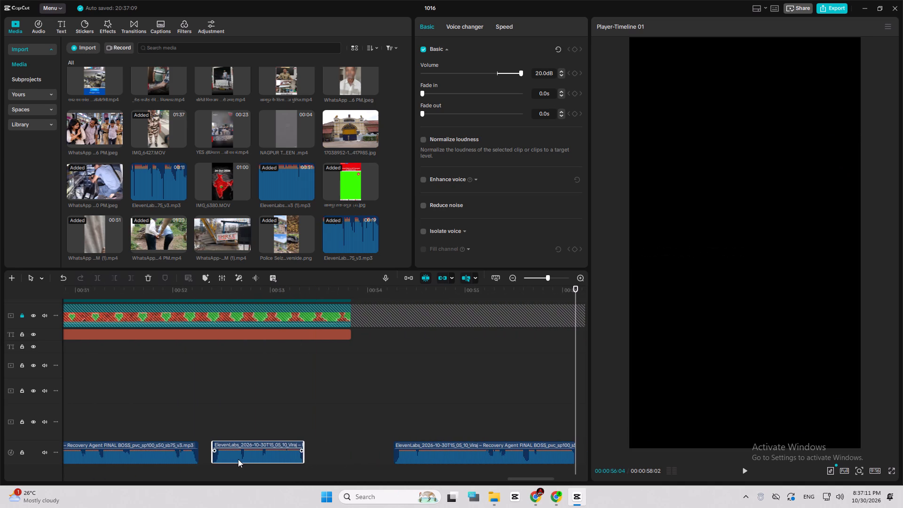
pyautogui.moveTo(238, 459); pyautogui.dragTo(228, 461)
pyautogui.moveTo(401, 460); pyautogui.dragTo(310, 457)
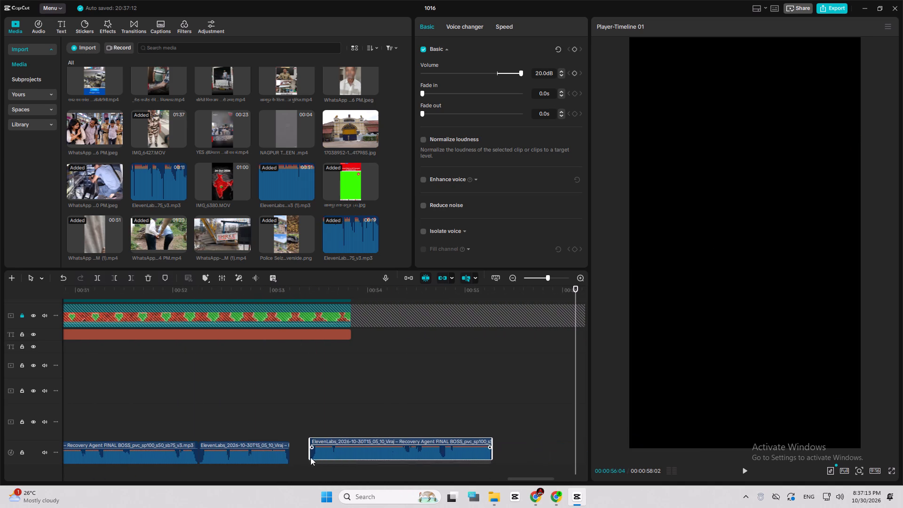
pyautogui.moveTo(310, 457); pyautogui.dragTo(296, 459)
pyautogui.moveTo(293, 460); pyautogui.dragTo(318, 460)
pyautogui.moveTo(381, 456); pyautogui.dragTo(288, 456)
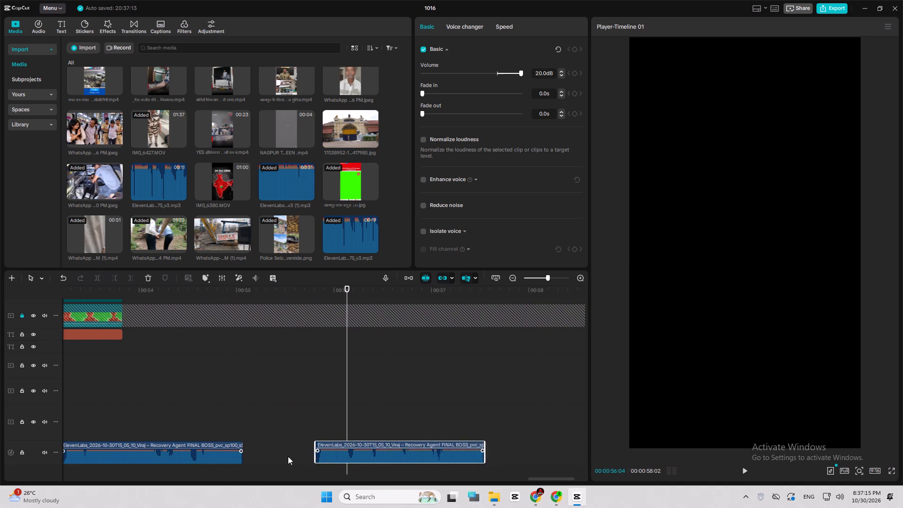
pyautogui.moveTo(288, 456); pyautogui.dragTo(256, 456)
# Play back the tightened fourth-story narration from about 41 seconds to its end and check how the joins sound.
pyautogui.keyDown('ctrl'); pyautogui.scroll(-5, 256, 456); pyautogui.keyUp('ctrl')
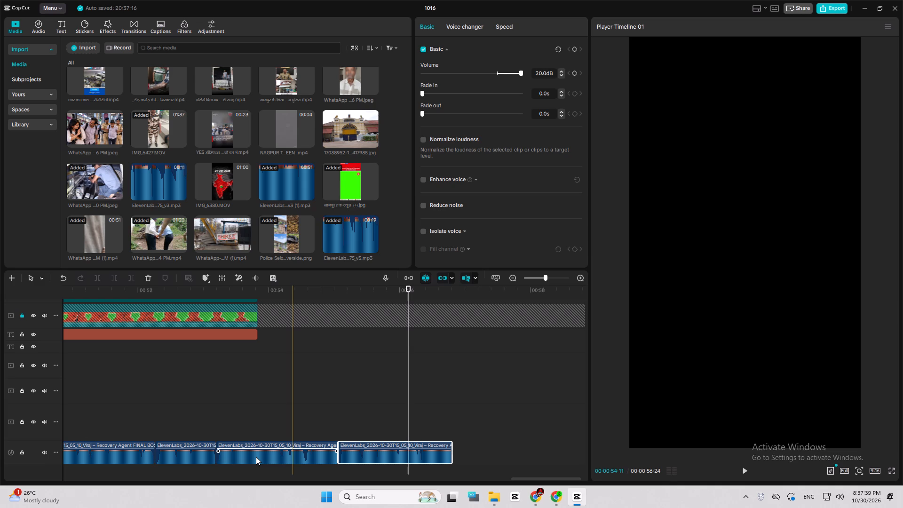
pyautogui.doubleClick(291, 384)
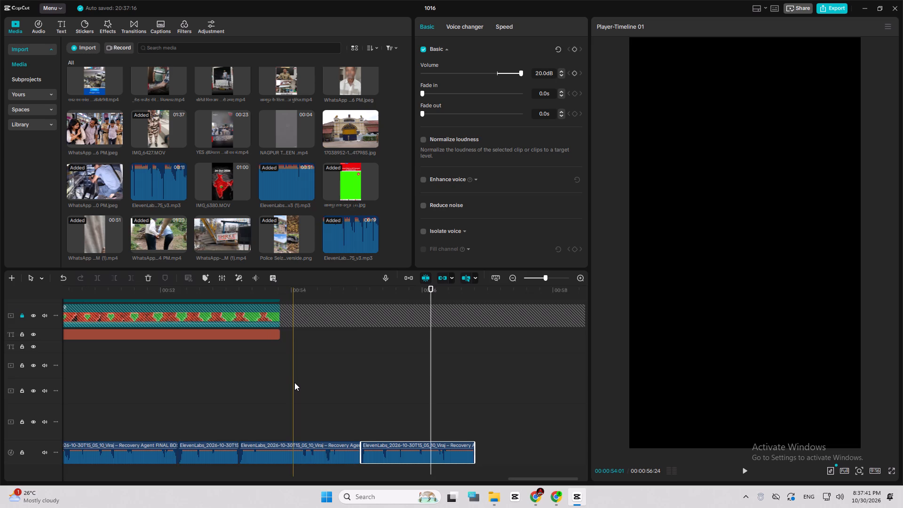
pyautogui.moveTo(294, 382); pyautogui.dragTo(302, 407)
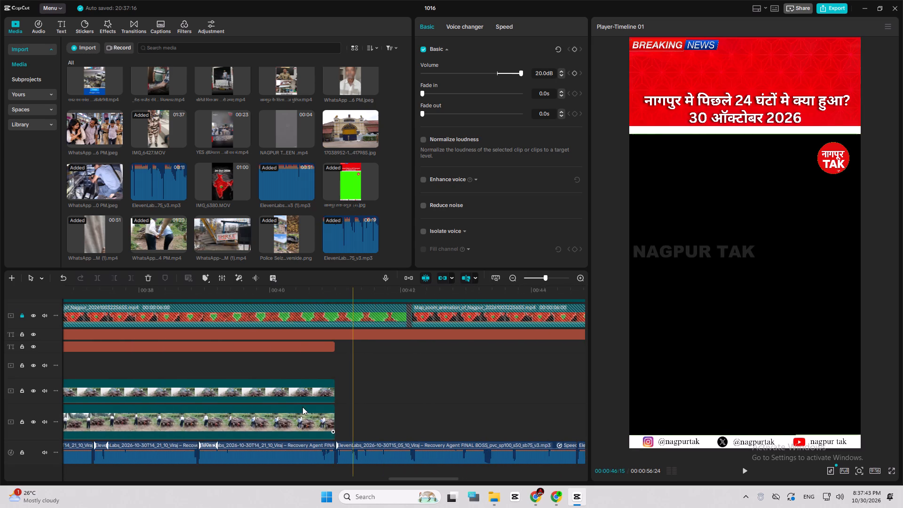
pyautogui.click(311, 371)
pyautogui.press('space')
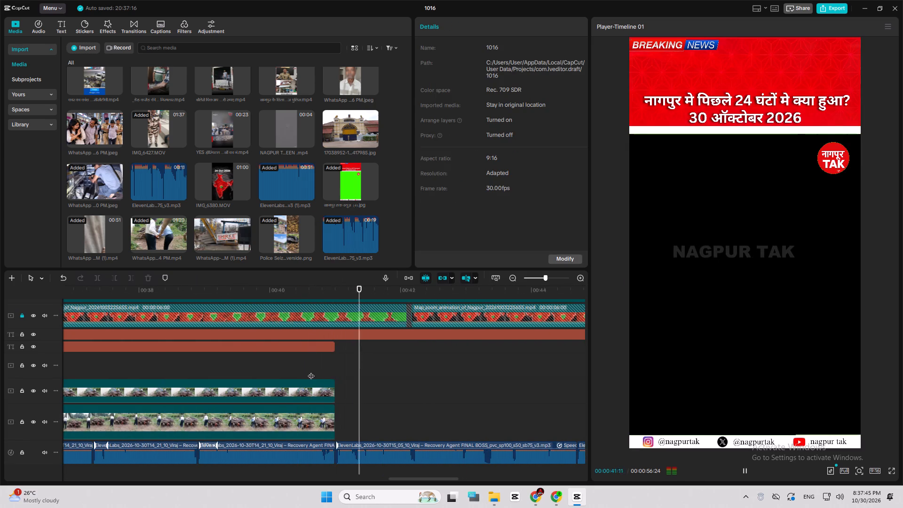
pyautogui.click(428, 455)
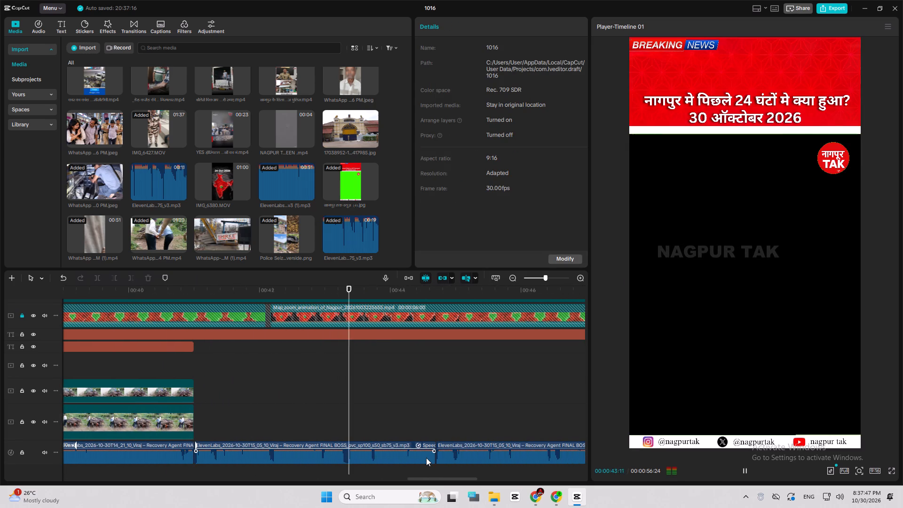
pyautogui.click(426, 458)
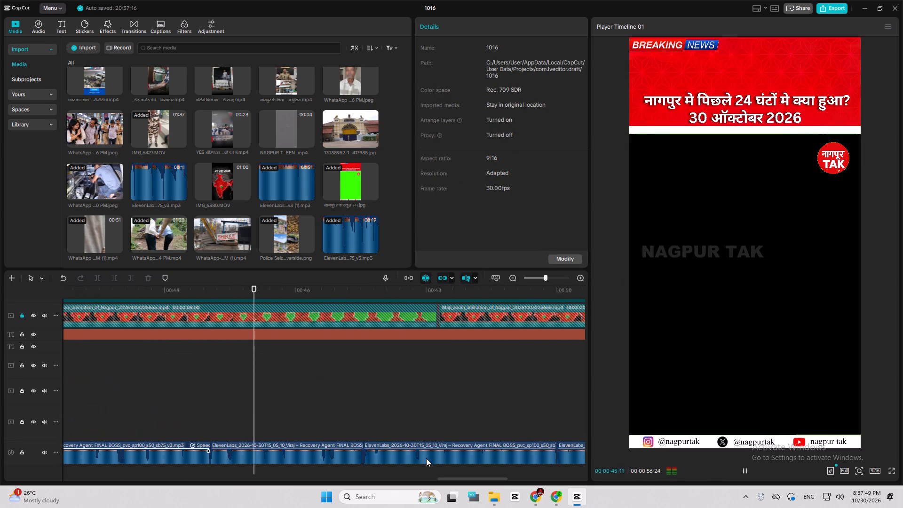
pyautogui.press('space')
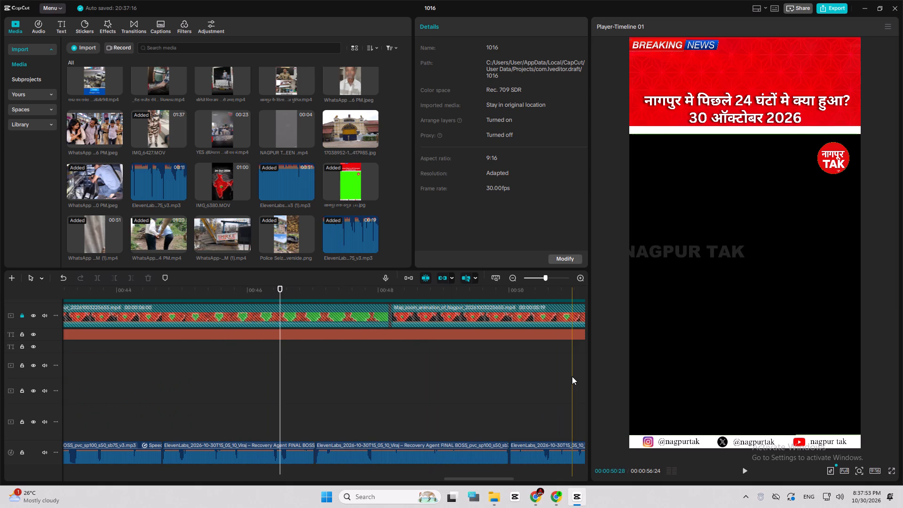
pyautogui.press('space')
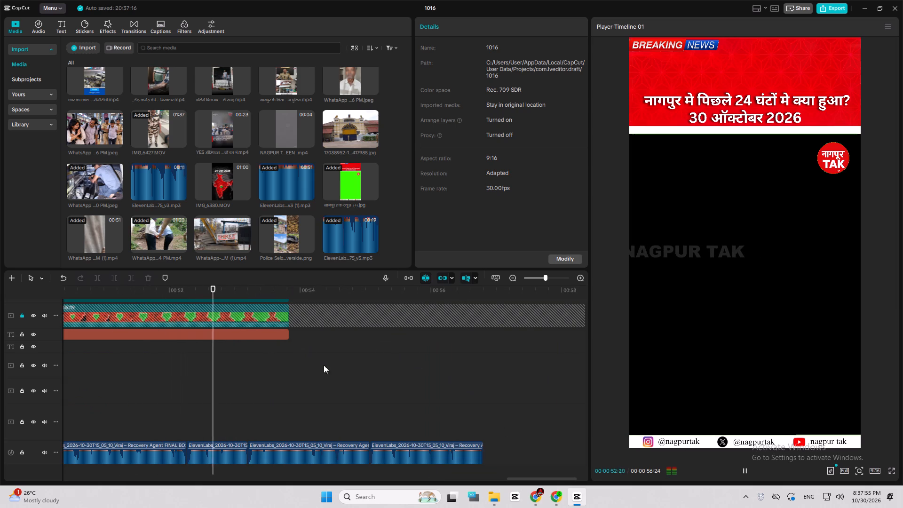
pyautogui.press('space')
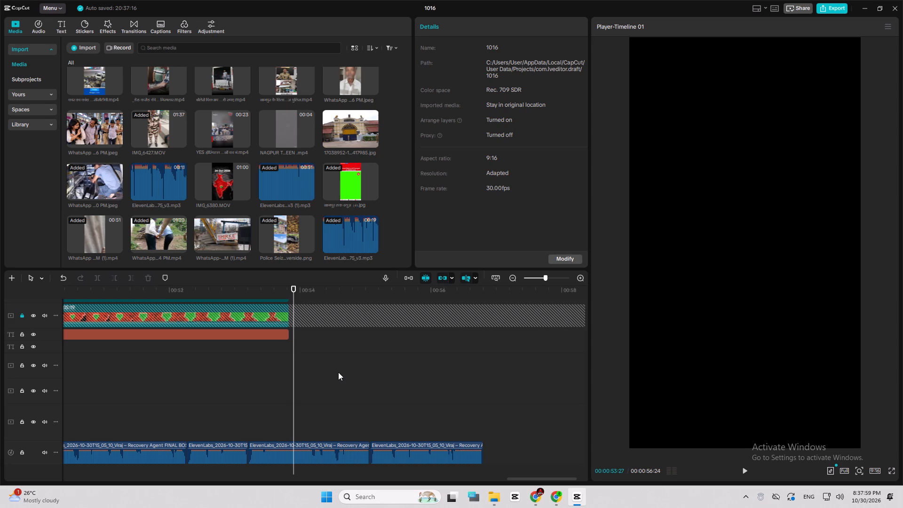
pyautogui.press('space')
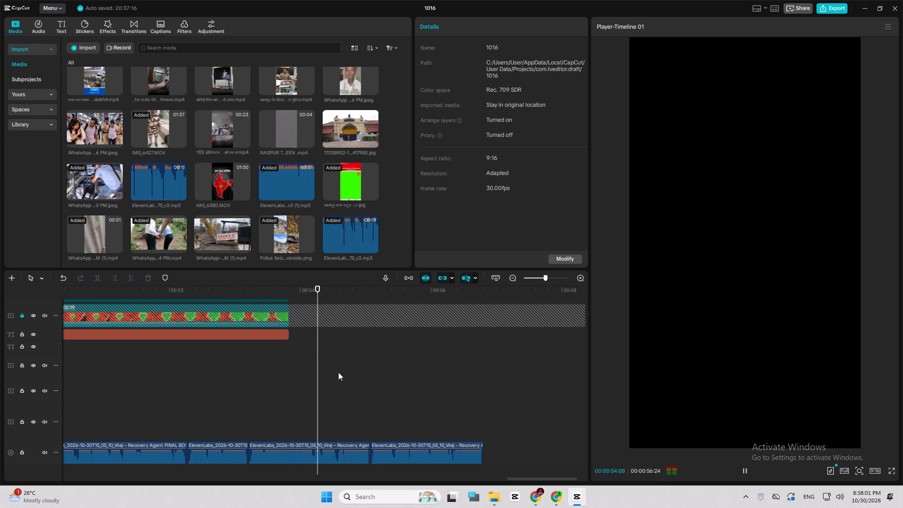
pyautogui.press('space')
pyautogui.press('space')
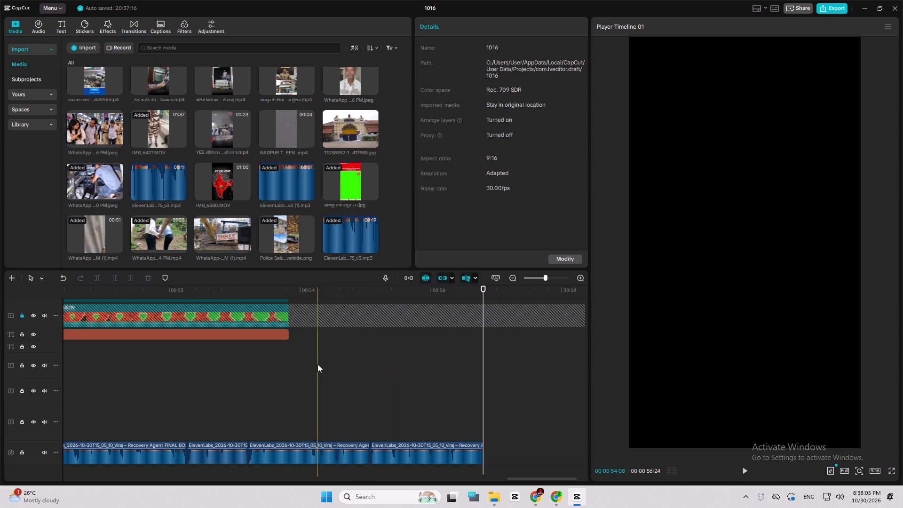
# Unlock the map animation track and extend the final green-screen frame, Nagpur map and text clips together to about 54.2 seconds.
pyautogui.click(19, 315)
pyautogui.scroll(3, 65, 328)
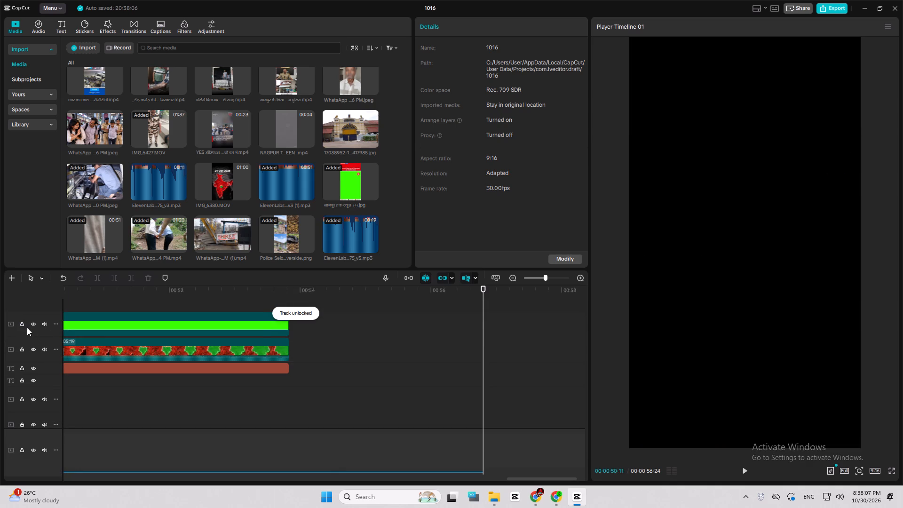
pyautogui.moveTo(332, 306); pyautogui.dragTo(285, 365)
pyautogui.moveTo(291, 333); pyautogui.dragTo(452, 340)
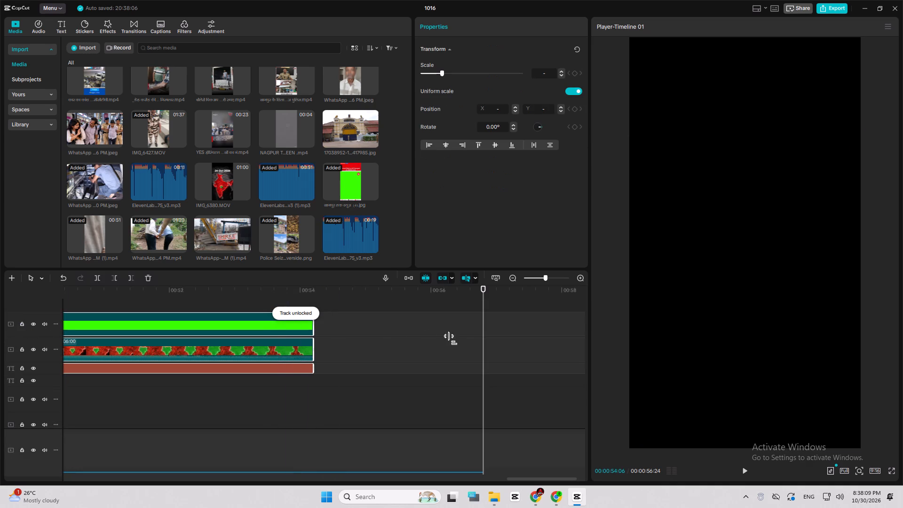
pyautogui.moveTo(452, 340); pyautogui.dragTo(492, 344)
pyautogui.moveTo(312, 331); pyautogui.dragTo(449, 332)
pyautogui.moveTo(313, 316); pyautogui.dragTo(350, 326)
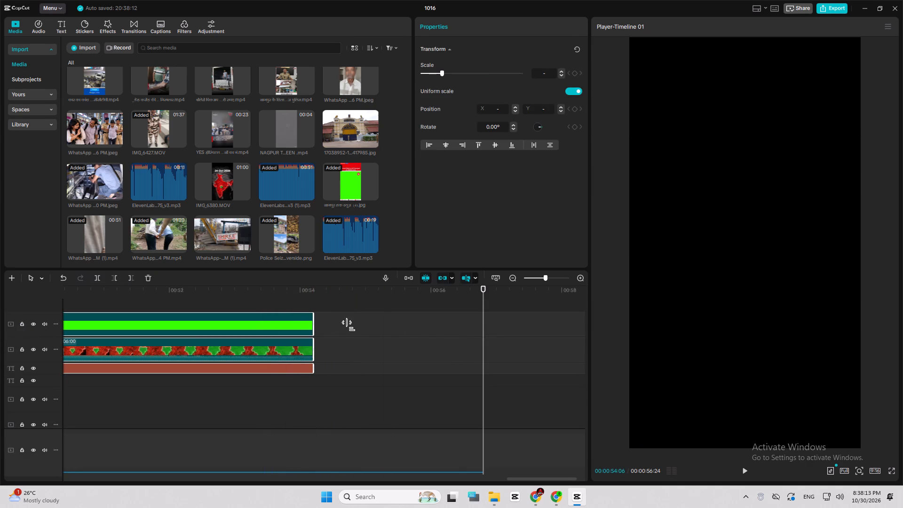
pyautogui.moveTo(350, 326); pyautogui.dragTo(350, 326)
# Select only the green-screen news frame clip and extend it to the end of the narration at 00:00:56:24.
pyautogui.click(326, 344)
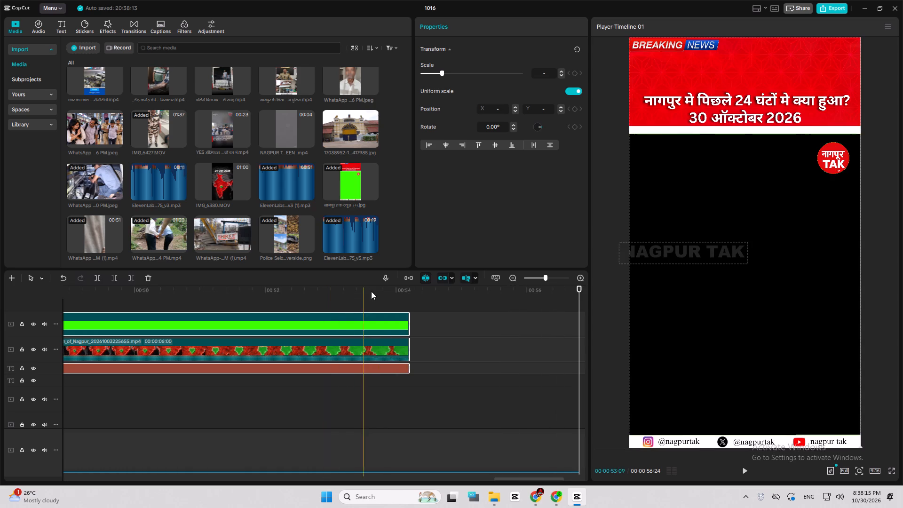
pyautogui.click(373, 291)
pyautogui.click(407, 320)
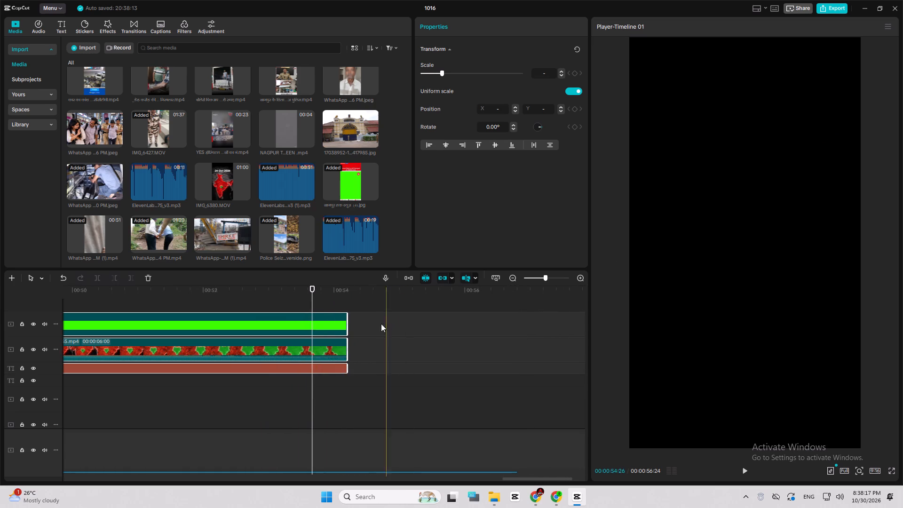
pyautogui.click(347, 321)
pyautogui.click(342, 329)
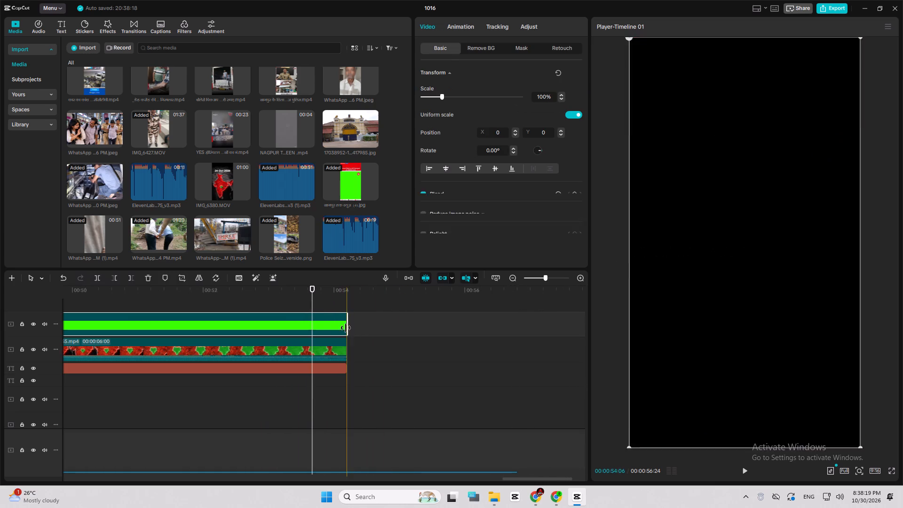
pyautogui.moveTo(347, 325); pyautogui.dragTo(513, 355)
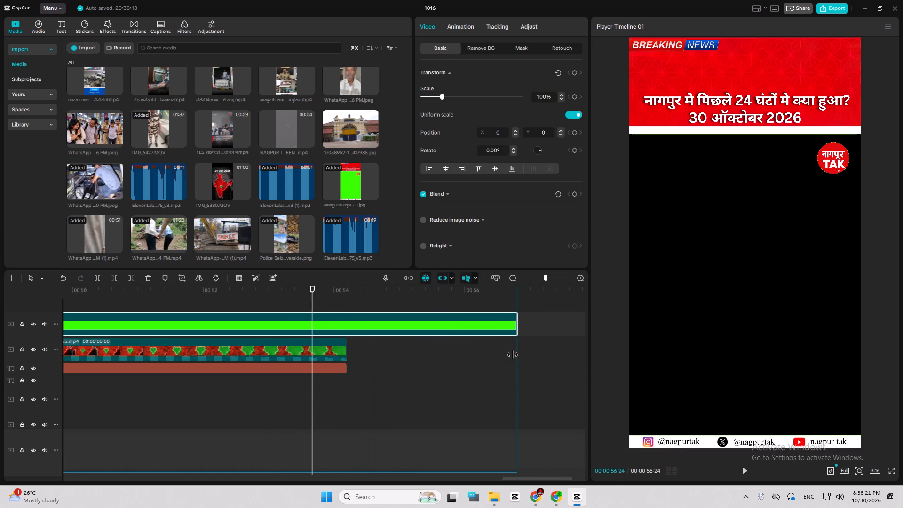
# Align the green-screen news frame clip's end exactly with the end of the narration at 00:00:56:24.
pyautogui.moveTo(513, 355); pyautogui.dragTo(520, 354)
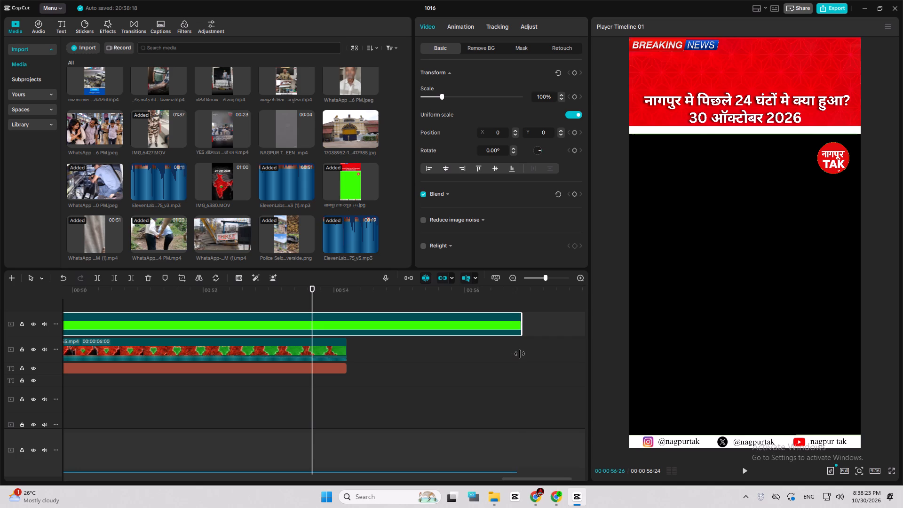
pyautogui.moveTo(520, 354); pyautogui.dragTo(512, 356)
# Extend the NAGPUR TAK watermark text clip to the end of the green-screen frame at 00:00:56:24.
pyautogui.moveTo(345, 369); pyautogui.dragTo(430, 372)
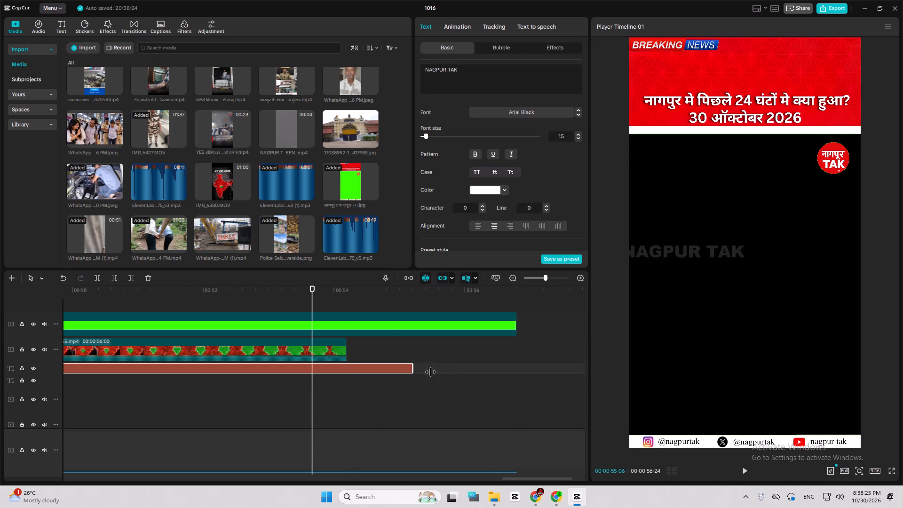
pyautogui.moveTo(430, 372); pyautogui.dragTo(512, 378)
pyautogui.moveTo(506, 378); pyautogui.dragTo(466, 372)
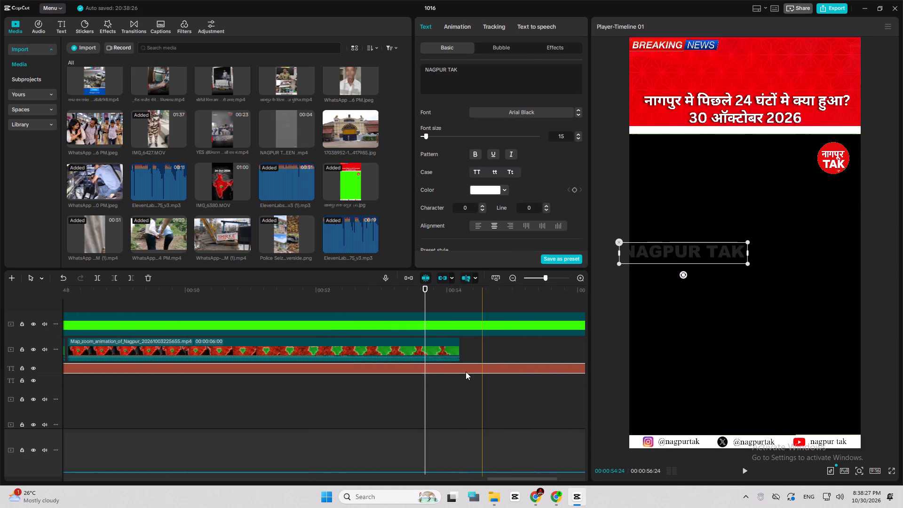
# Duplicate the Maharaj Bagh location label directly after the original and trim the copy's end to 00:00:56:24.
pyautogui.scroll(-5, 454, 373)
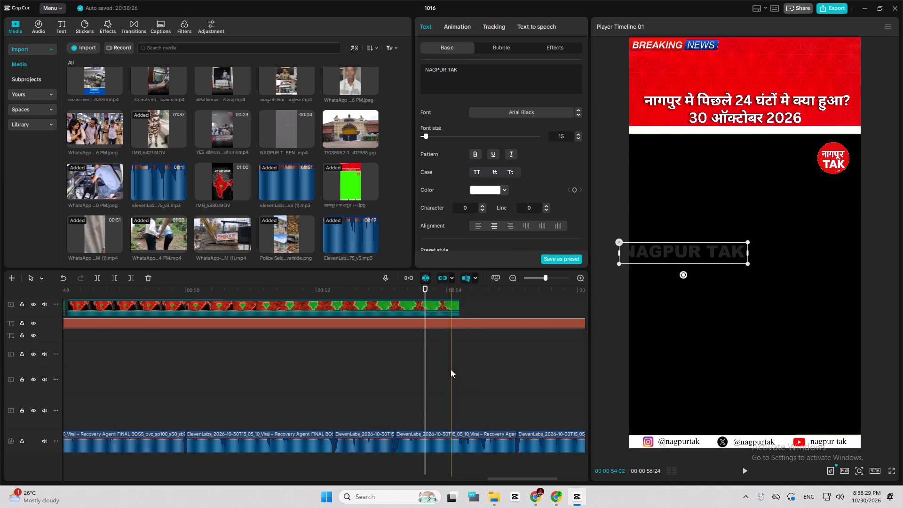
pyautogui.scroll(4, 451, 369)
pyautogui.scroll(-1, 446, 366)
pyautogui.keyDown('ctrl'); pyautogui.scroll(-17, 446, 366); pyautogui.keyUp('ctrl')
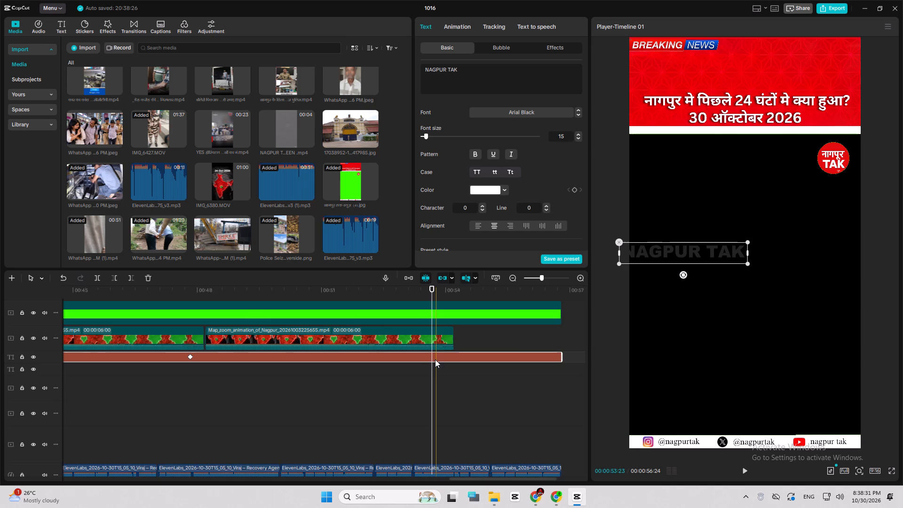
pyautogui.keyDown('ctrl'); pyautogui.scroll(-15, 435, 359); pyautogui.keyUp('ctrl')
pyautogui.keyDown('ctrl'); pyautogui.scroll(-4, 368, 363); pyautogui.keyUp('ctrl')
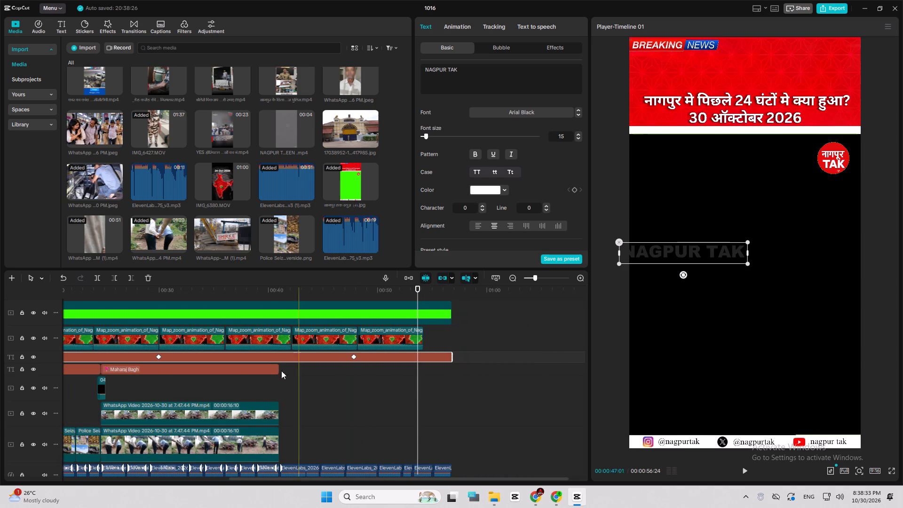
pyautogui.click(245, 366)
pyautogui.keyDown('alt'); pyautogui.moveTo(235, 369); pyautogui.dragTo(337, 369); pyautogui.keyUp('alt')
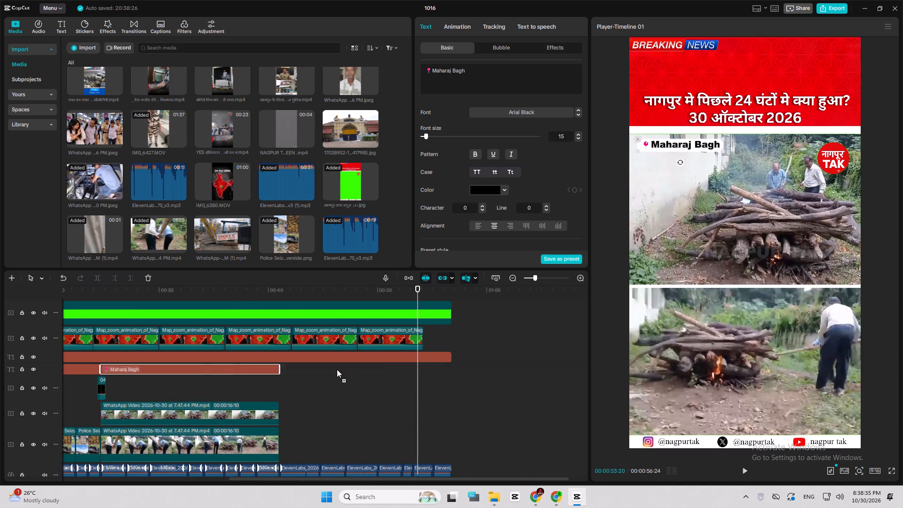
pyautogui.keyDown('alt'); pyautogui.moveTo(337, 369); pyautogui.dragTo(414, 369); pyautogui.keyUp('alt')
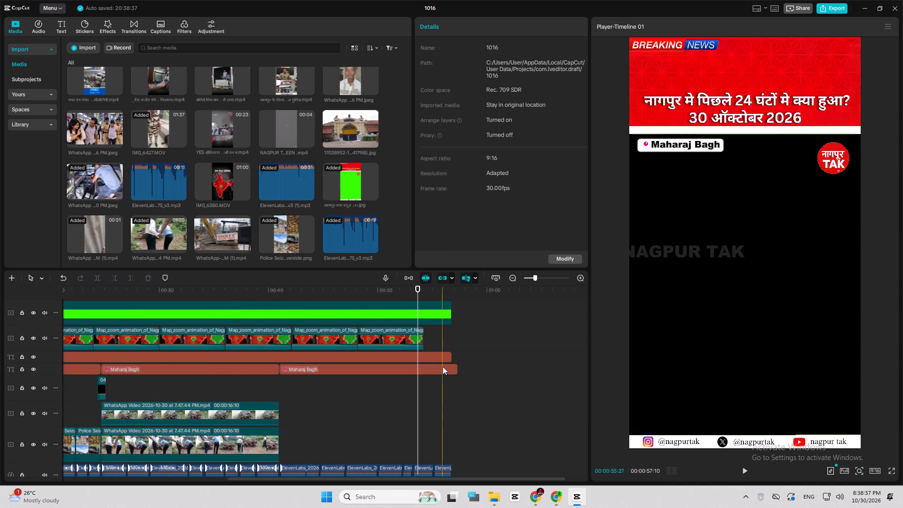
pyautogui.click(451, 368)
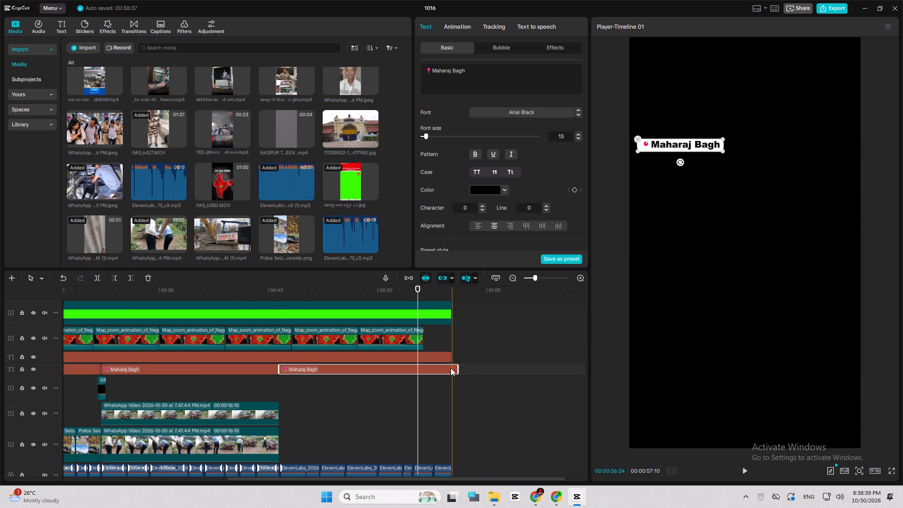
pyautogui.press('w')
# Change the duplicated location label's text to Wathoda in title case, keeping the pin emoji.
pyautogui.moveTo(419, 287); pyautogui.dragTo(273, 314)
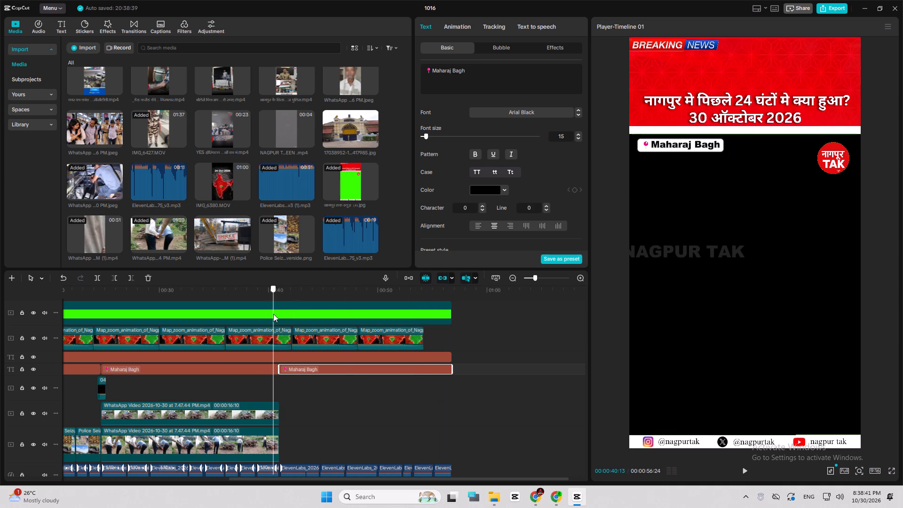
pyautogui.moveTo(273, 314); pyautogui.dragTo(305, 327)
pyautogui.moveTo(430, 71); pyautogui.dragTo(482, 69)
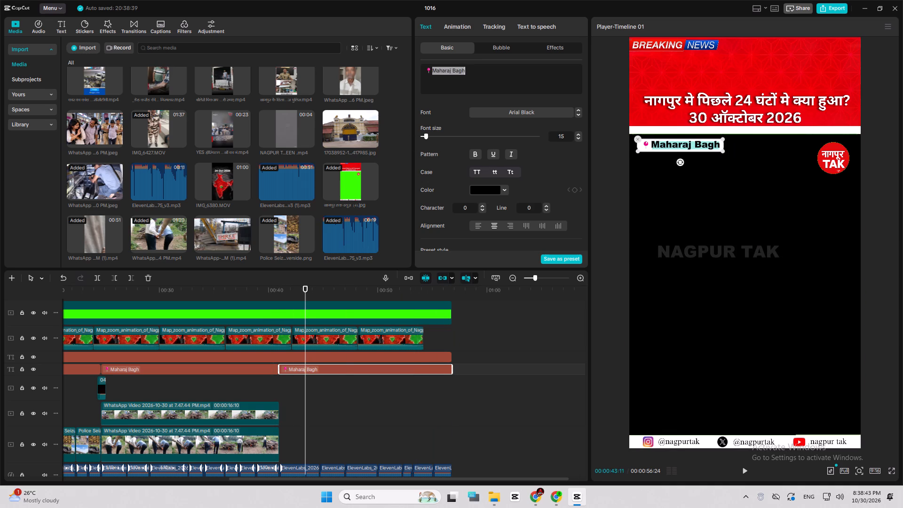
pyautogui.write('WATHODA')
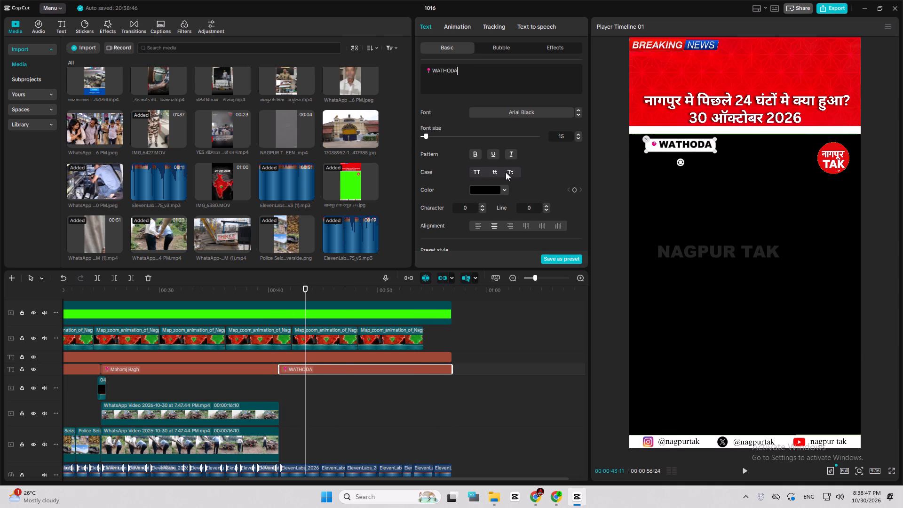
pyautogui.click(506, 172)
# Play the video from the beginning at double speed into the Maharaj Bagh story to review the edit.
pyautogui.moveTo(324, 293); pyautogui.dragTo(0, 284)
pyautogui.press('space')
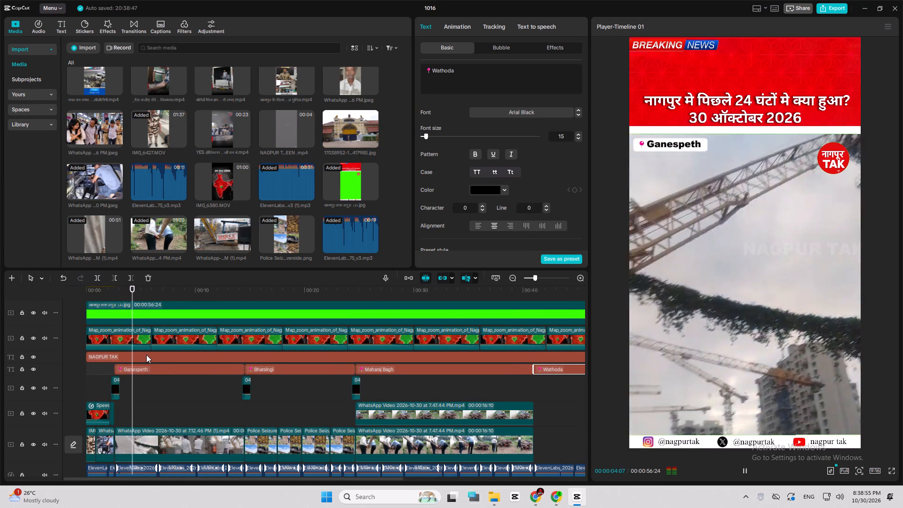
pyautogui.press('l')
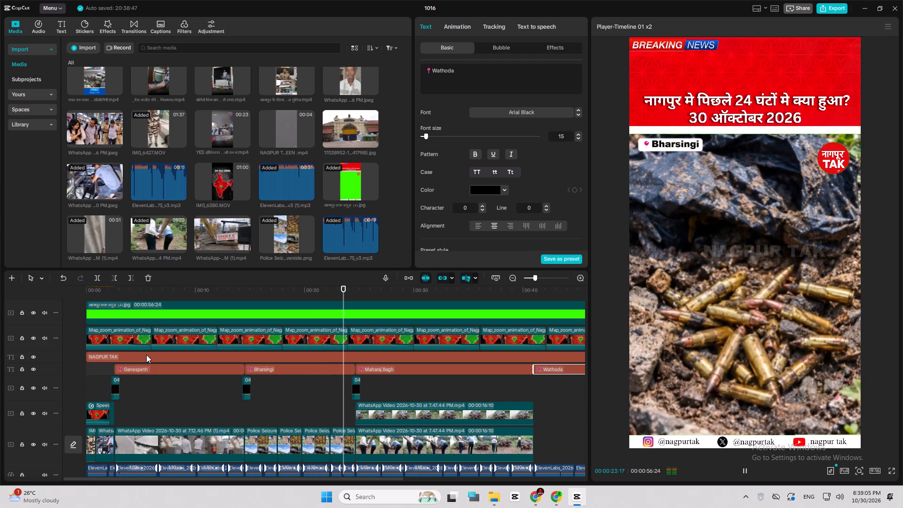
pyautogui.moveTo(185, 380); pyautogui.dragTo(237, 383)
pyautogui.moveTo(278, 392); pyautogui.dragTo(292, 401)
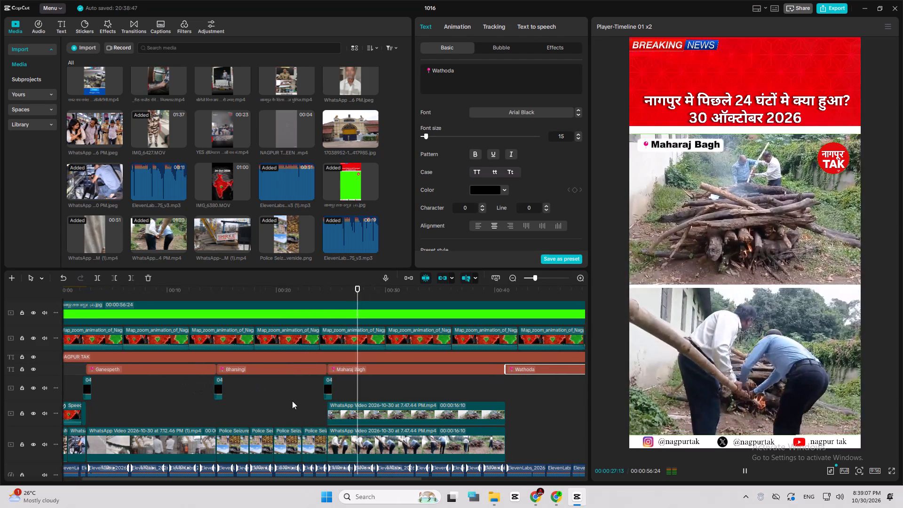
pyautogui.moveTo(292, 401); pyautogui.dragTo(293, 400)
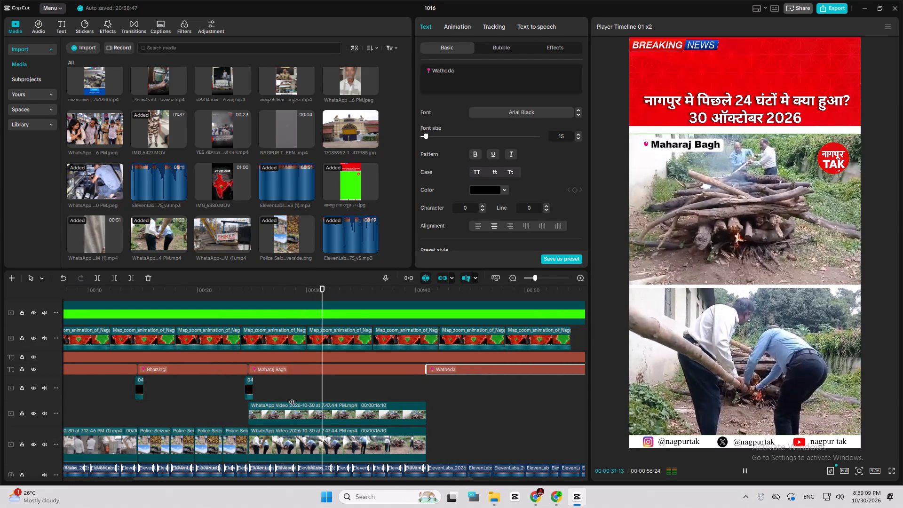
pyautogui.press('space')
# Replay the opening part of the Maharaj Bagh story, from about 27 seconds, and check its footage and narration.
pyautogui.press('space')
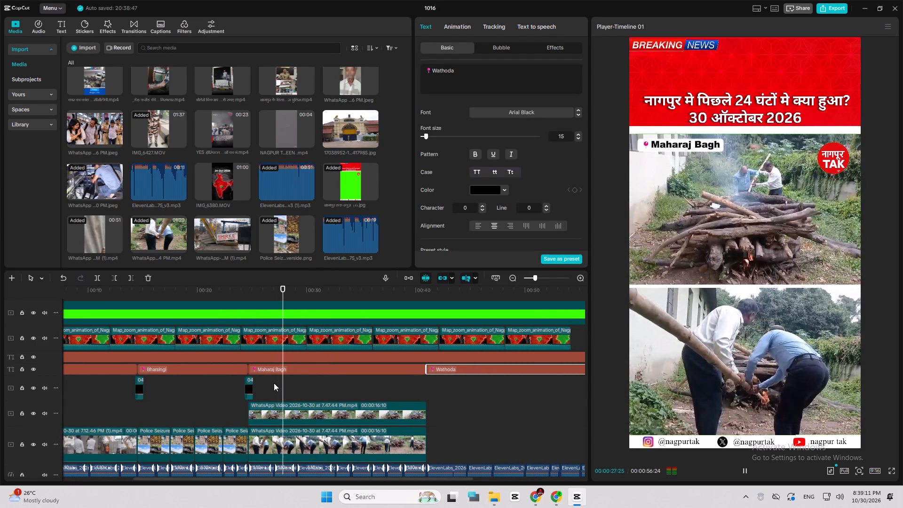
pyautogui.keyDown('ctrl'); pyautogui.scroll(14, 274, 383); pyautogui.keyUp('ctrl')
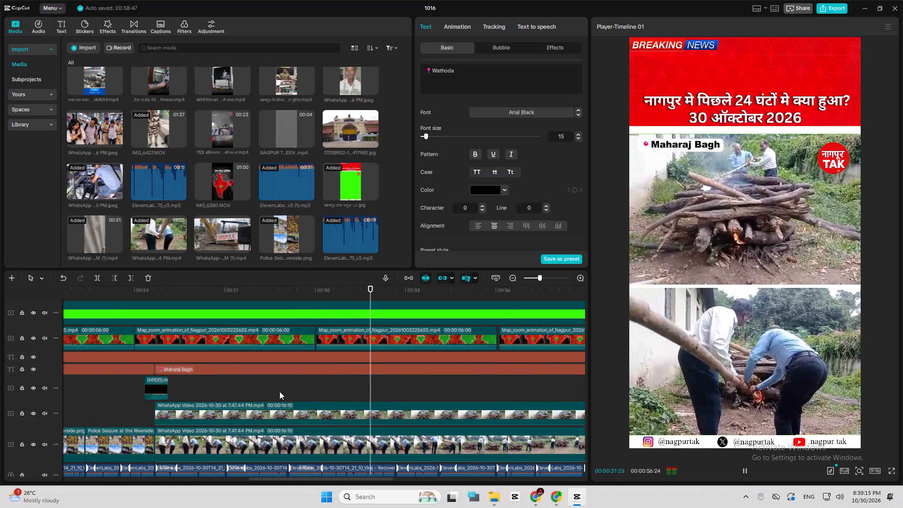
pyautogui.press('space')
pyautogui.scroll(-2, 273, 382)
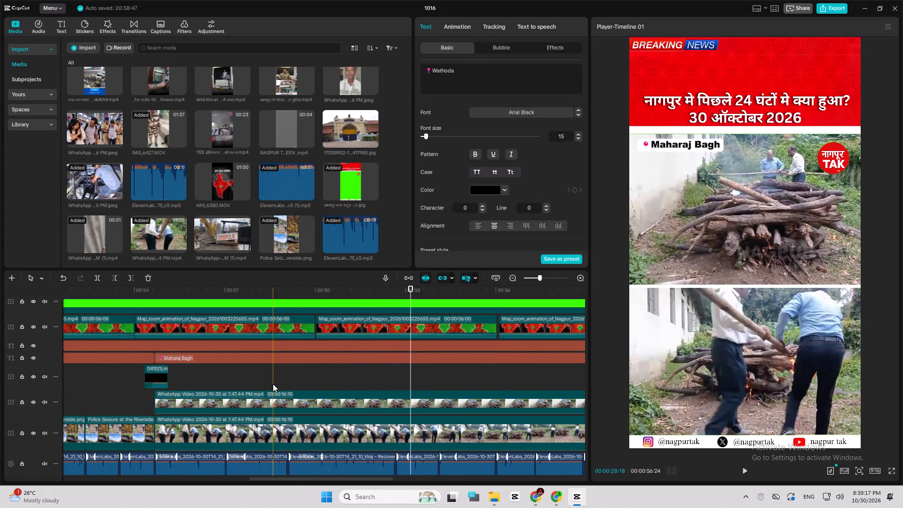
pyautogui.scroll(-4, 273, 384)
pyautogui.press('space')
pyautogui.press('space')
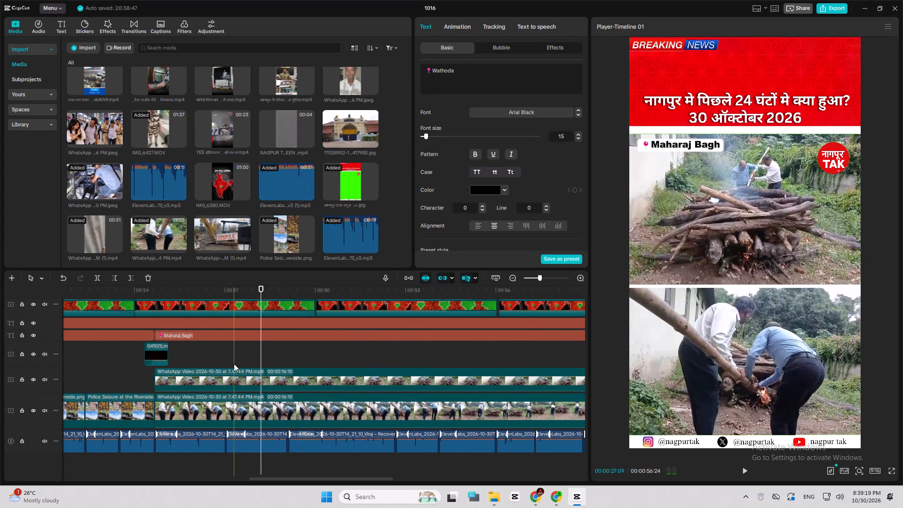
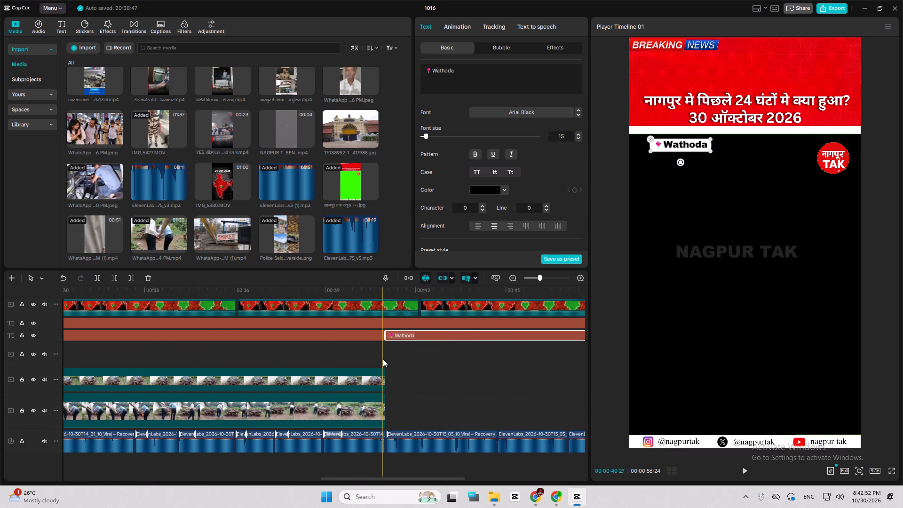
pyautogui.moveTo(383, 359); pyautogui.dragTo(258, 364)
pyautogui.click(115, 355)
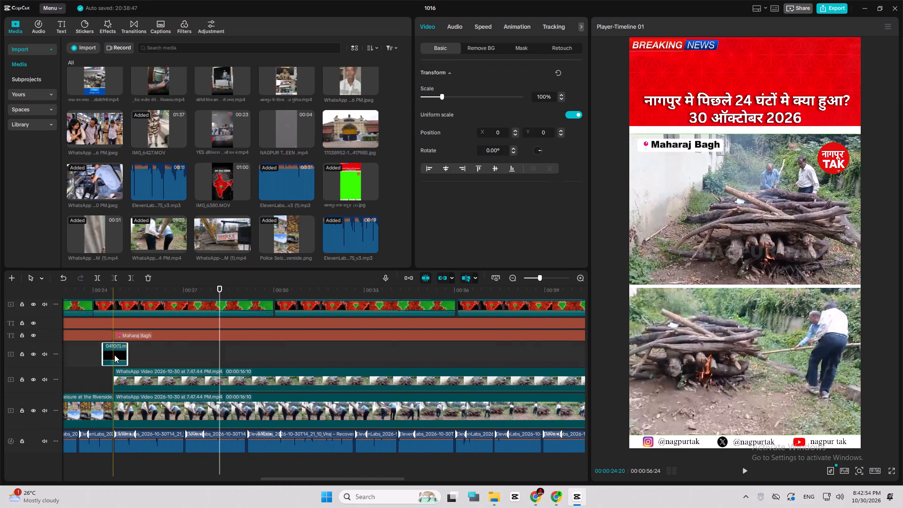
pyautogui.hotkey('ctrl', 'c')
pyautogui.moveTo(145, 355); pyautogui.dragTo(293, 403)
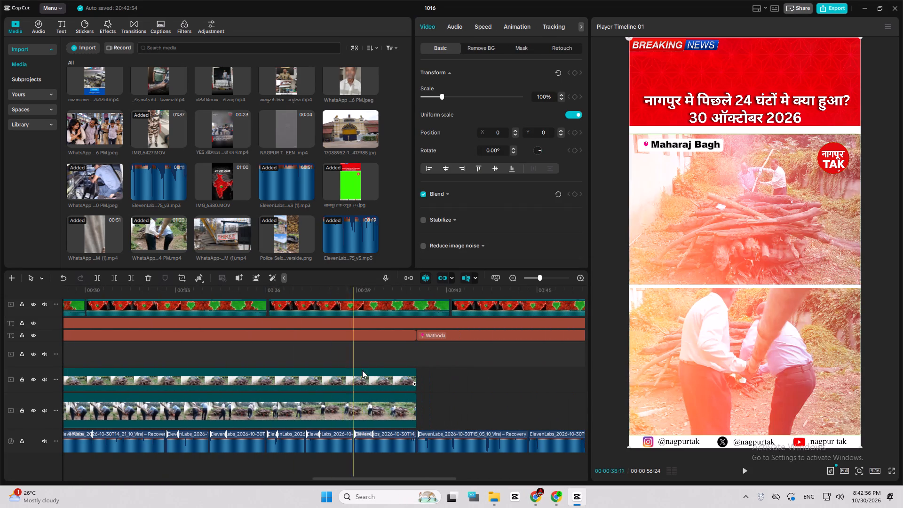
pyautogui.hotkey('ctrl', 'v')
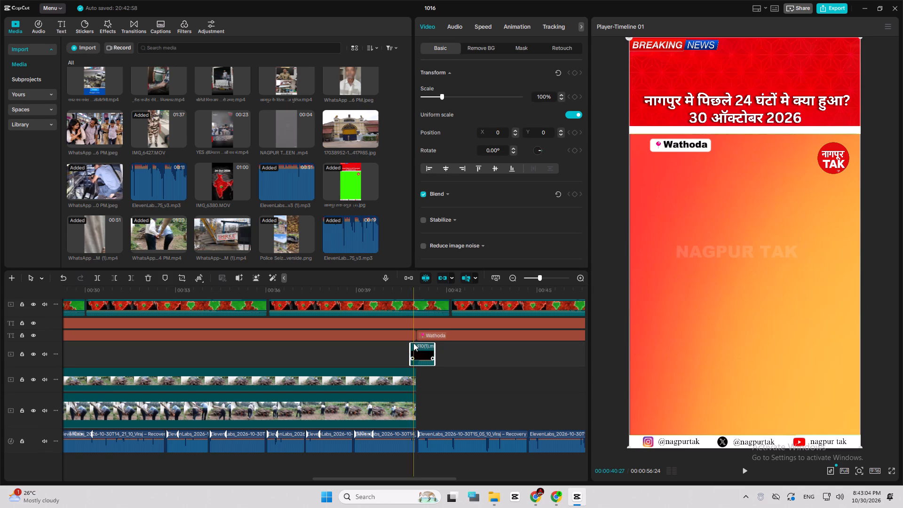
pyautogui.moveTo(417, 359); pyautogui.dragTo(412, 357)
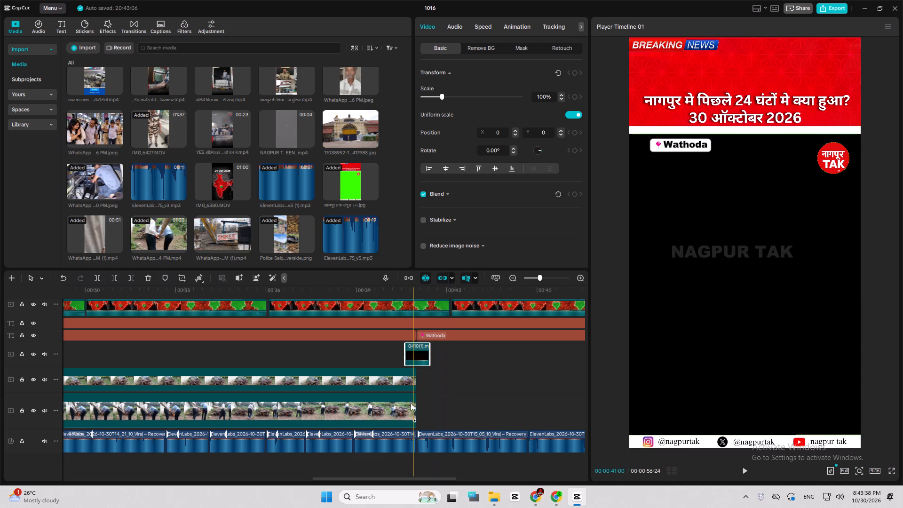
pyautogui.press('space')
pyautogui.press('space')
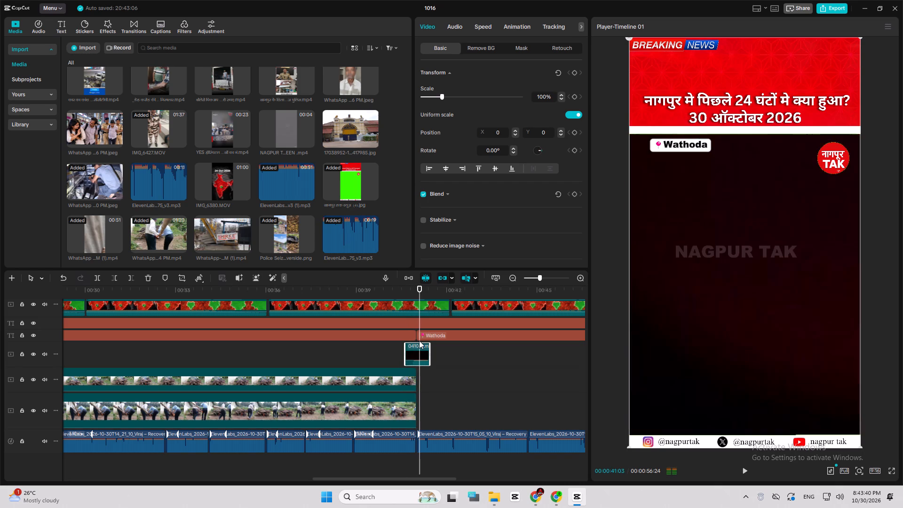
pyautogui.click(420, 287)
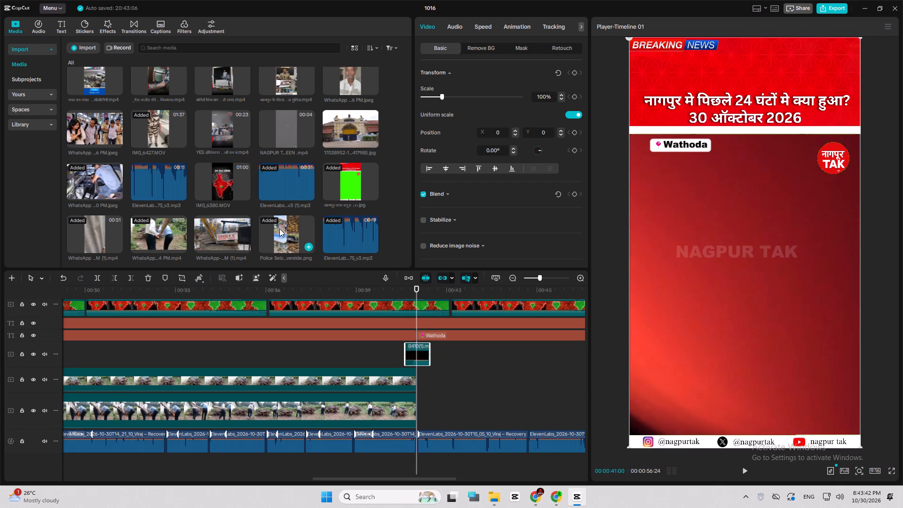
# Import the video "WhatsApp Video 2026-10-30 at 12.33.05 PM (1)" from the Downloads folder into the project media.
pyautogui.scroll(-8, 277, 217)
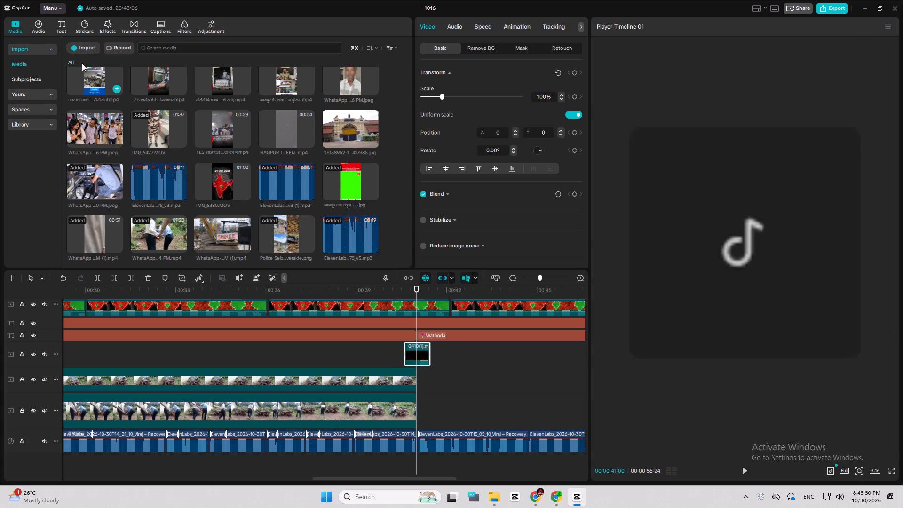
pyautogui.click(86, 50)
pyautogui.click(97, 67)
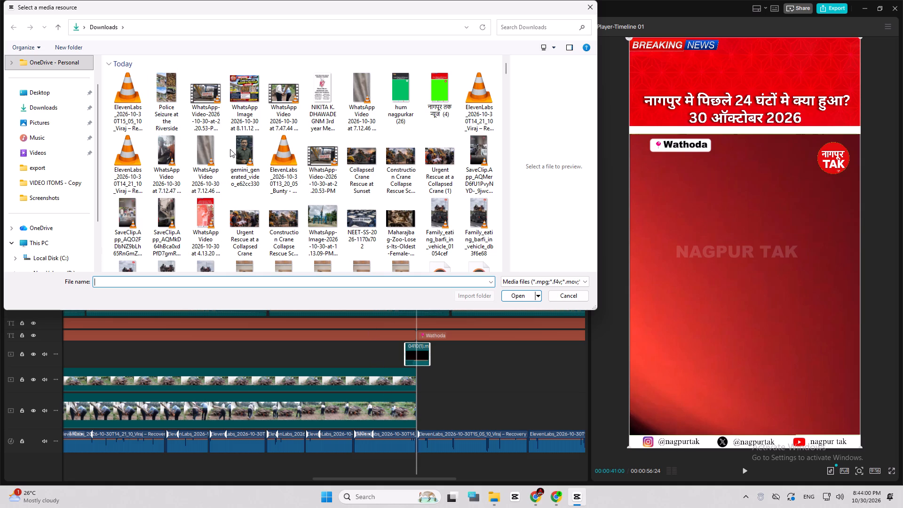
pyautogui.scroll(-2, 231, 150)
pyautogui.scroll(1, 201, 173)
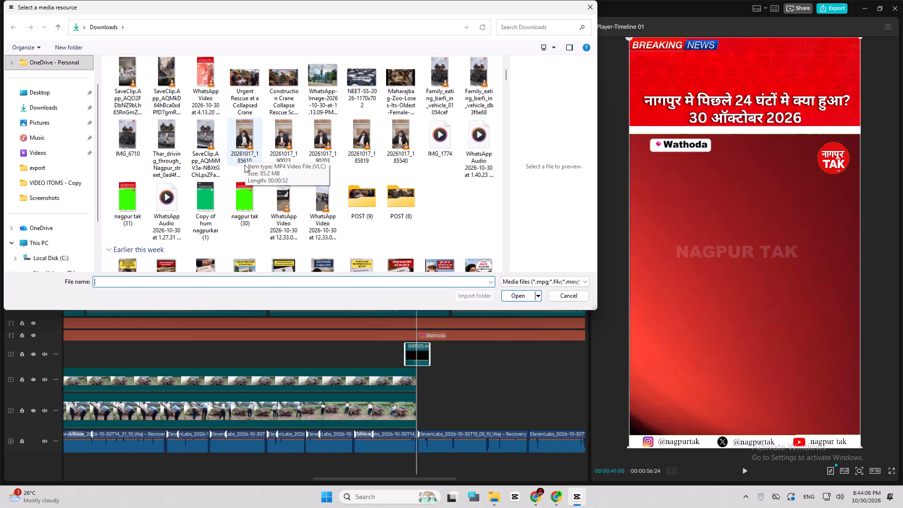
pyautogui.scroll(1, 245, 165)
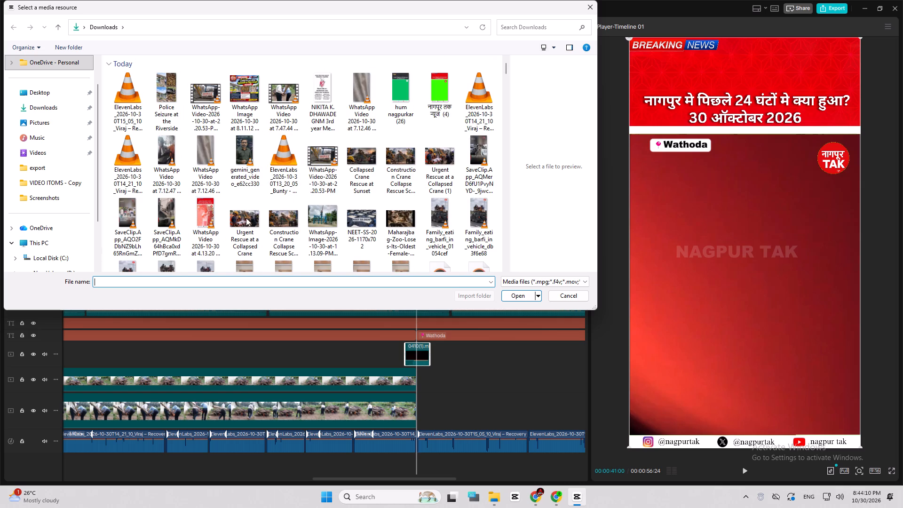
pyautogui.scroll(-1, 317, 218)
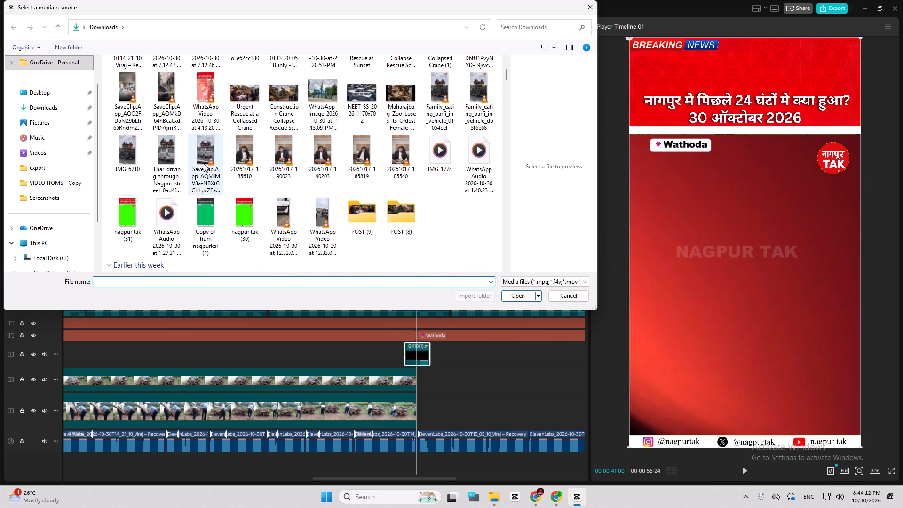
pyautogui.doubleClick(293, 211)
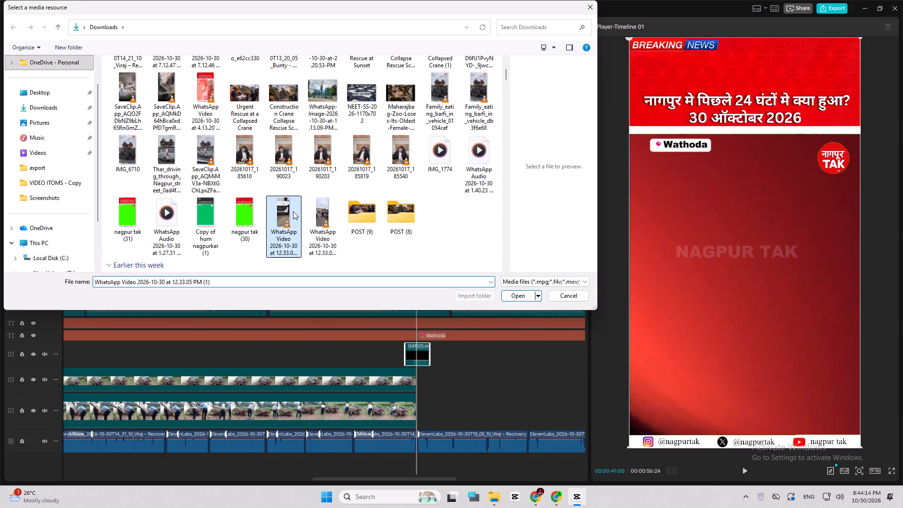
# Place the imported 12.33.05 PM WhatsApp accident video on the main track at 00:00:41:00, directly after the Maharaj Bagh clip.
pyautogui.moveTo(108, 230); pyautogui.dragTo(172, 288)
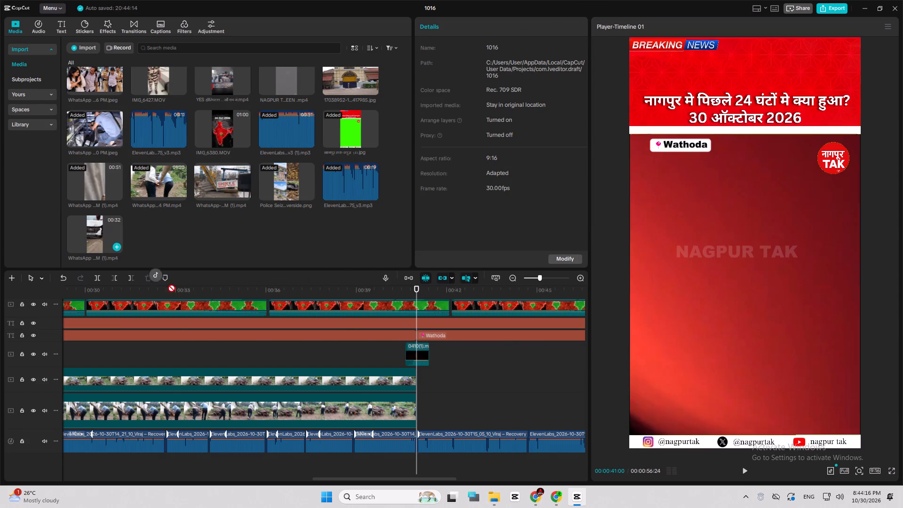
pyautogui.moveTo(172, 288); pyautogui.dragTo(418, 413)
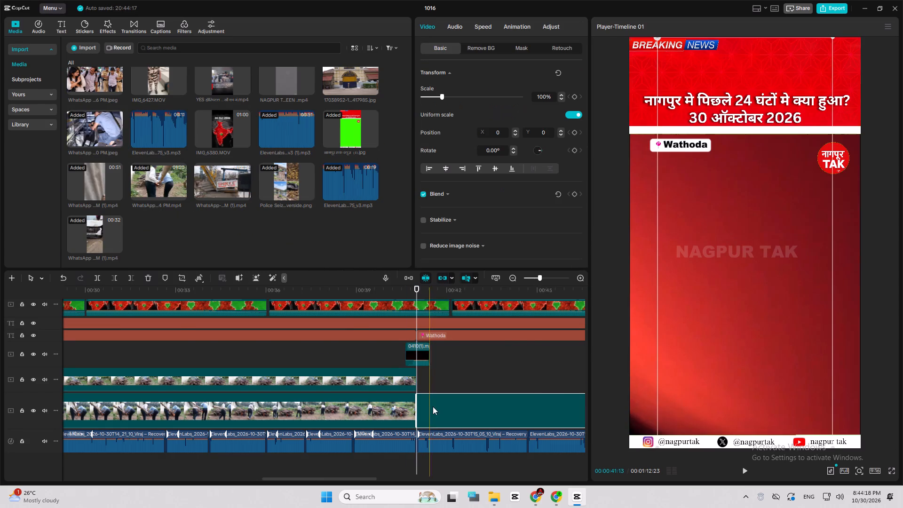
# Crop the Wathoda accident clip, cutting a strip off its top and a narrower strip off its bottom at full width.
pyautogui.press('space')
pyautogui.press('space')
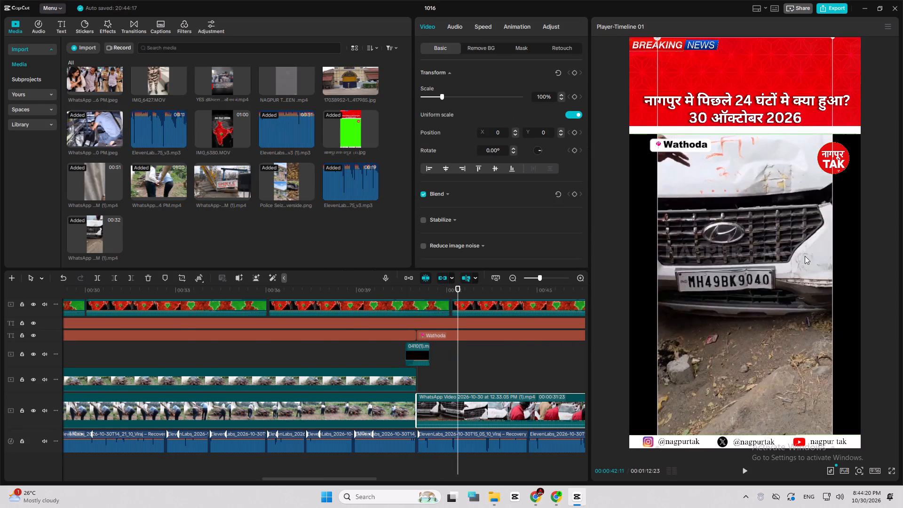
pyautogui.click(182, 277)
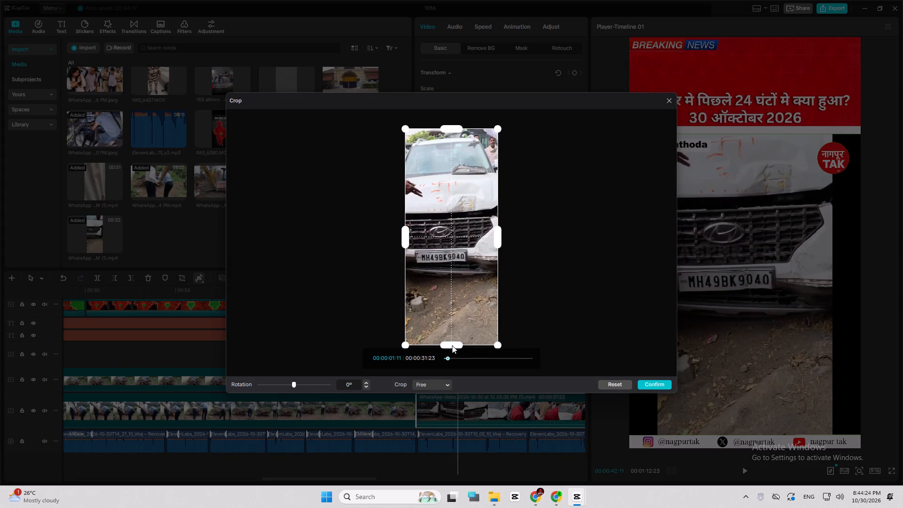
pyautogui.click(452, 349)
pyautogui.click(452, 347)
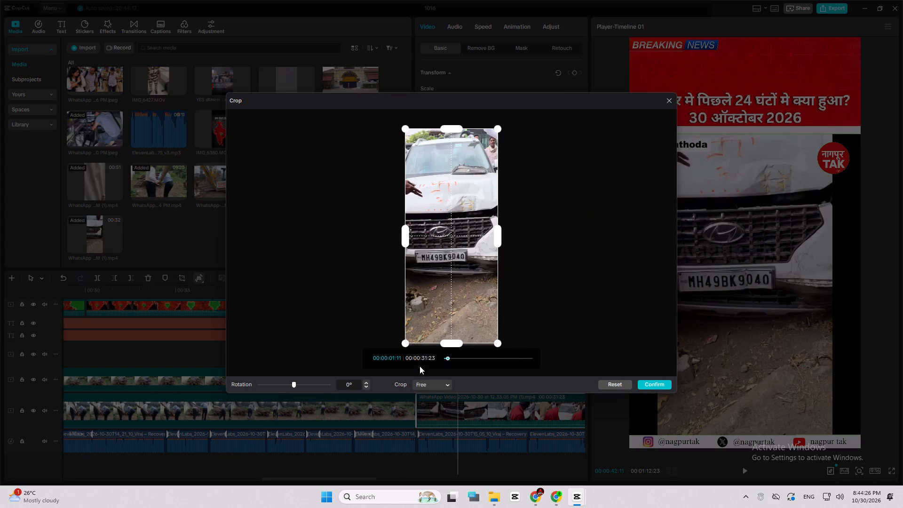
pyautogui.moveTo(446, 359); pyautogui.dragTo(459, 360)
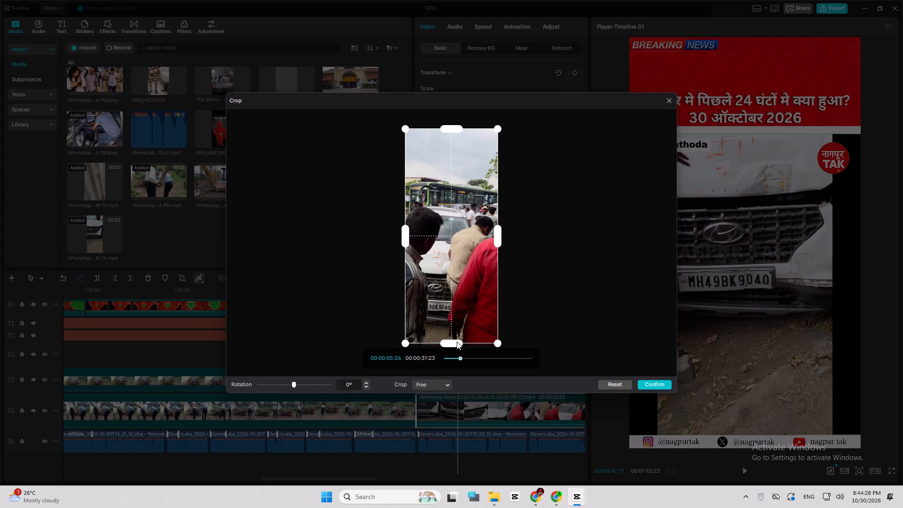
pyautogui.moveTo(457, 341); pyautogui.dragTo(458, 327)
pyautogui.moveTo(459, 130); pyautogui.dragTo(459, 152)
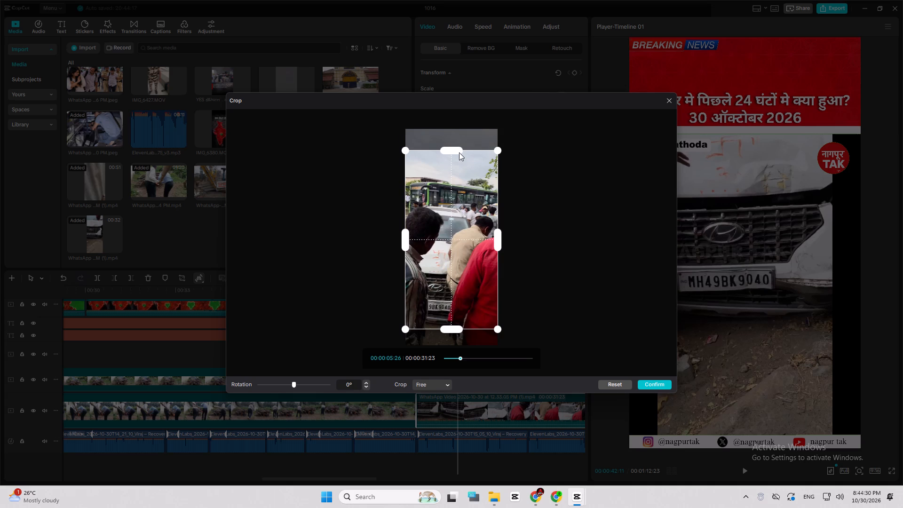
pyautogui.moveTo(459, 152); pyautogui.dragTo(459, 155)
pyautogui.moveTo(459, 326); pyautogui.dragTo(459, 321)
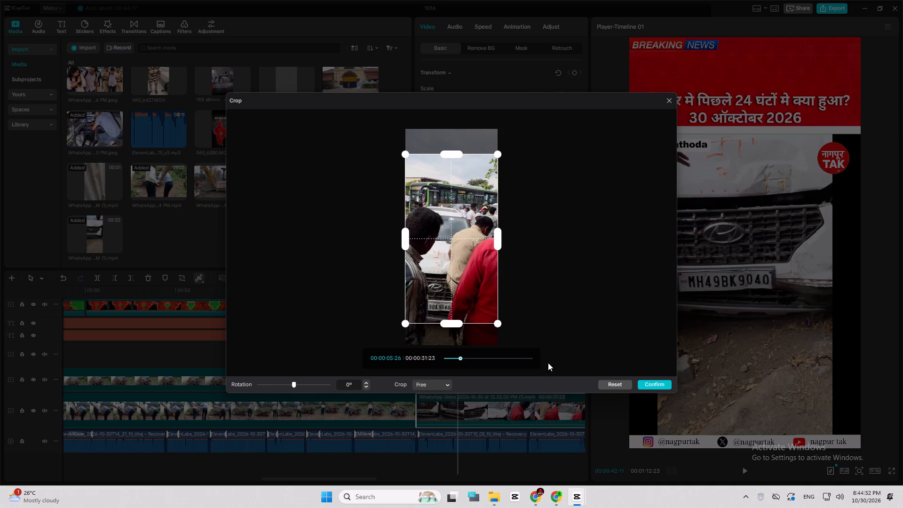
pyautogui.click(644, 386)
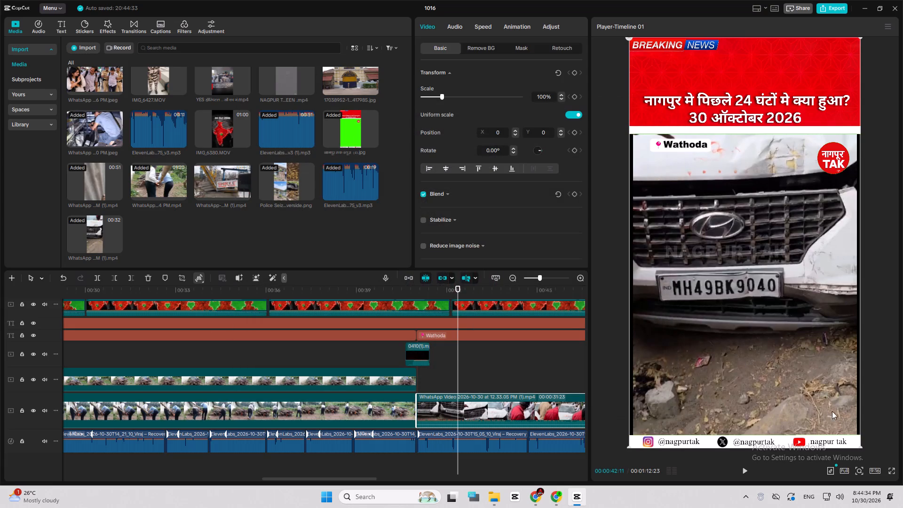
# Scale the Wathoda clip to 114% and move it down in the frame to position X 26, Y -775.
pyautogui.click(444, 96)
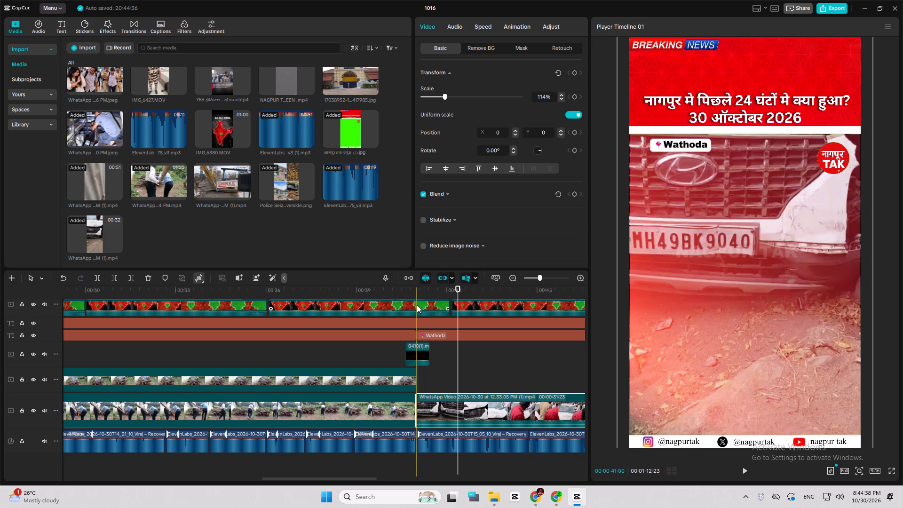
pyautogui.moveTo(432, 424); pyautogui.dragTo(435, 439)
pyautogui.press('space')
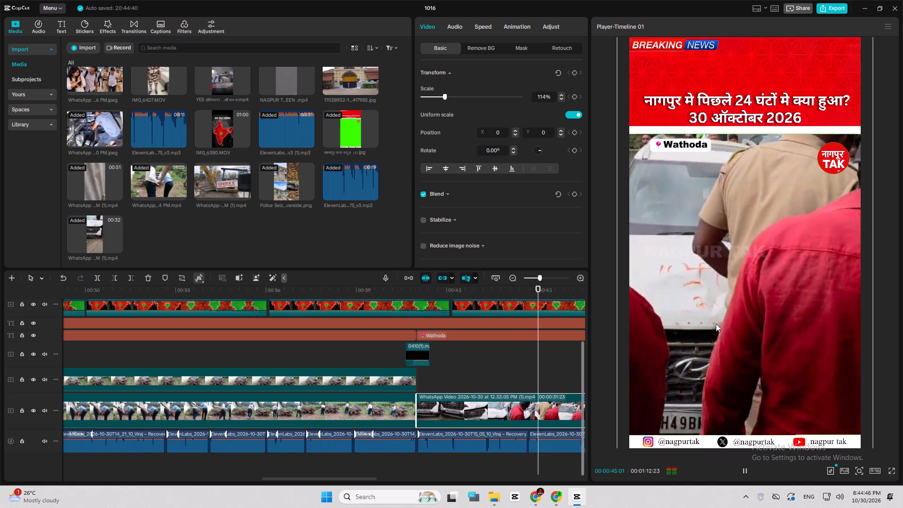
pyautogui.press('space')
pyautogui.moveTo(724, 281); pyautogui.dragTo(727, 364)
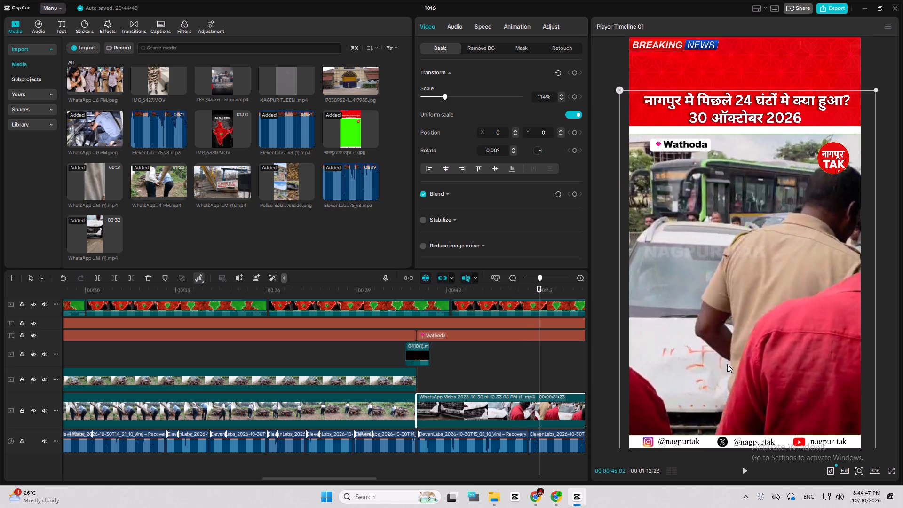
pyautogui.moveTo(727, 364); pyautogui.dragTo(727, 365)
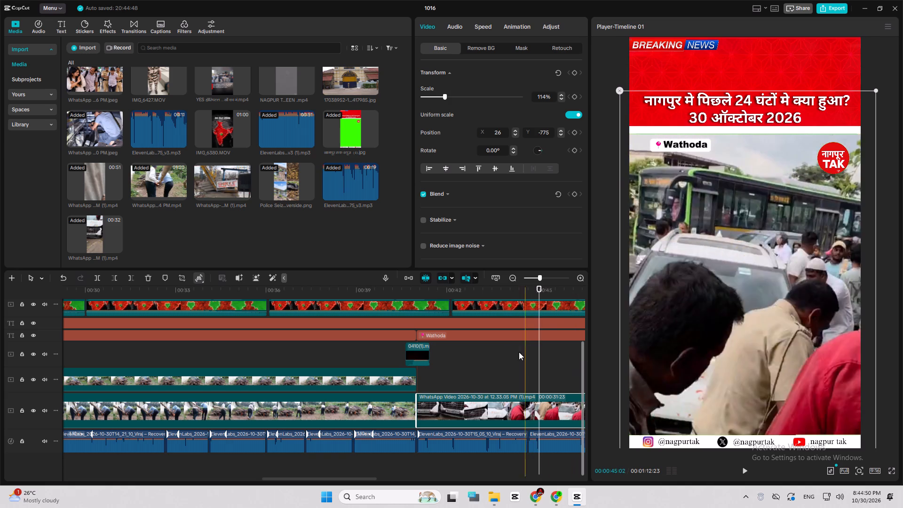
# Play through the Wathoda story and trim the accident clip's end to the voice-over's end at 00:00:56:24.
pyautogui.press('space')
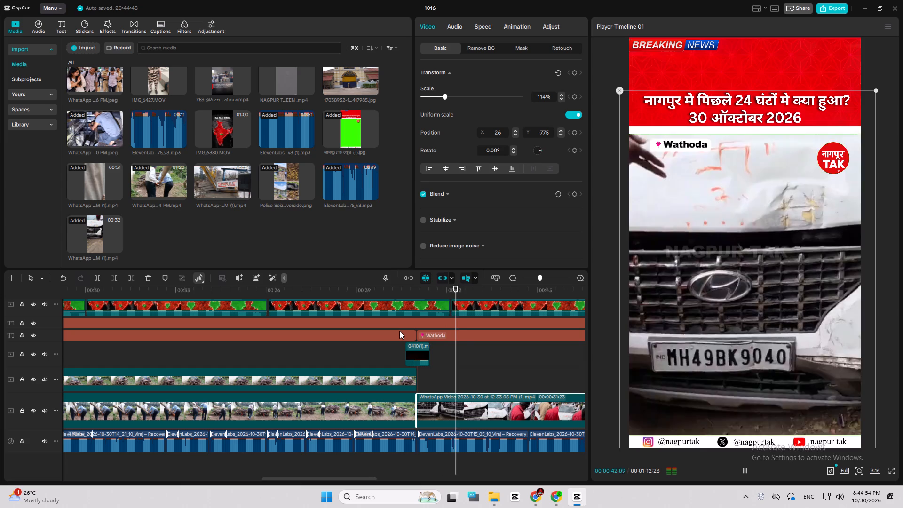
pyautogui.click(491, 369)
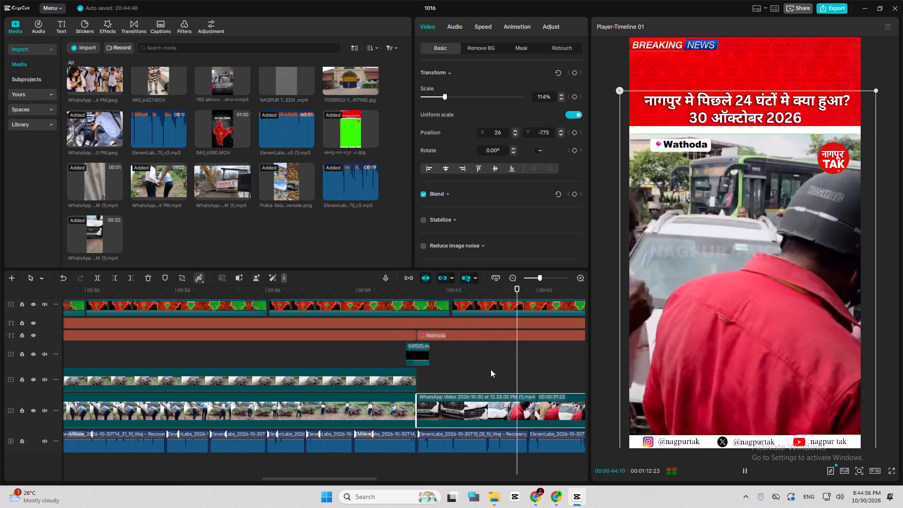
pyautogui.click(489, 368)
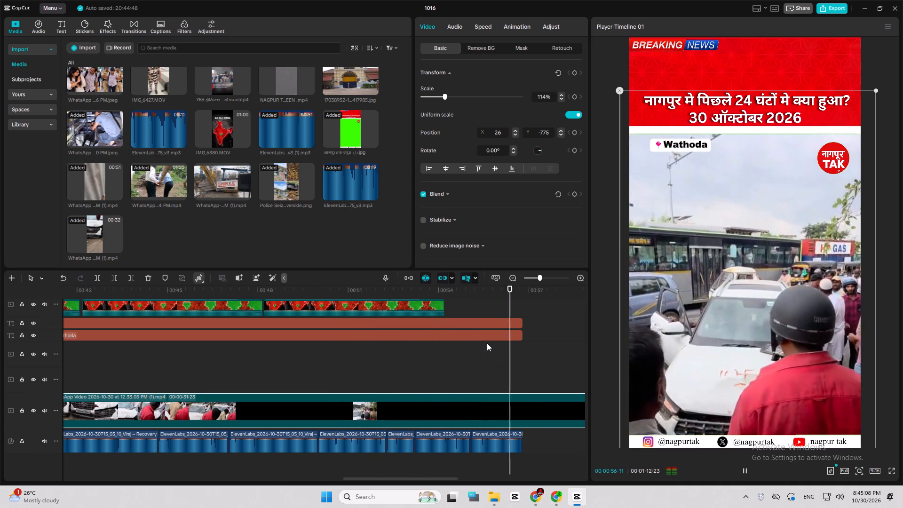
pyautogui.press('space')
pyautogui.press('Up')
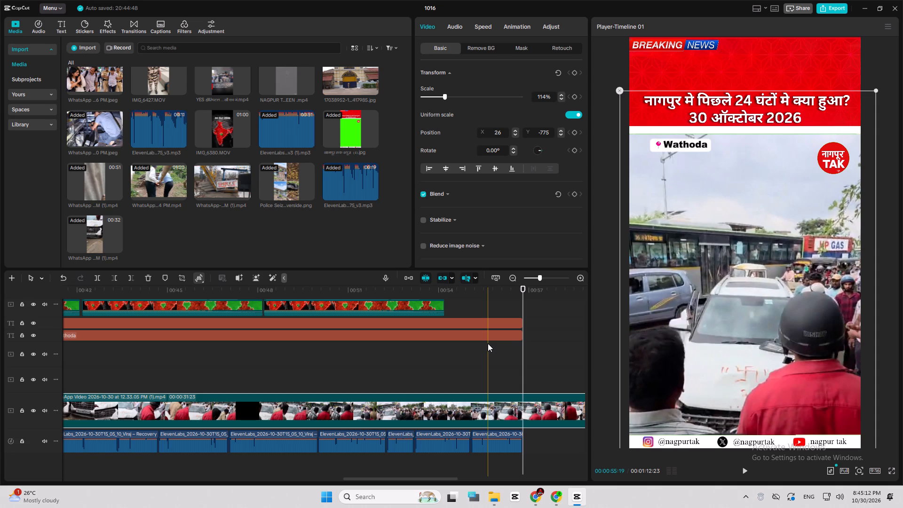
pyautogui.press('w')
pyautogui.hotkey('ctrl', 'z')
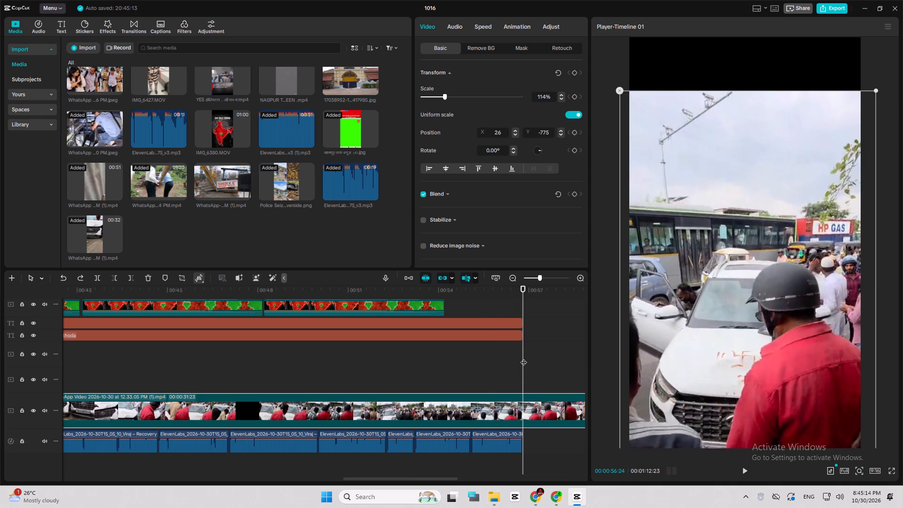
pyautogui.press('w')
# Review the assembled timeline, playing the opening and checking the stories through to the end of Wathoda.
pyautogui.keyDown('ctrl'); pyautogui.scroll(-11, 521, 360); pyautogui.keyUp('ctrl')
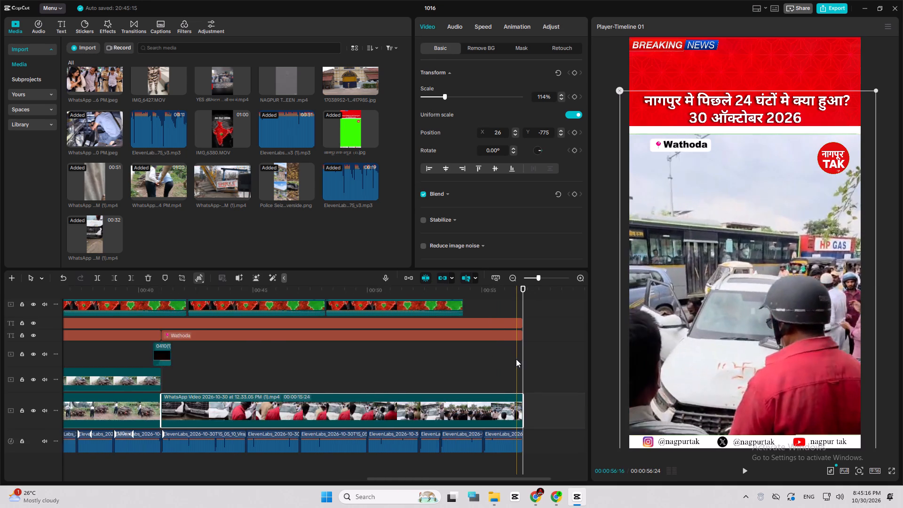
pyautogui.keyDown('ctrl'); pyautogui.scroll(-2, 516, 359); pyautogui.keyUp('ctrl')
pyautogui.keyDown('ctrl'); pyautogui.scroll(-5, 358, 363); pyautogui.keyUp('ctrl')
pyautogui.moveTo(287, 291); pyautogui.dragTo(36, 282)
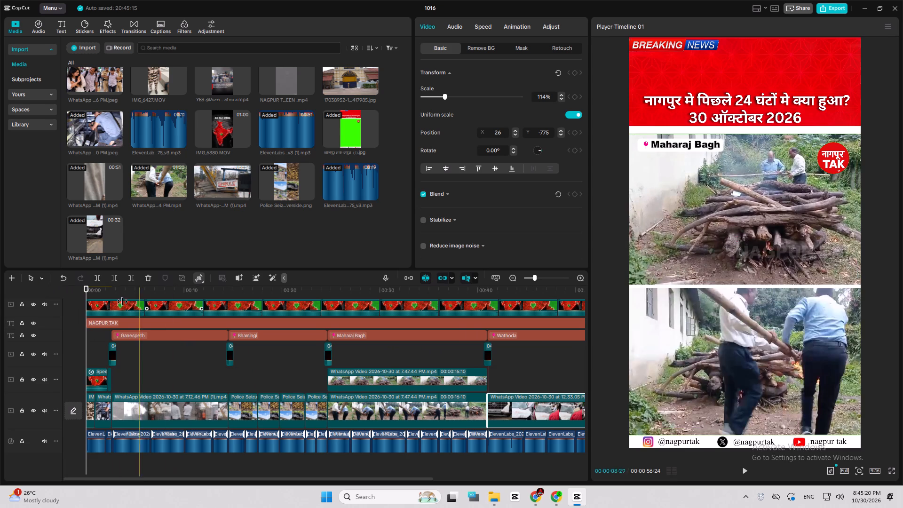
pyautogui.press('space')
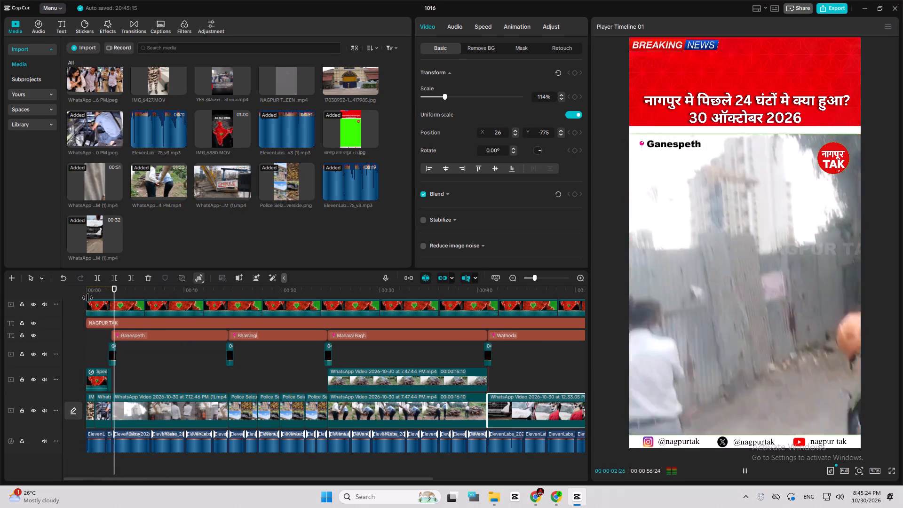
pyautogui.press('space')
pyautogui.moveTo(318, 331); pyautogui.dragTo(323, 343)
pyautogui.click(439, 333)
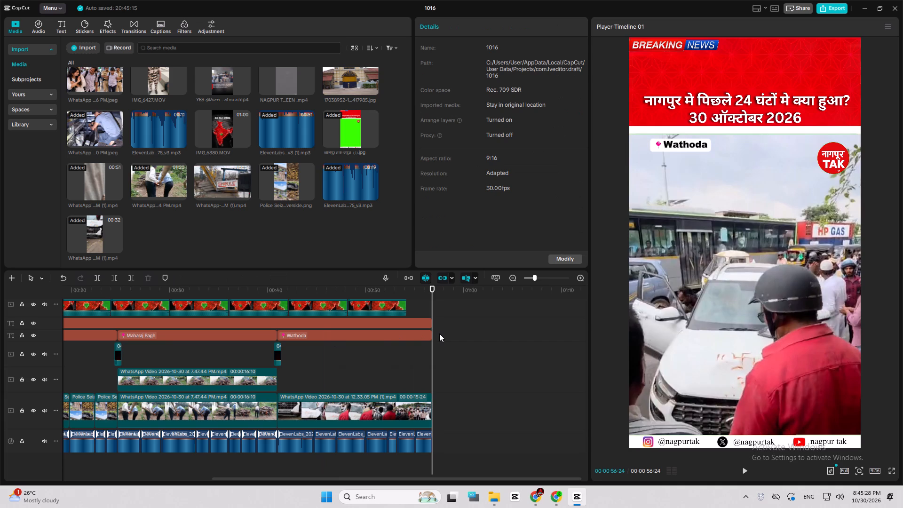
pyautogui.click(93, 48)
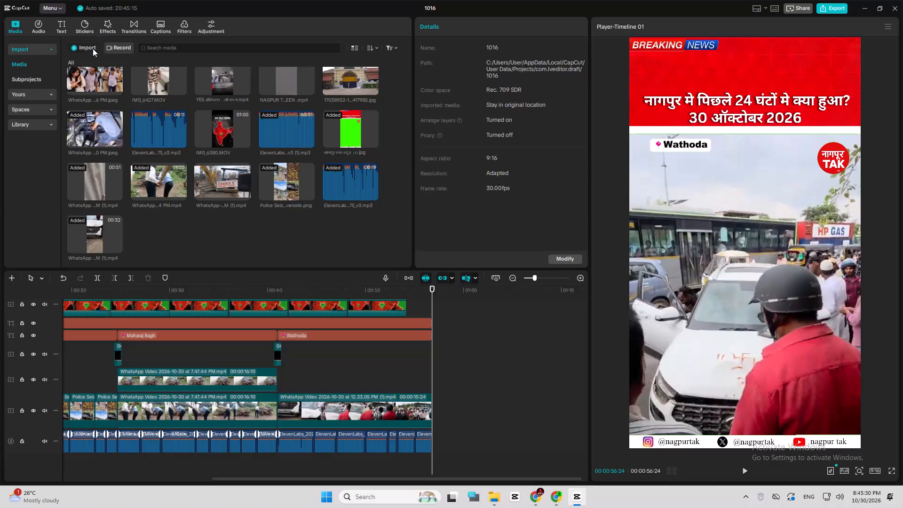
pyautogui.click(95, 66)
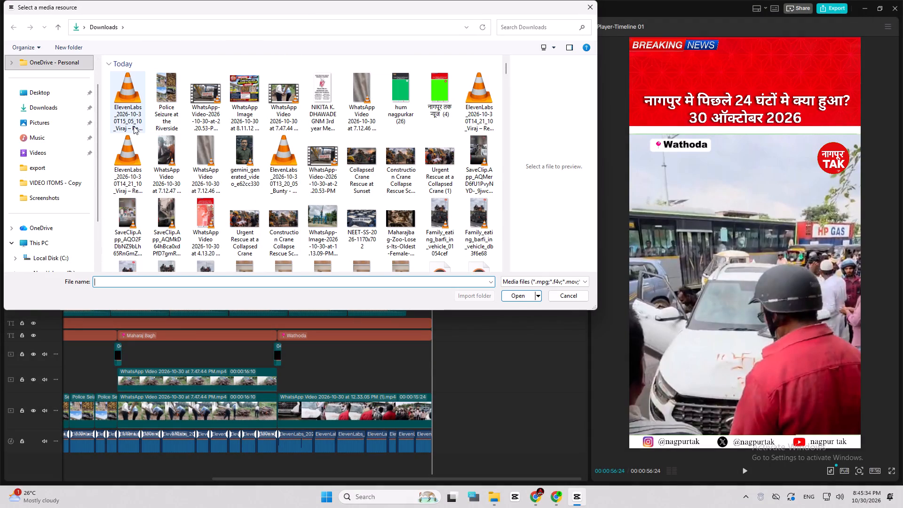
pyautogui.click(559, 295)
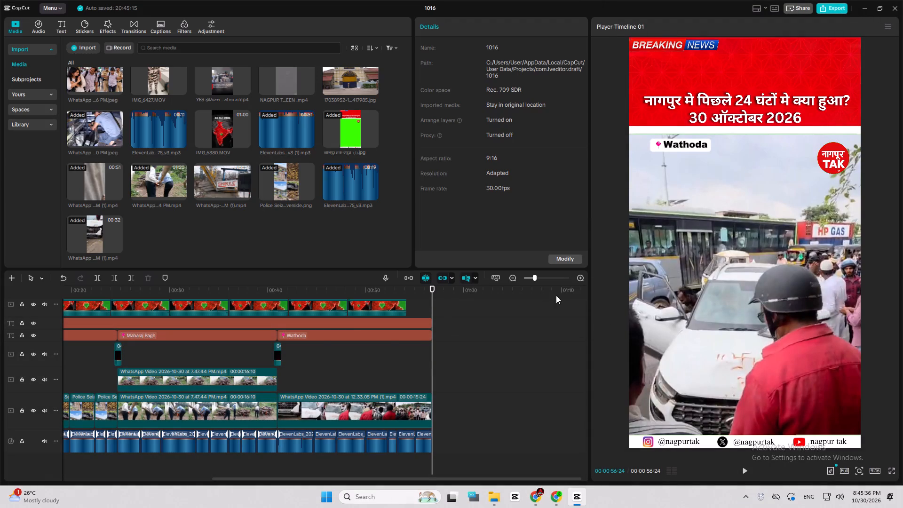
# Add a position keyframe to the NAGPUR TAK watermark at 00:00:56:14 by moving it across to the frame's right edge.
pyautogui.moveTo(370, 288); pyautogui.dragTo(0, 286)
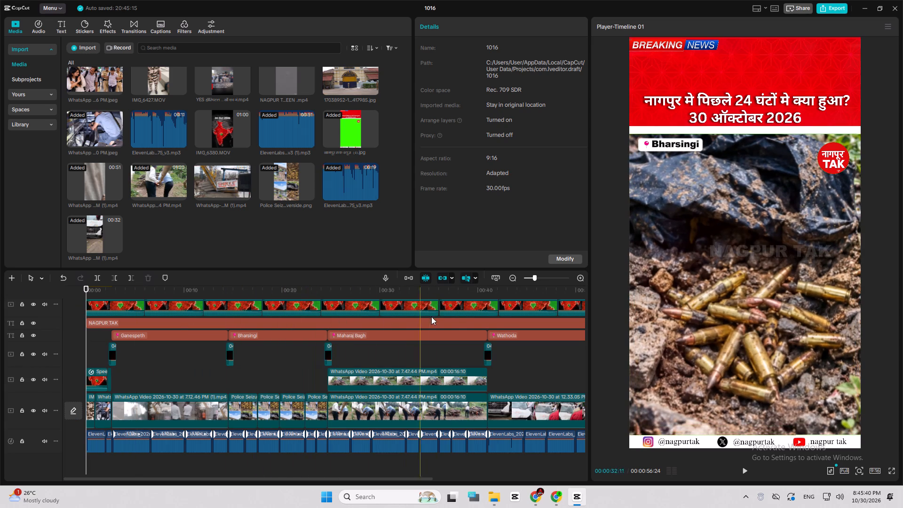
pyautogui.click(473, 325)
pyautogui.click(472, 325)
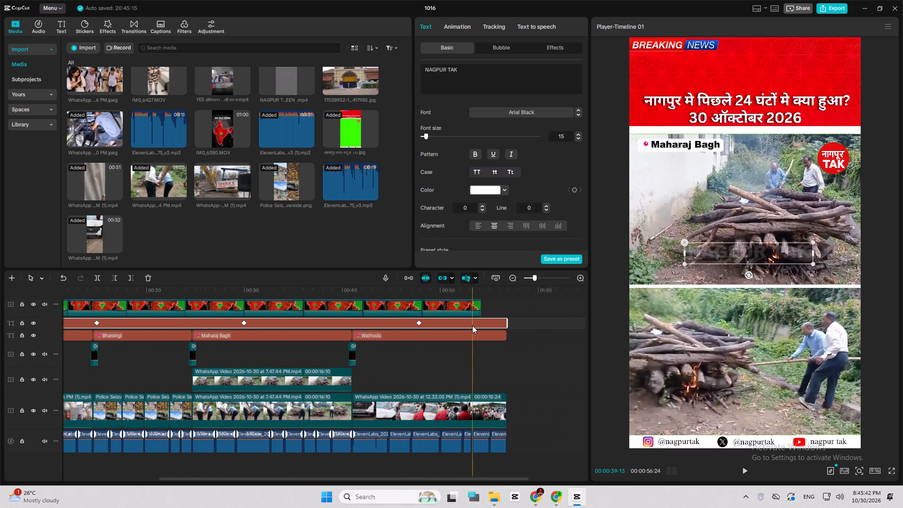
pyautogui.click(460, 311)
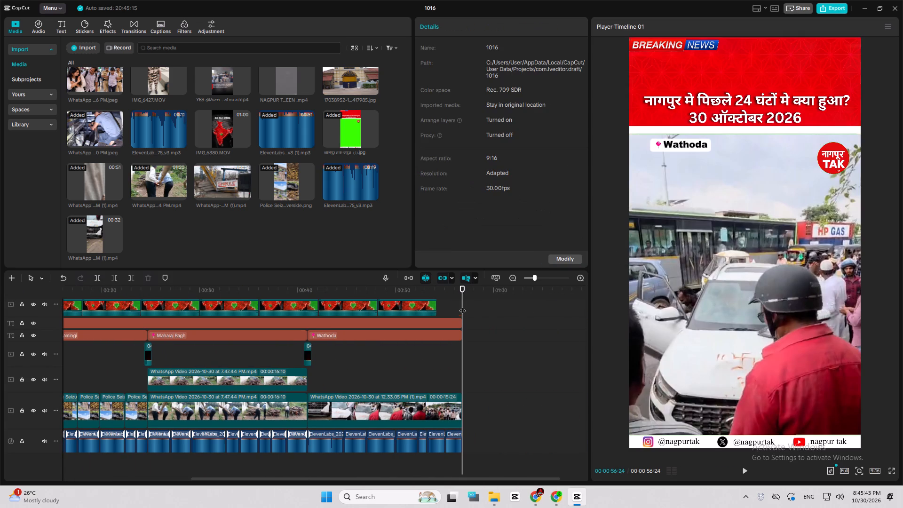
pyautogui.press('Left')
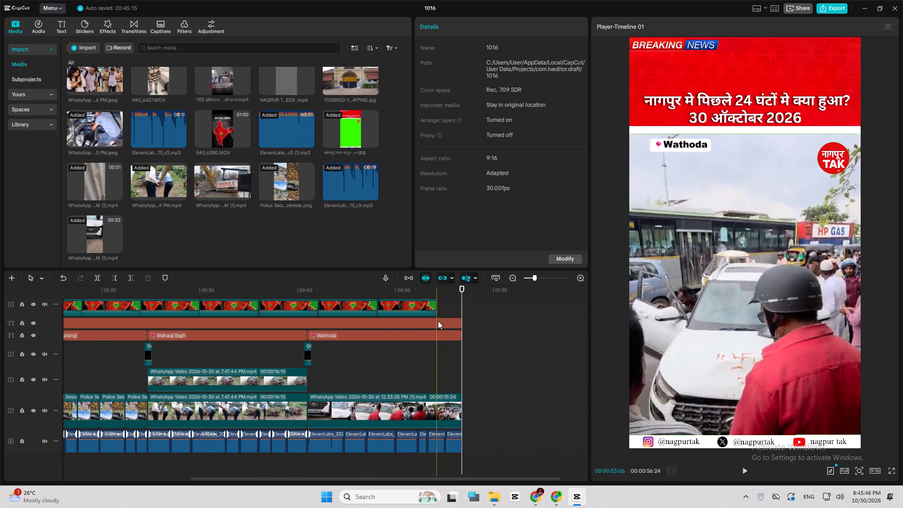
pyautogui.click(442, 320)
pyautogui.press('Left')
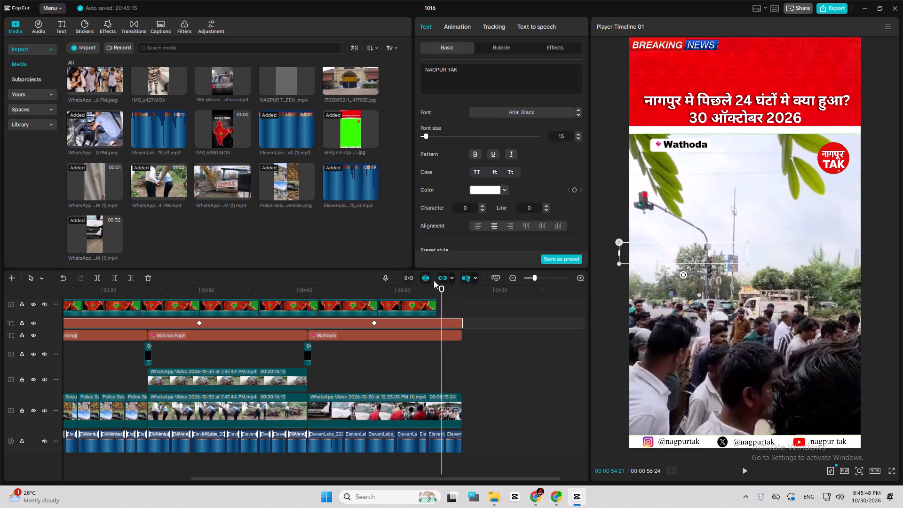
pyautogui.moveTo(455, 288); pyautogui.dragTo(459, 289)
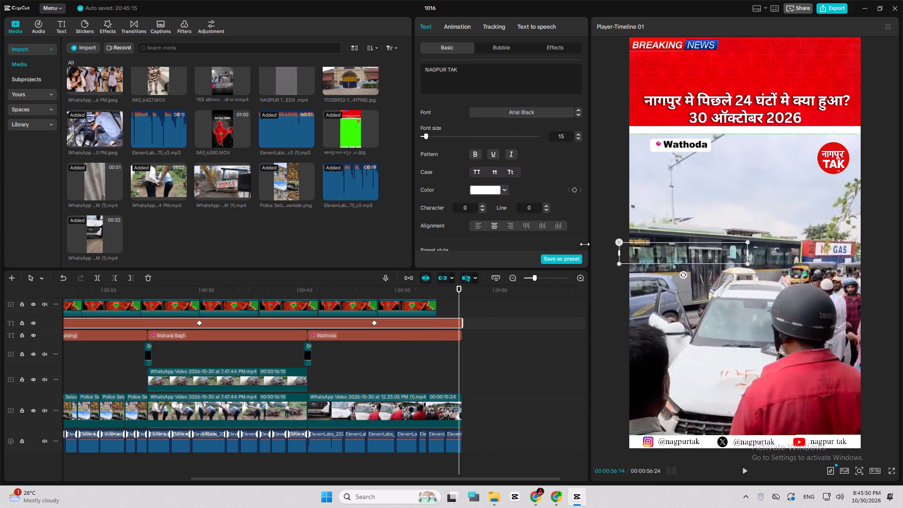
pyautogui.moveTo(652, 256); pyautogui.dragTo(781, 256)
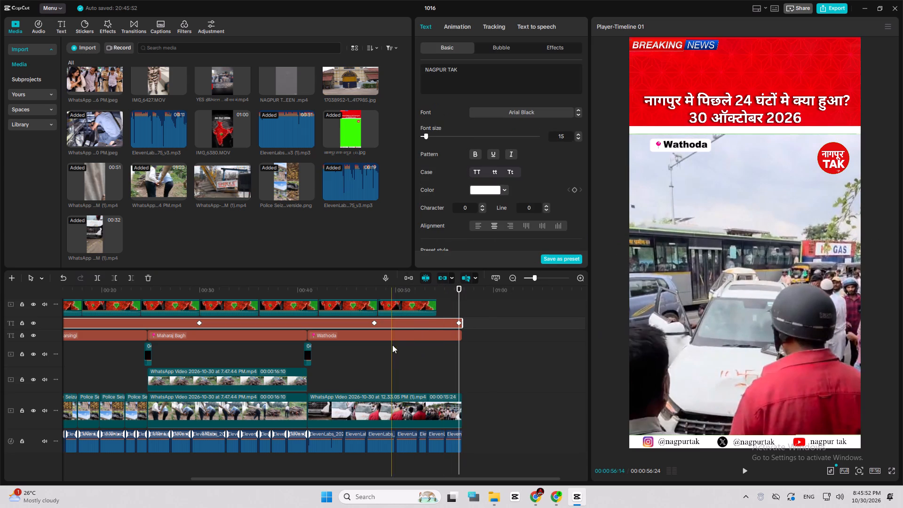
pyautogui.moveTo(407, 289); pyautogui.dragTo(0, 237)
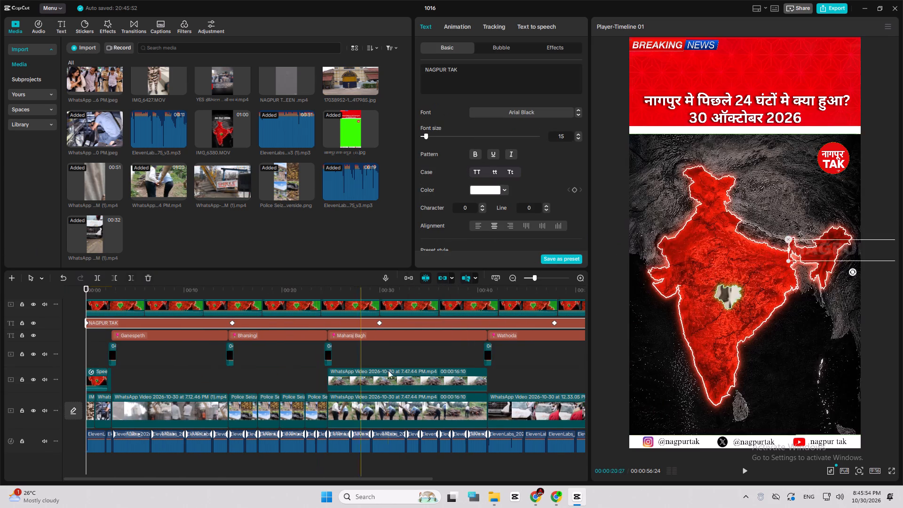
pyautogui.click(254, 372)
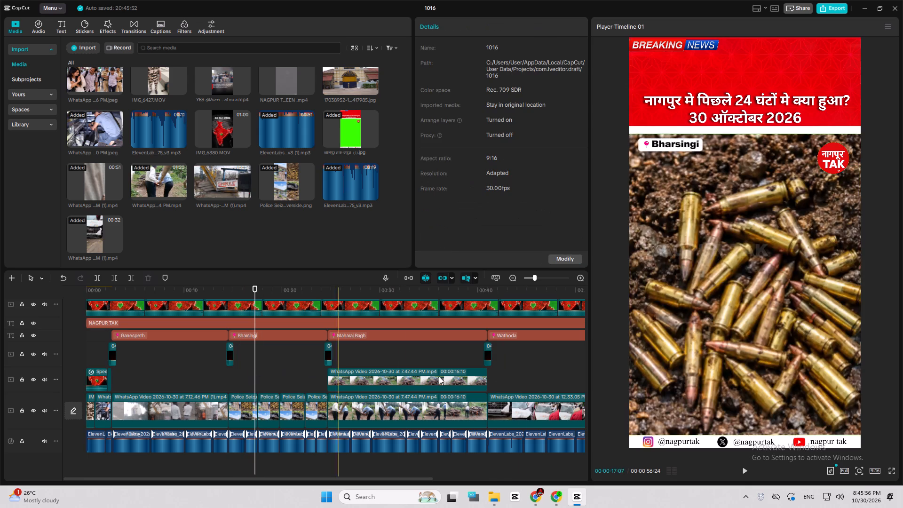
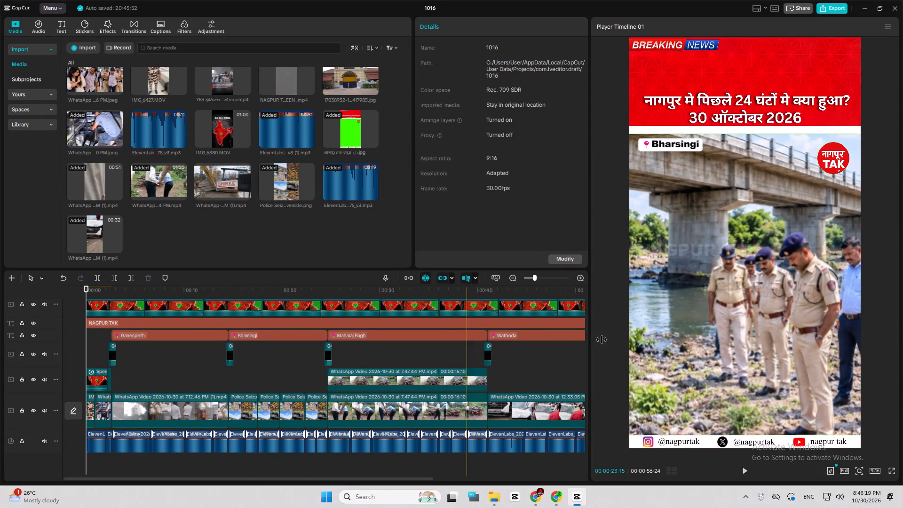
# Play the video's opening seconds in full-screen preview to check the map intro, and return to the editor.
pyautogui.click(889, 469)
pyautogui.press('space')
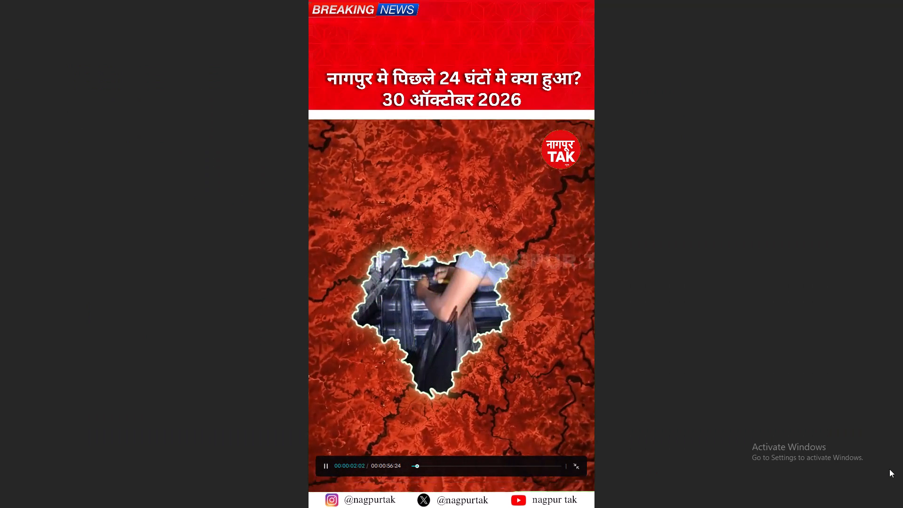
pyautogui.press('space')
pyautogui.press('`')
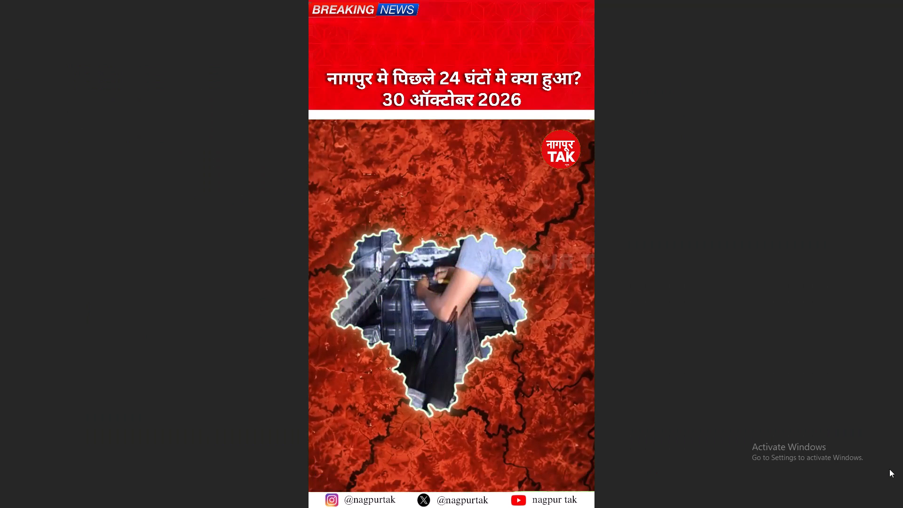
pyautogui.press('Escape')
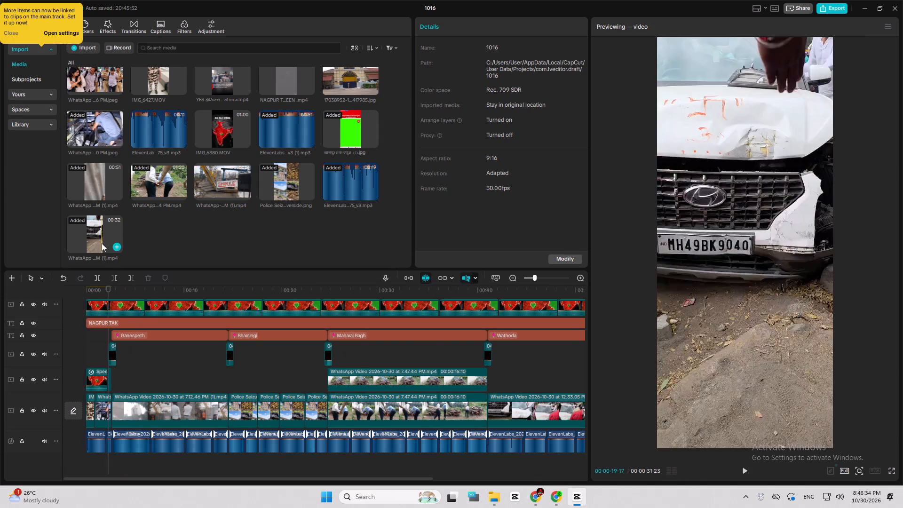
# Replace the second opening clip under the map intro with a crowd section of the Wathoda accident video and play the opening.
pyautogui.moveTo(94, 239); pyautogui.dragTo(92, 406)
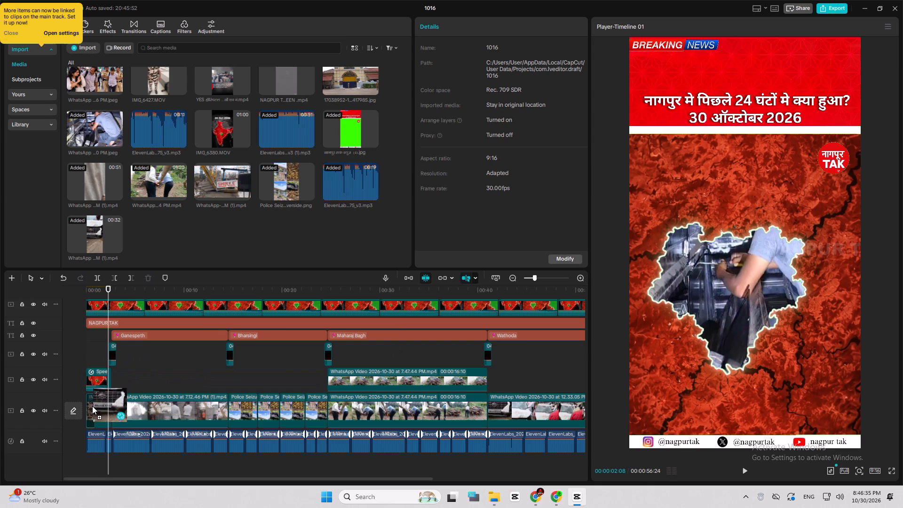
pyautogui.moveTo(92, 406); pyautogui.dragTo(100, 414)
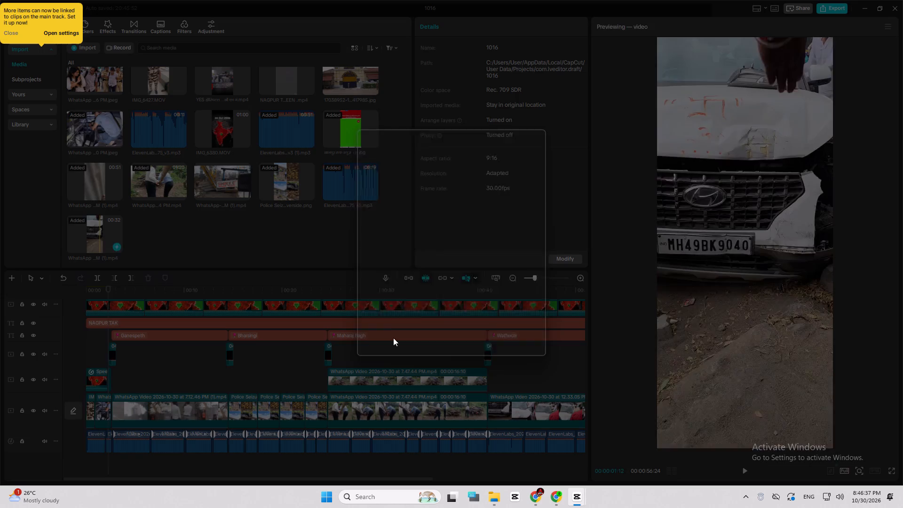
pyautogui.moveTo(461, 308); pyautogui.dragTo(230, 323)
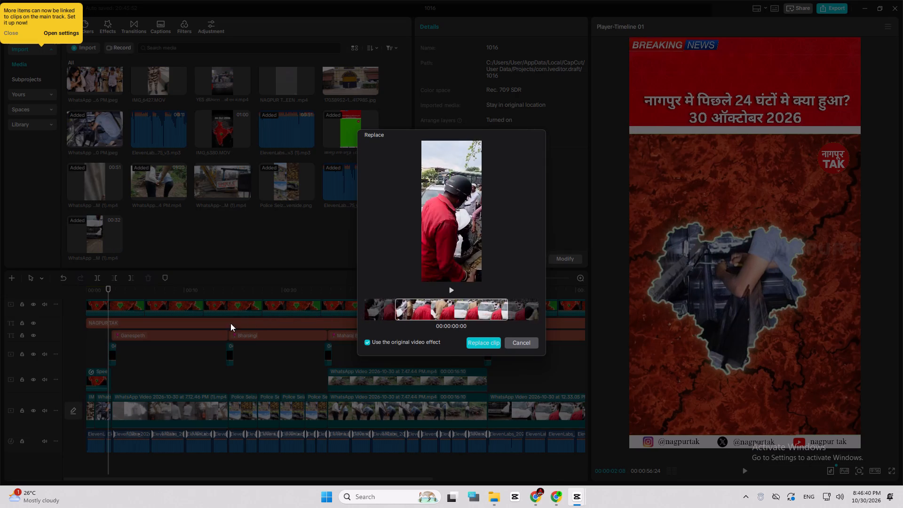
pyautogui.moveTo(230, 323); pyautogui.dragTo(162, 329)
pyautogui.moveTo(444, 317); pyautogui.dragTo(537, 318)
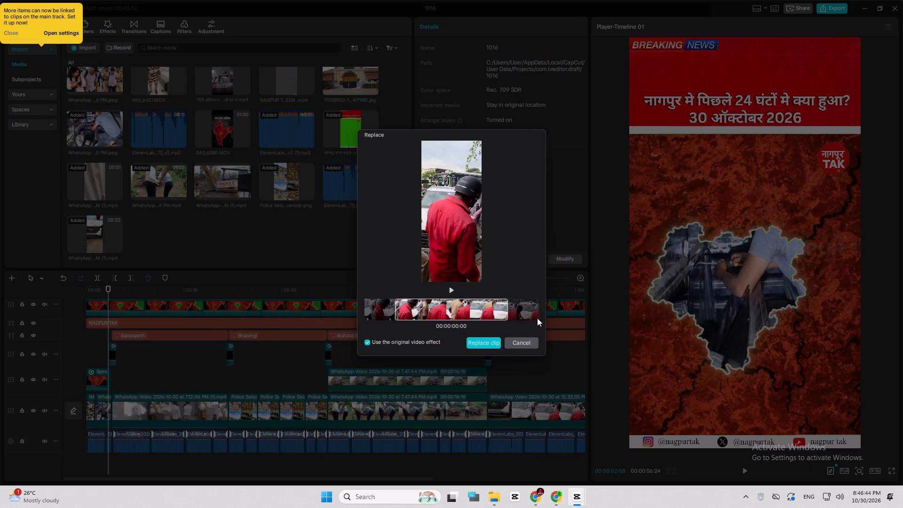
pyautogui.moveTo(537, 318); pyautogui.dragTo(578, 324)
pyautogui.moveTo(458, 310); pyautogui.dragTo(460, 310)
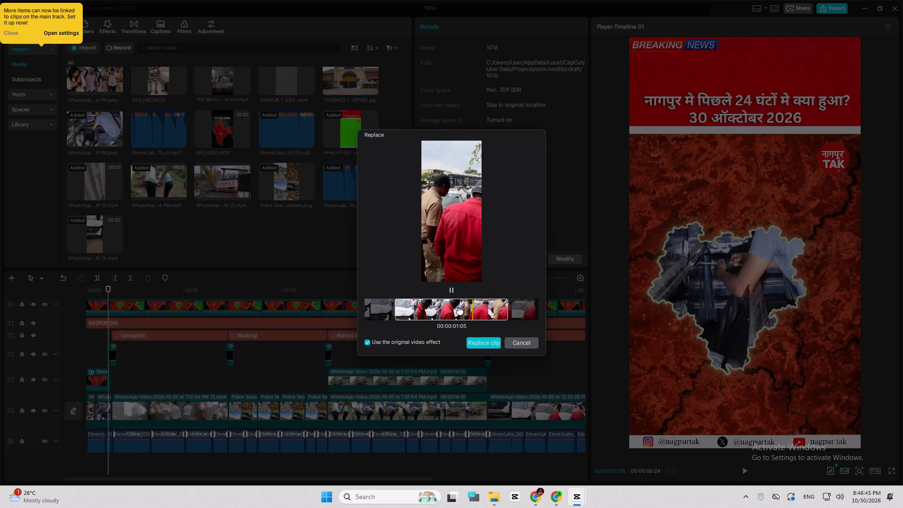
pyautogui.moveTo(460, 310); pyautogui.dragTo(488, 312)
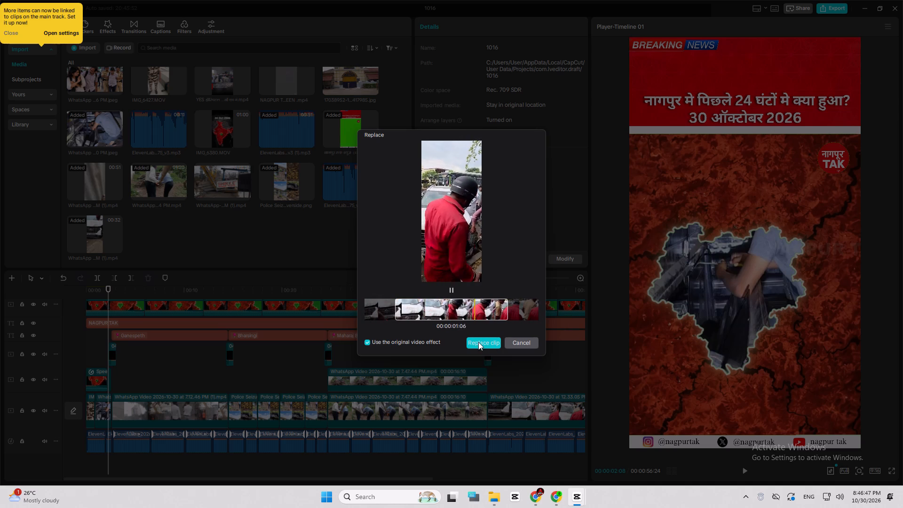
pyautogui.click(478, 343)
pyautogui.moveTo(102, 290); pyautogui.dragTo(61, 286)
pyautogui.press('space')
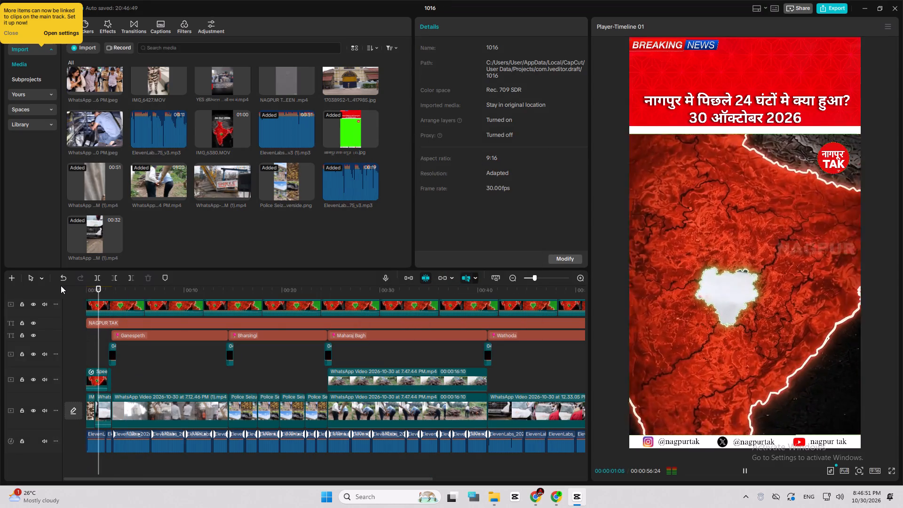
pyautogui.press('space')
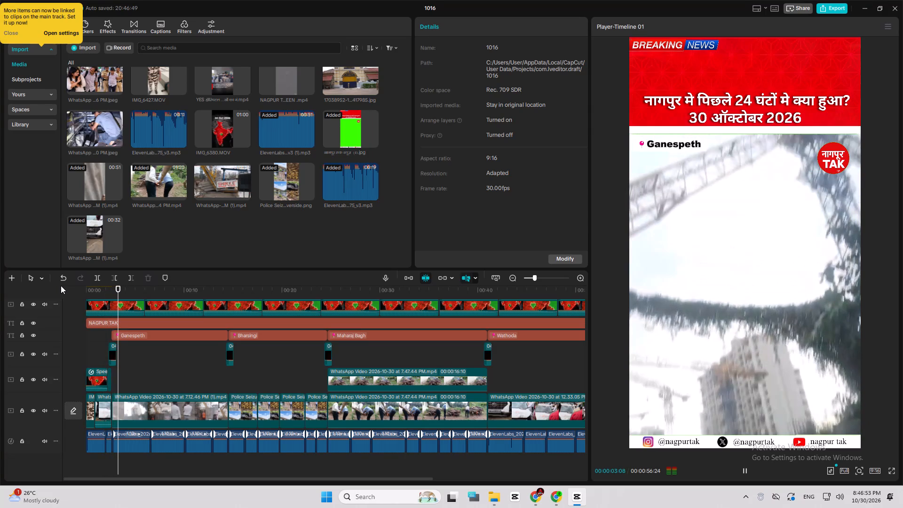
# Replace the second opening clip with the Wathoda accident video's section showing the damaged white car's front, and play the opening.
pyautogui.moveTo(107, 230); pyautogui.dragTo(103, 295)
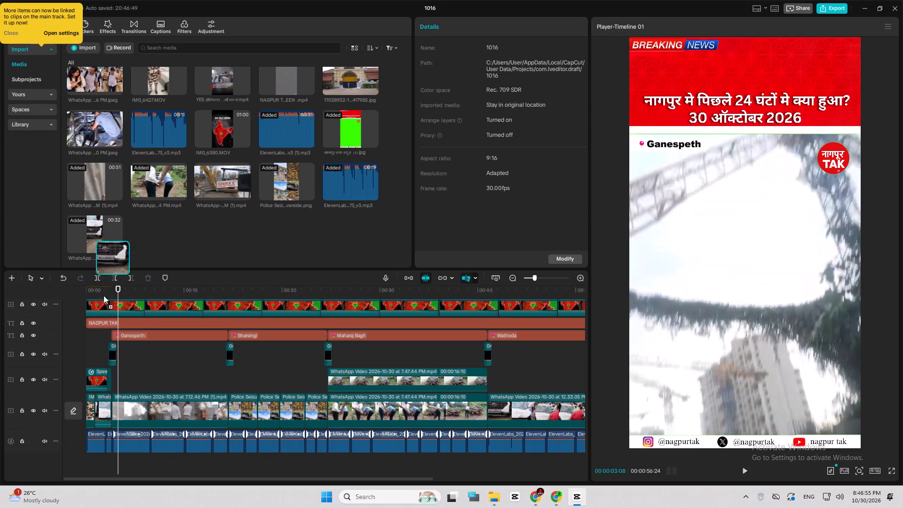
pyautogui.moveTo(103, 295); pyautogui.dragTo(98, 404)
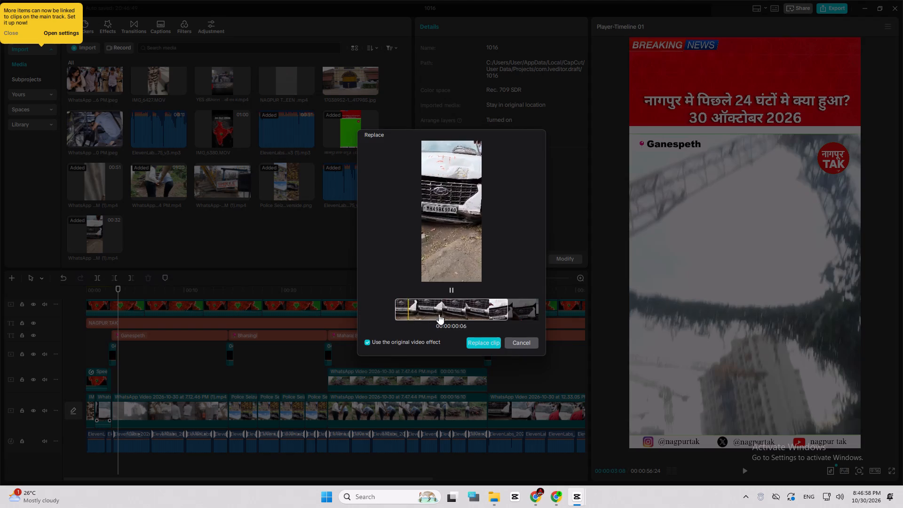
pyautogui.moveTo(440, 311); pyautogui.dragTo(467, 311)
pyautogui.click(491, 342)
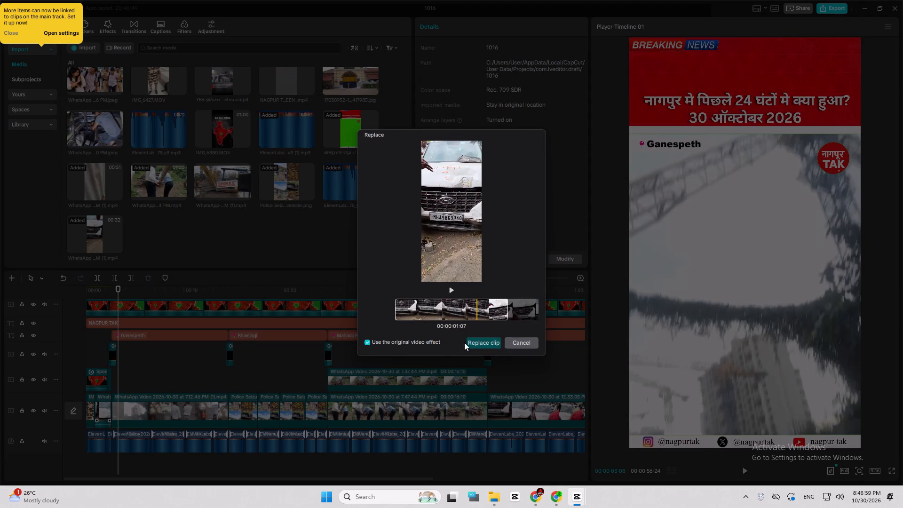
pyautogui.press('space')
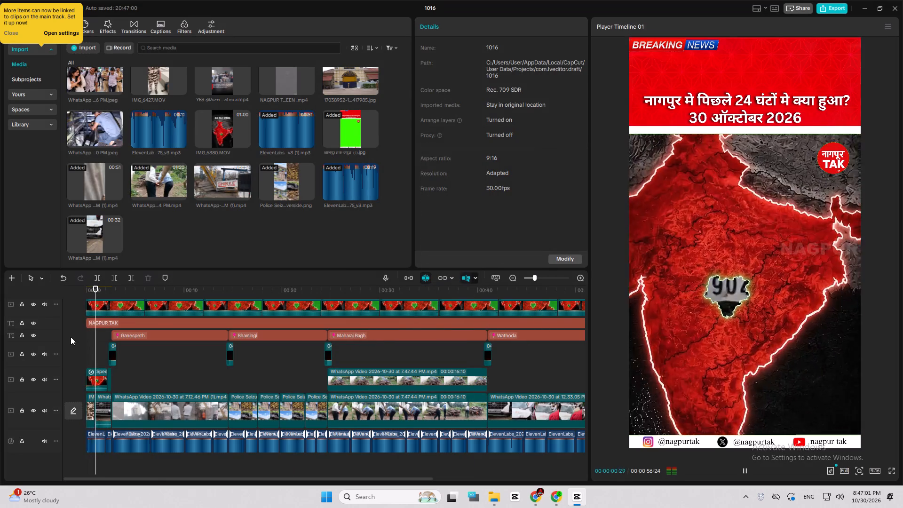
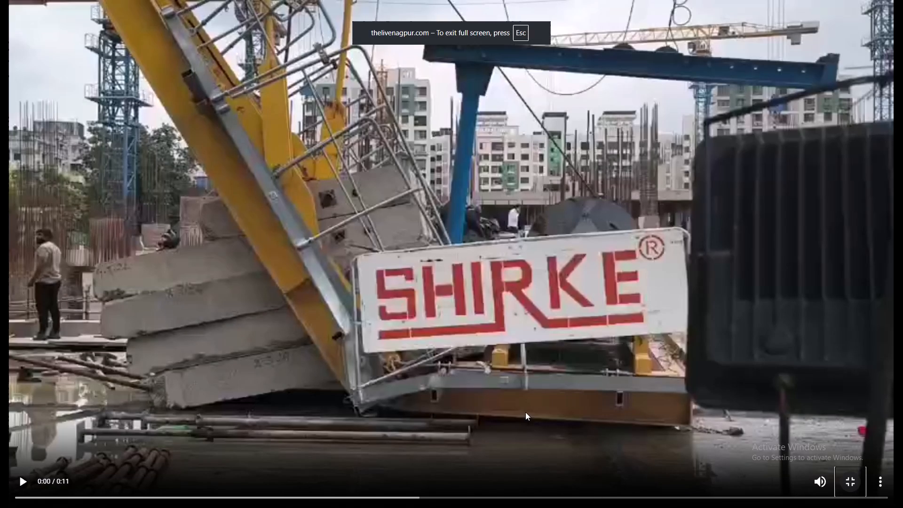
# Leave the full-screen crane accident video on thelivenagpur.com and switch back to the CapCut project.
pyautogui.press('Escape')
pyautogui.click(571, 500)
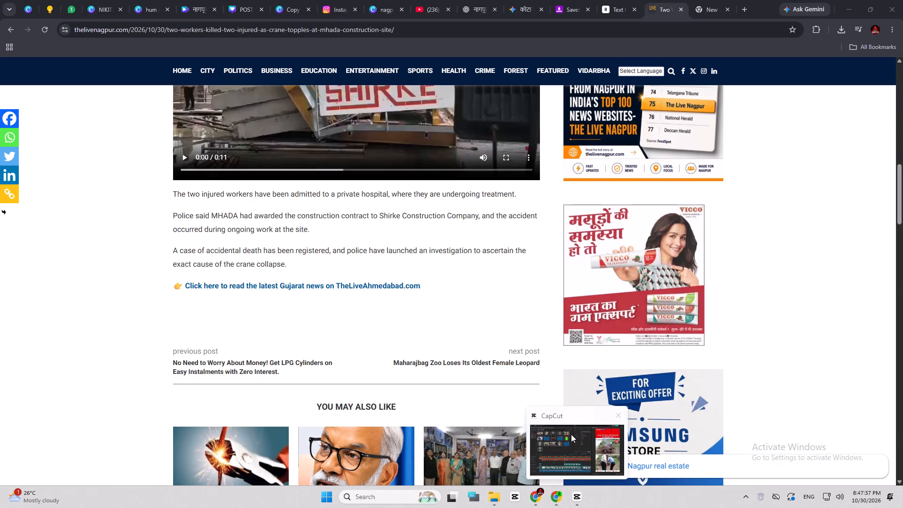
pyautogui.click(597, 446)
# Replace the main-track clip under the Ganespeth title with the crane accident video's section showing the collapsed yellow crane, and play from just before it.
pyautogui.moveTo(327, 294); pyautogui.dragTo(138, 286)
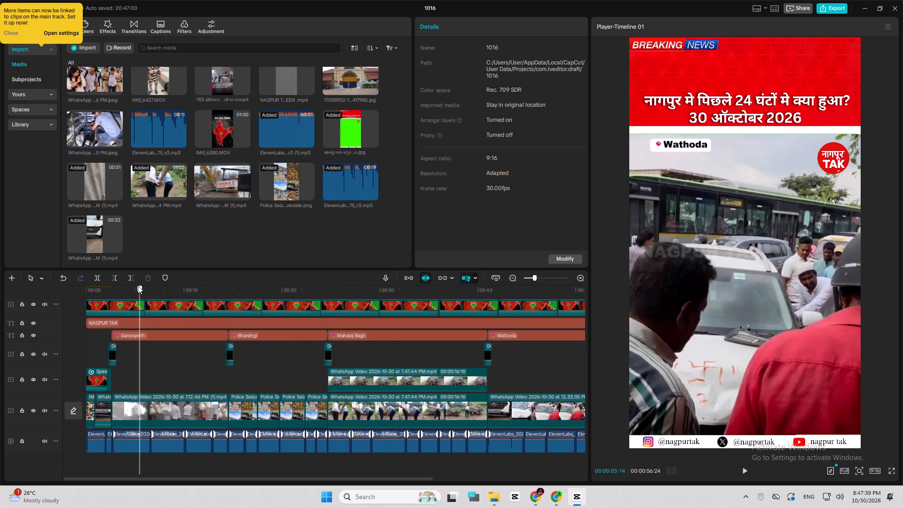
pyautogui.moveTo(138, 286); pyautogui.dragTo(136, 286)
pyautogui.moveTo(141, 291); pyautogui.dragTo(164, 300)
pyautogui.moveTo(101, 179); pyautogui.dragTo(153, 362)
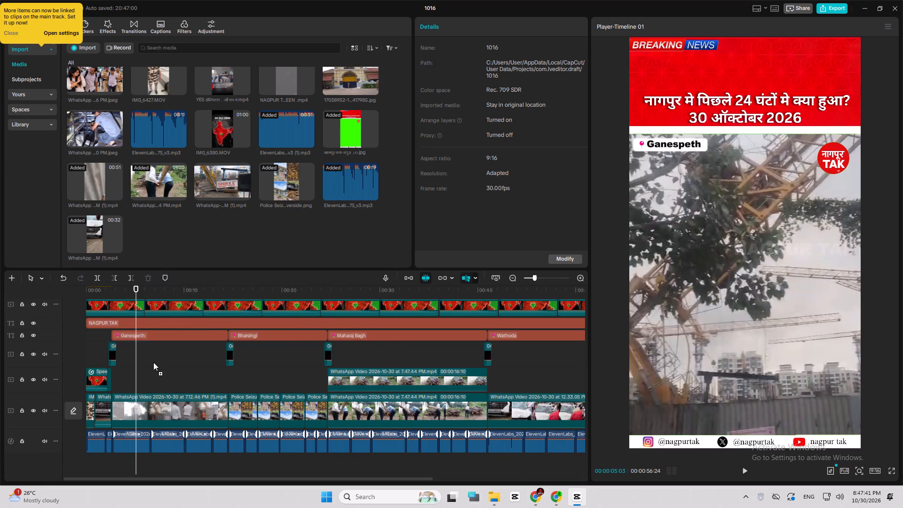
pyautogui.moveTo(153, 362); pyautogui.dragTo(162, 405)
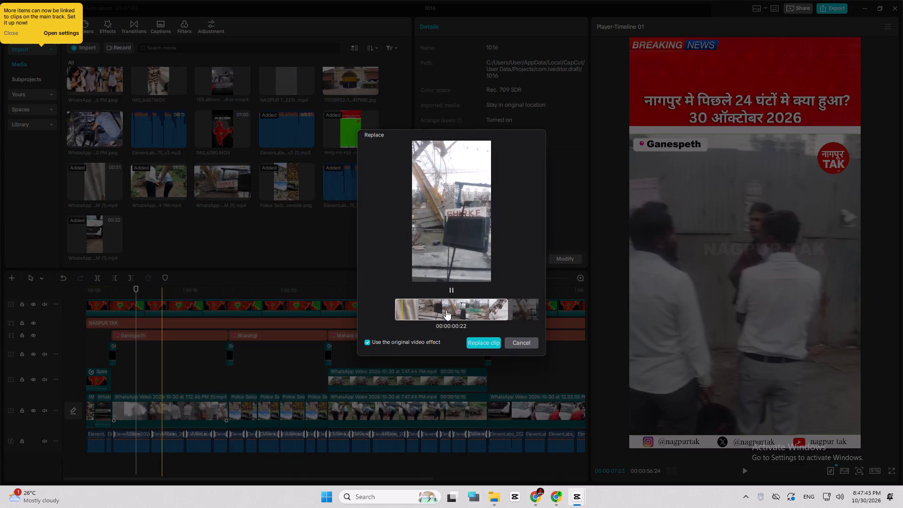
pyautogui.moveTo(446, 310); pyautogui.dragTo(484, 310)
pyautogui.moveTo(483, 310); pyautogui.dragTo(478, 310)
pyautogui.moveTo(472, 310); pyautogui.dragTo(460, 310)
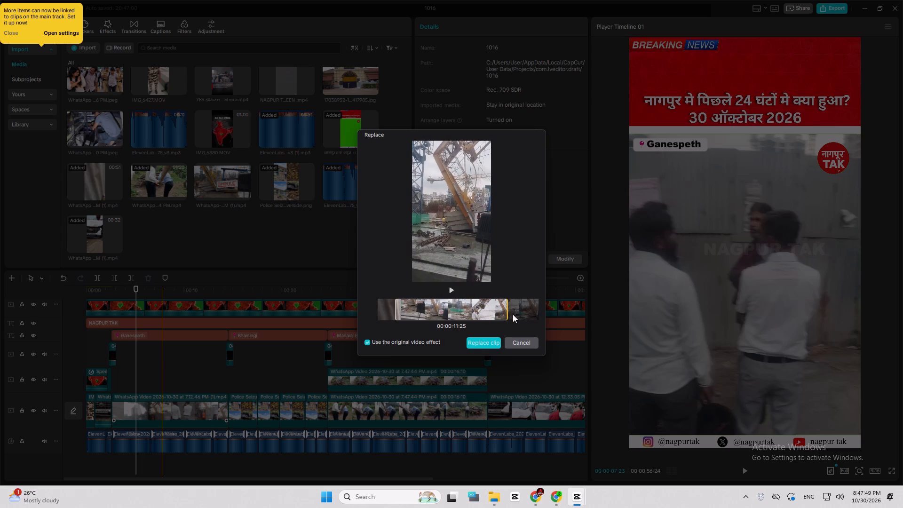
pyautogui.moveTo(483, 315); pyautogui.dragTo(464, 315)
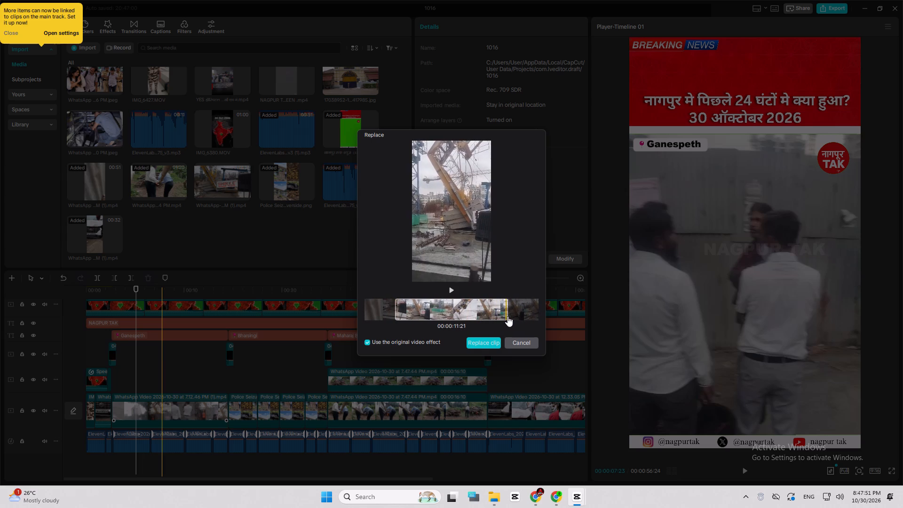
pyautogui.click(475, 341)
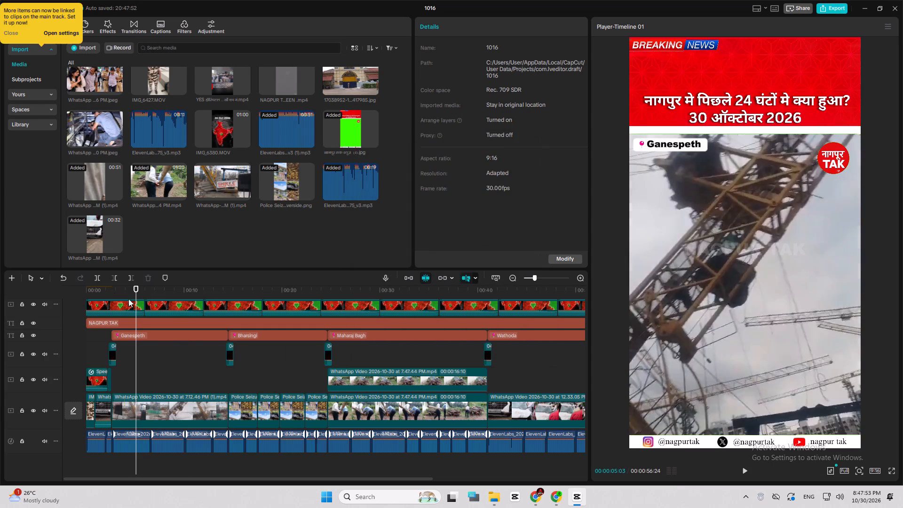
pyautogui.click(112, 293)
pyautogui.click(103, 294)
pyautogui.press('space')
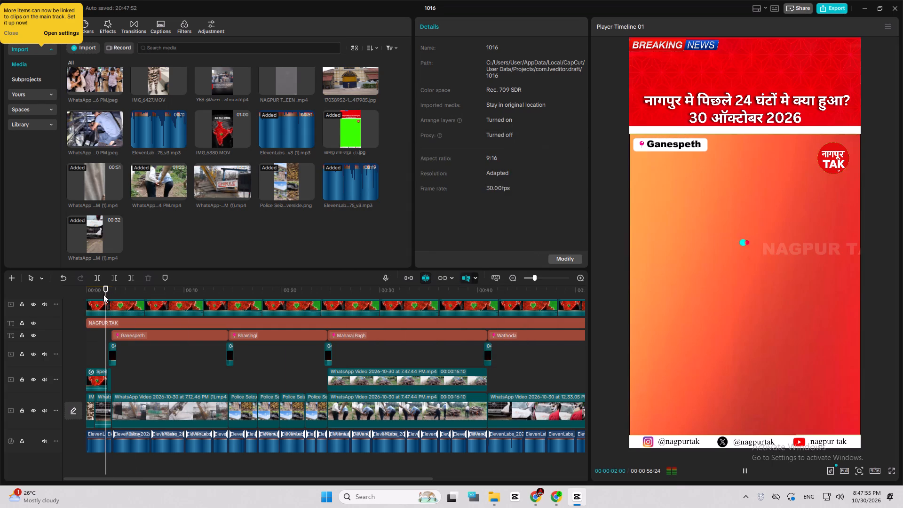
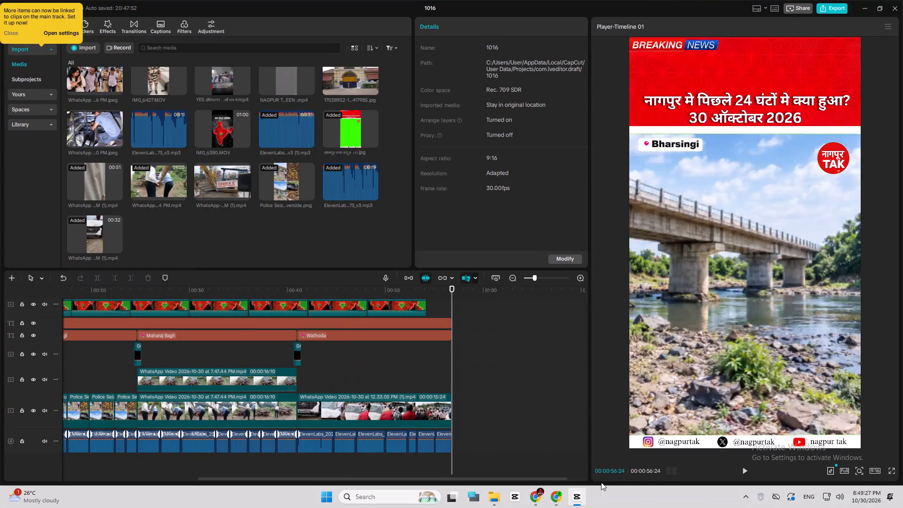
# Switch to ElevenLabs and regenerate the speech for the Classes and Students App script with the Bunty - Punchy, Crisp and Reel King voice.
pyautogui.click(563, 496)
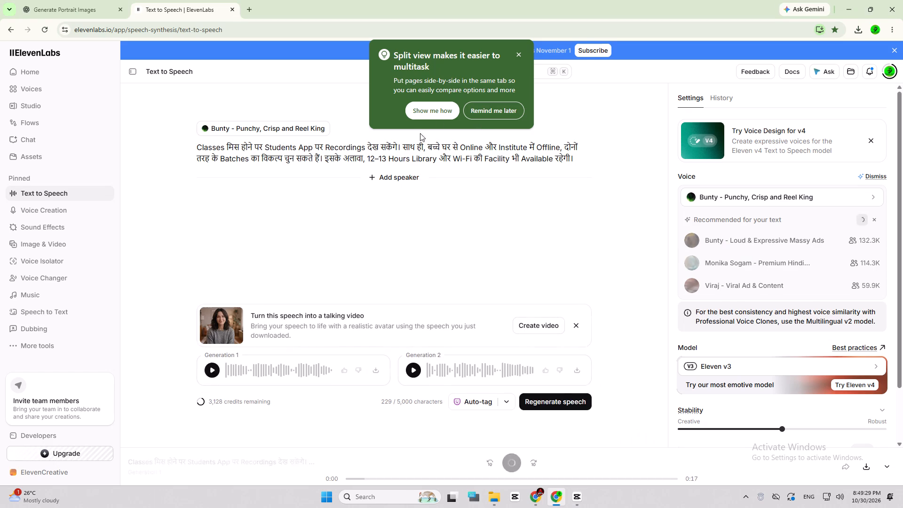
pyautogui.click(558, 400)
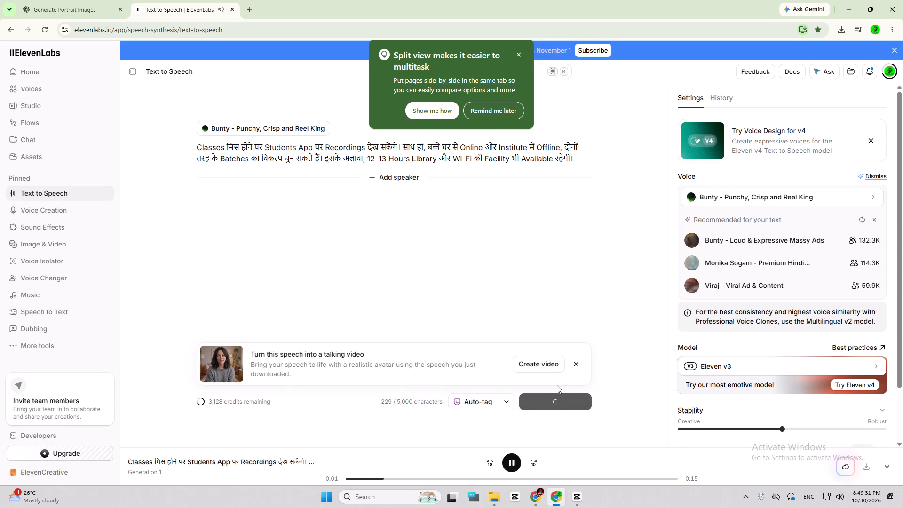
pyautogui.click(514, 459)
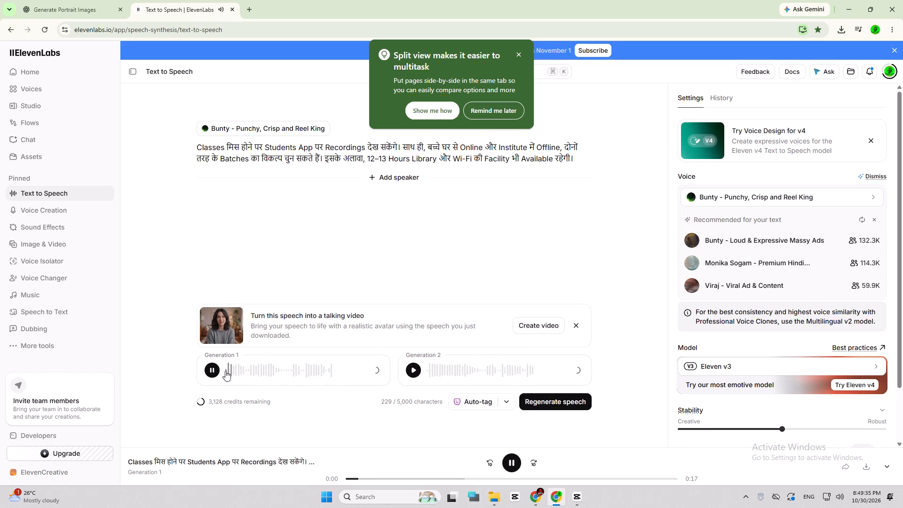
# Listen to Generation 1 of the regenerated speech from its start, skipping ahead to around its middle.
pyautogui.click(211, 371)
pyautogui.click(211, 371)
pyautogui.moveTo(235, 374); pyautogui.dragTo(299, 373)
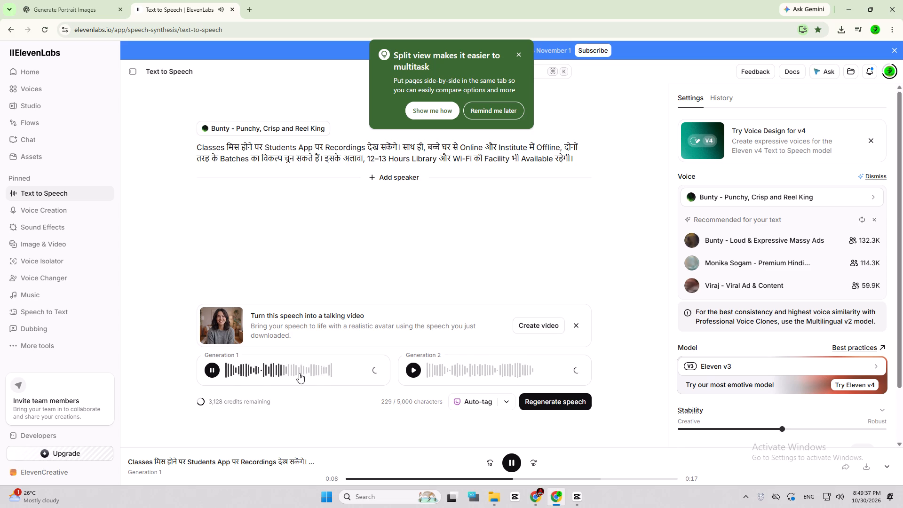
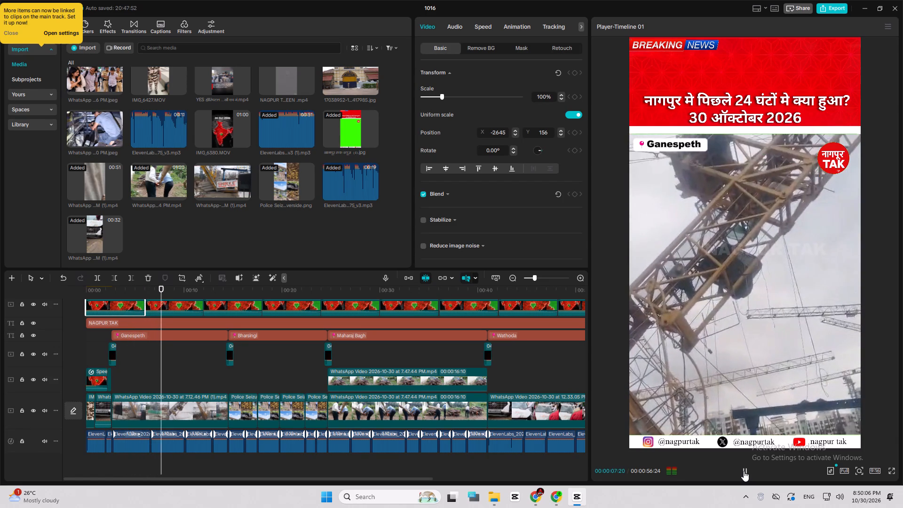
# Split the Ganespeth crane video clip on the main track at 00:00:11:01.
pyautogui.moveTo(174, 292); pyautogui.dragTo(149, 296)
pyautogui.click(739, 467)
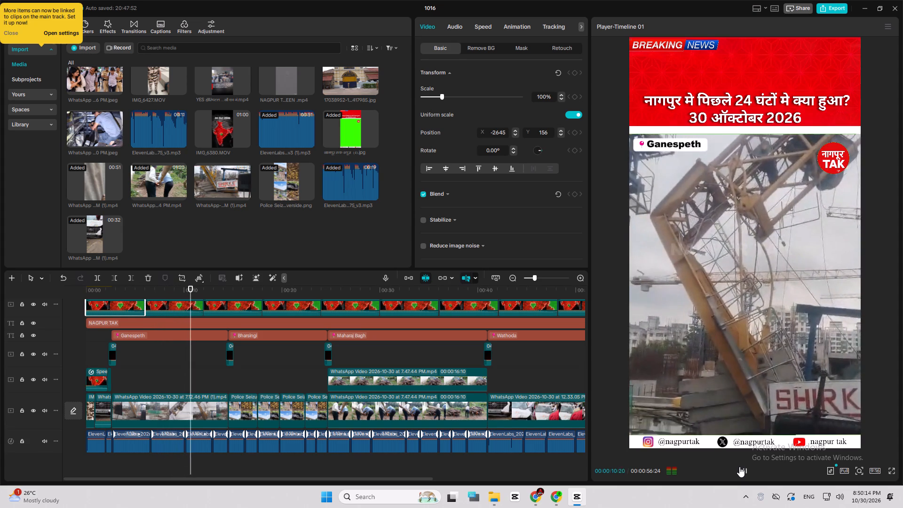
pyautogui.click(739, 467)
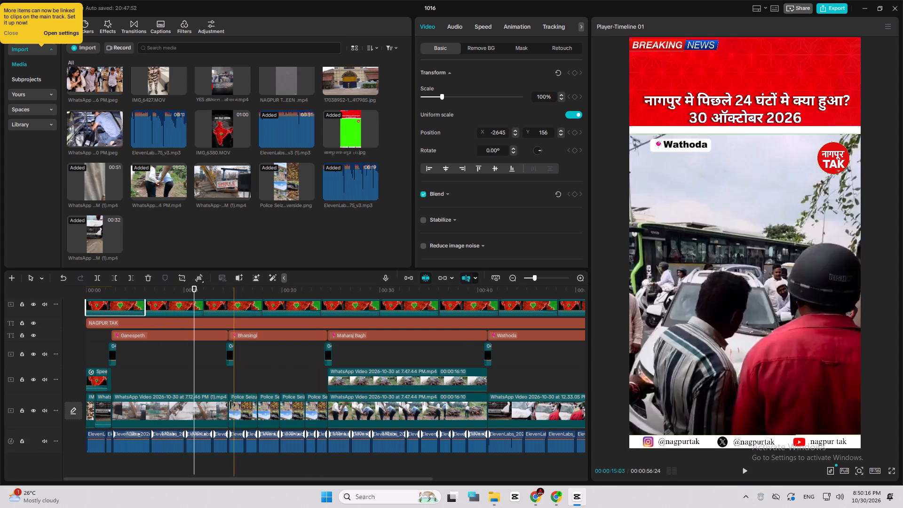
pyautogui.click(194, 409)
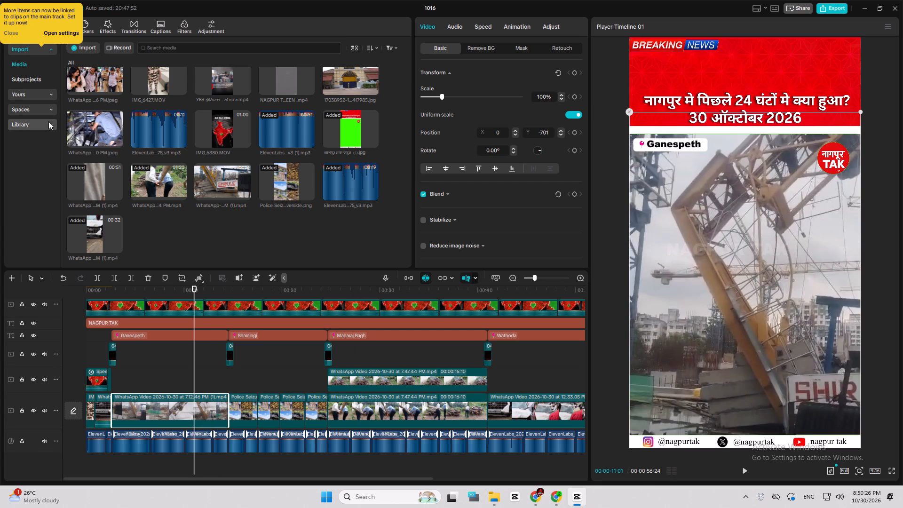
pyautogui.hotkey('ctrl', 'b')
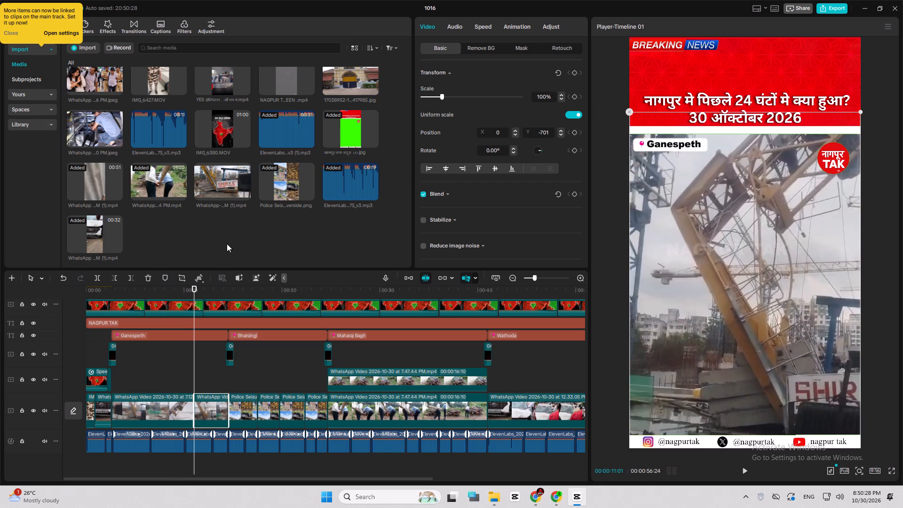
# Import the images Urgent Rescue at a Collapsed Crane and Construction Crane Collapse Rescue Scene from the Downloads folder.
pyautogui.click(80, 56)
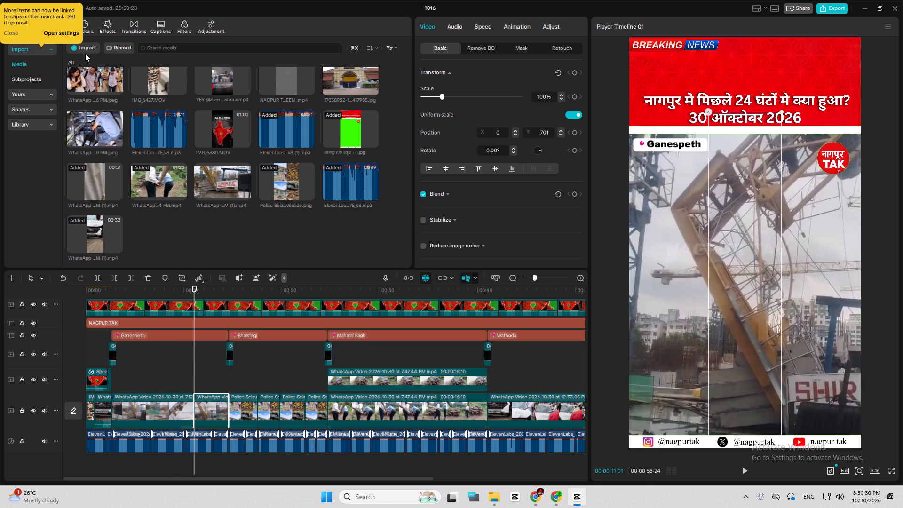
pyautogui.click(86, 52)
pyautogui.click(105, 71)
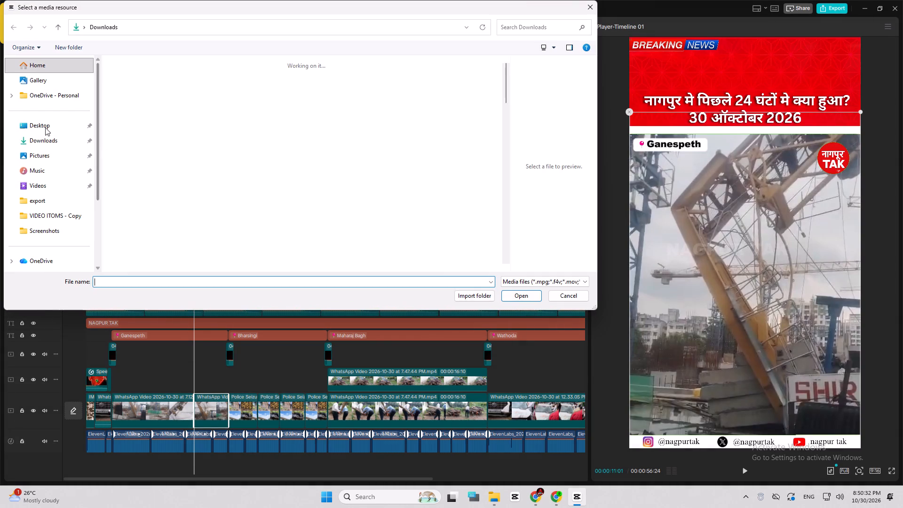
pyautogui.click(49, 145)
pyautogui.scroll(-3, 277, 183)
pyautogui.scroll(2, 283, 200)
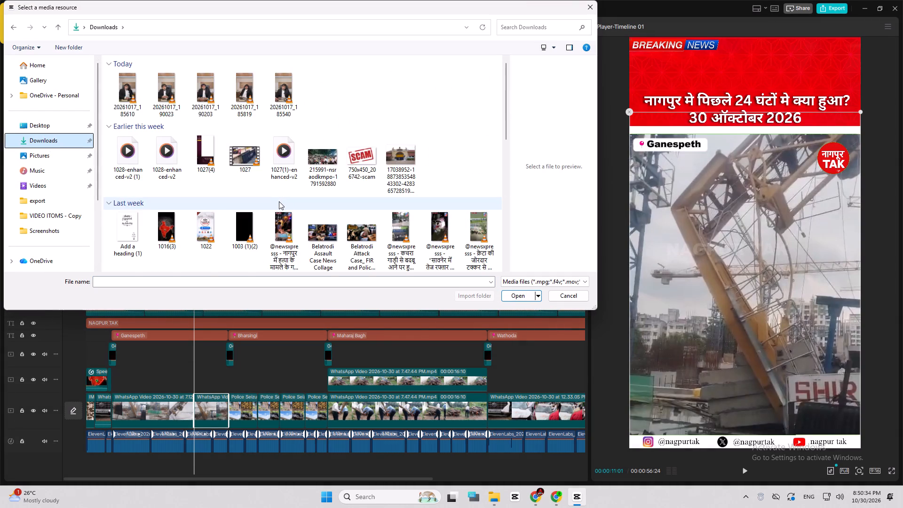
pyautogui.scroll(4, 276, 201)
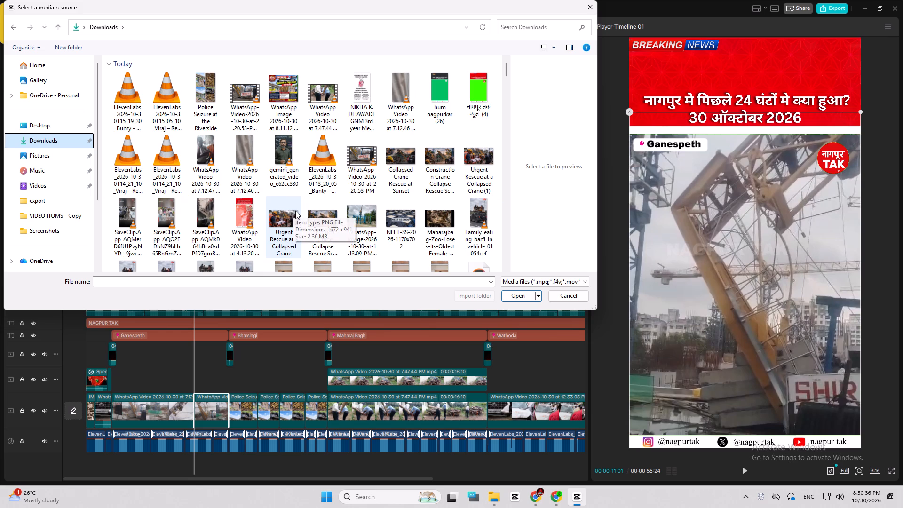
pyautogui.click(285, 221)
pyautogui.keyDown('ctrl'); pyautogui.click(334, 214); pyautogui.keyUp('ctrl')
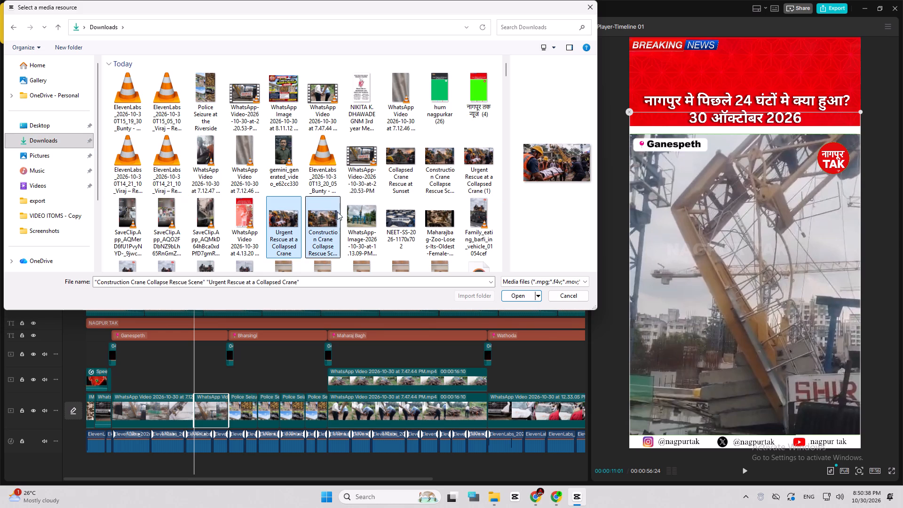
pyautogui.press('Return')
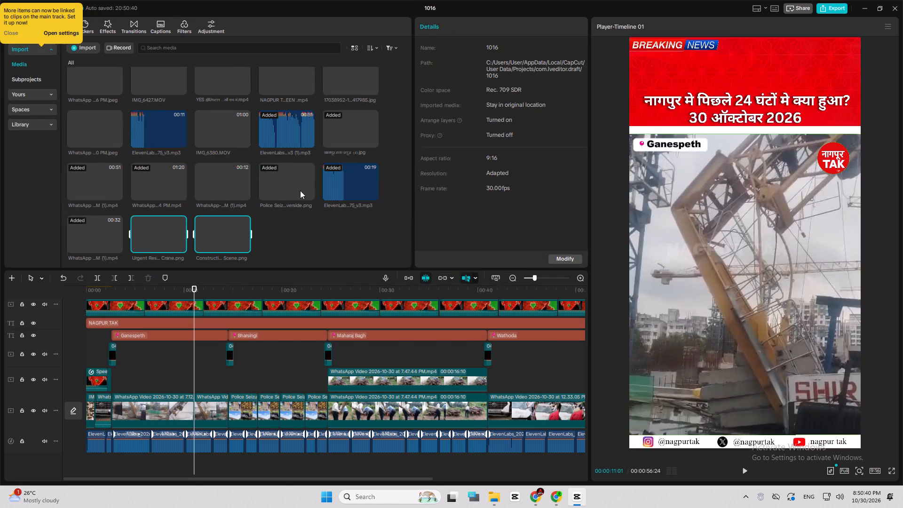
# Replace the second part of the split Ganespeth crane clip with the Urgent Rescue at a Collapsed Crane image.
pyautogui.scroll(-6, 300, 190)
pyautogui.click(297, 222)
pyautogui.click(171, 238)
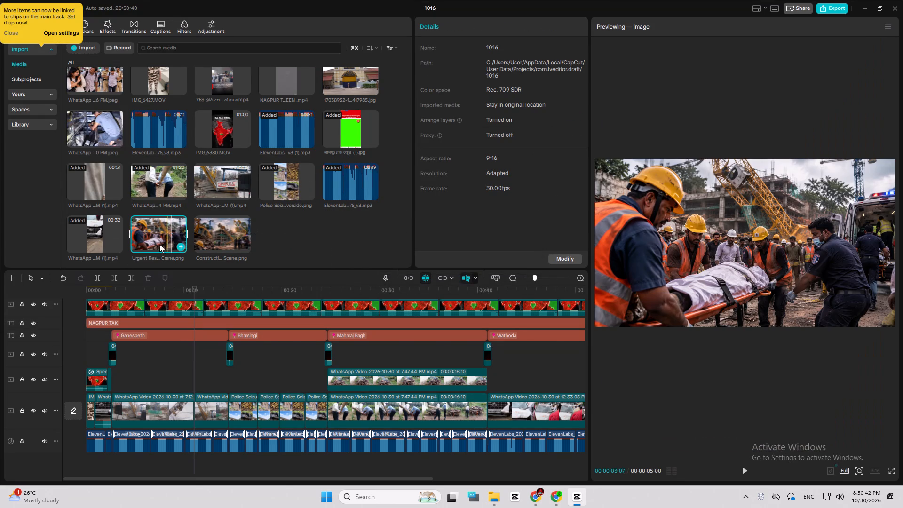
pyautogui.click(220, 307)
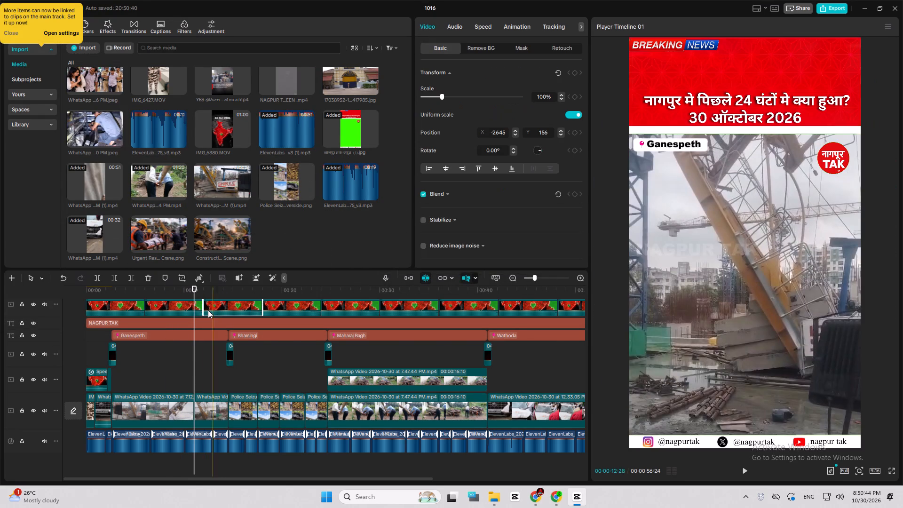
pyautogui.moveTo(163, 238); pyautogui.dragTo(201, 403)
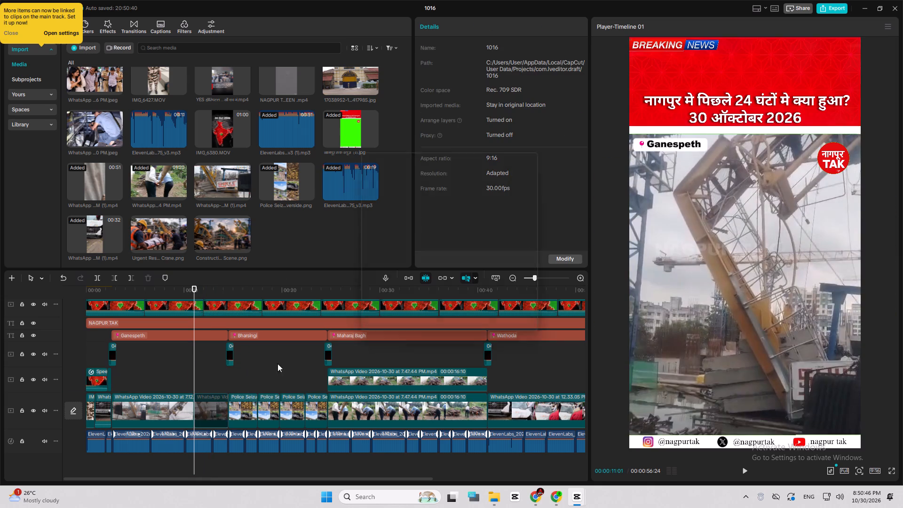
pyautogui.click(468, 322)
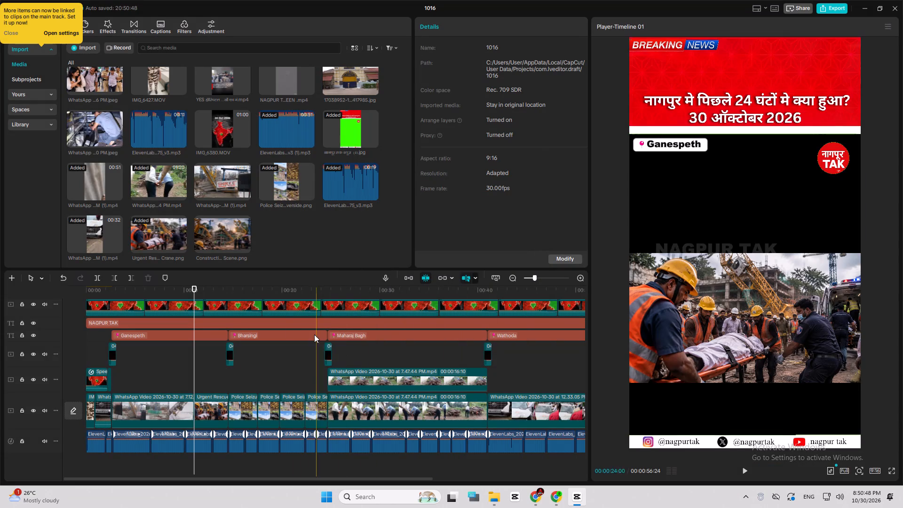
# Turn off the timeline preview axis, scale the Urgent Rescue image to 132%, and move it to about X 323, Y -369.
pyautogui.click(186, 294)
pyautogui.press('space')
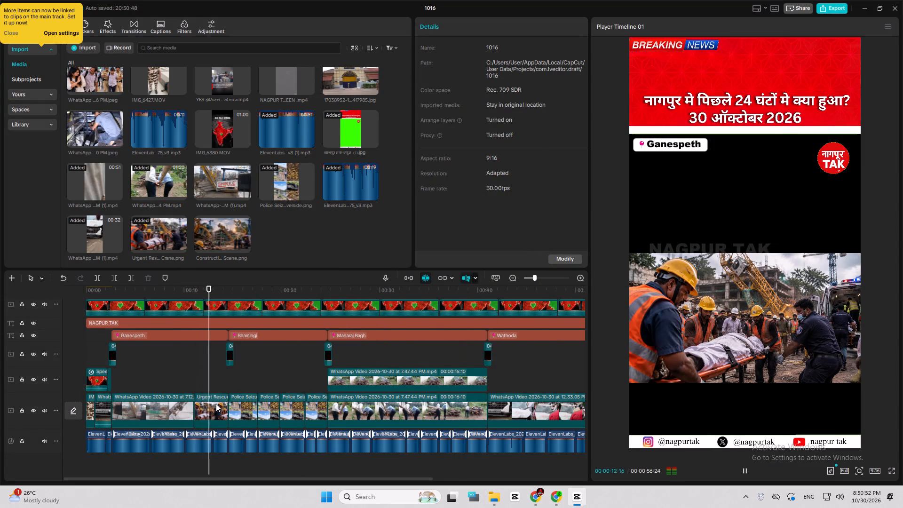
pyautogui.press('space')
pyautogui.click(216, 407)
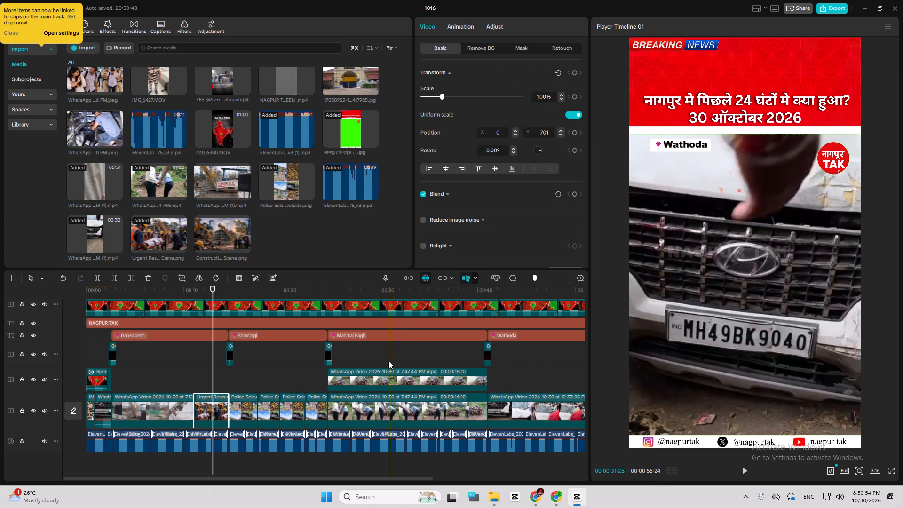
pyautogui.press('s')
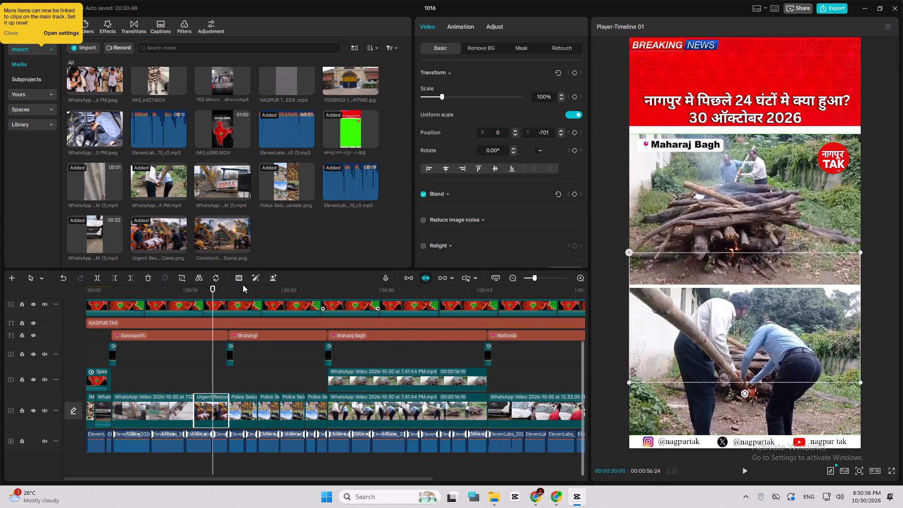
pyautogui.click(197, 291)
pyautogui.press('space')
pyautogui.press('space')
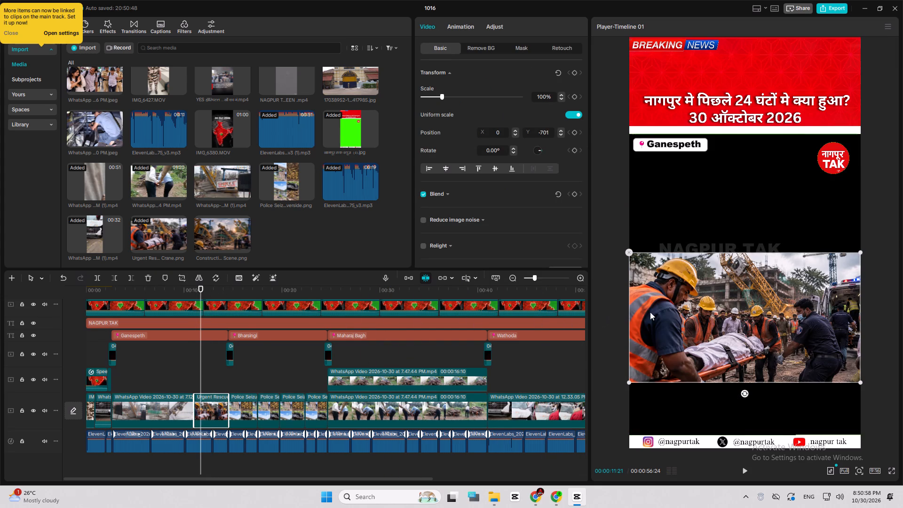
pyautogui.moveTo(668, 312); pyautogui.dragTo(669, 268)
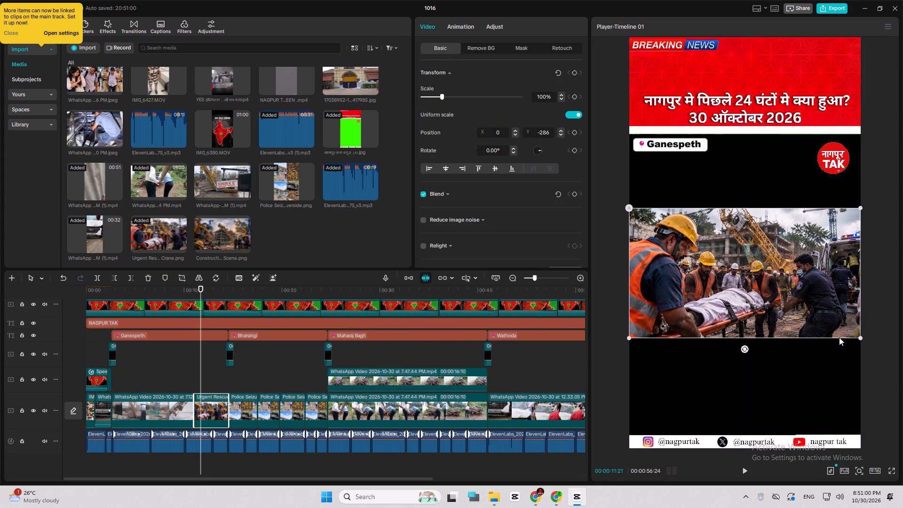
pyautogui.moveTo(861, 338); pyautogui.dragTo(902, 391)
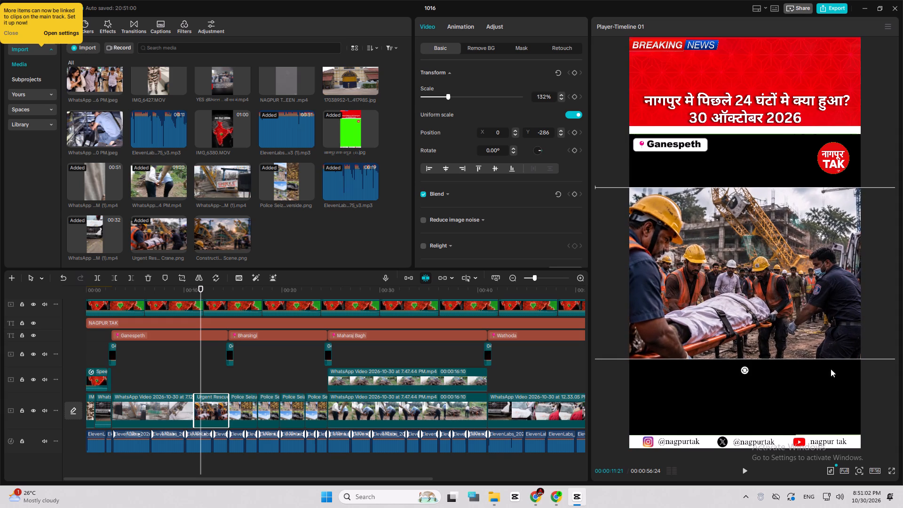
pyautogui.moveTo(756, 322); pyautogui.dragTo(801, 333)
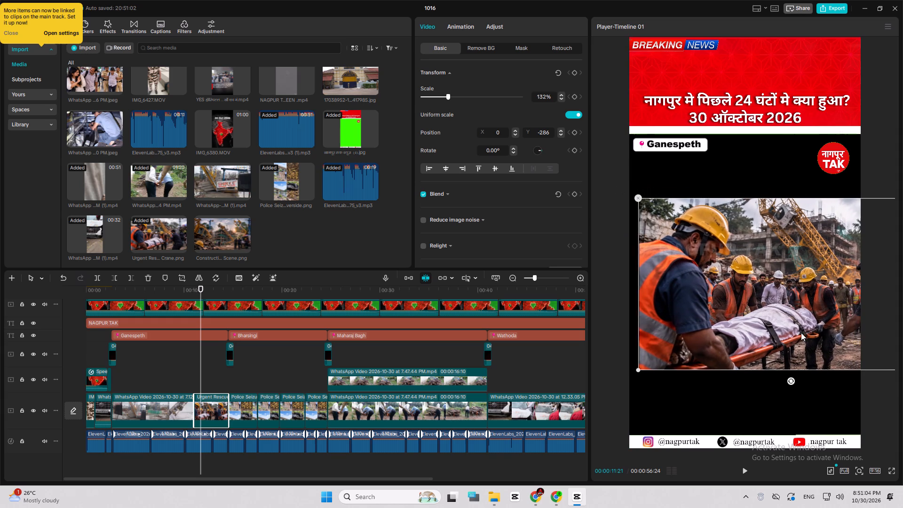
pyautogui.moveTo(801, 333); pyautogui.dragTo(791, 331)
pyautogui.scroll(-6, 791, 315)
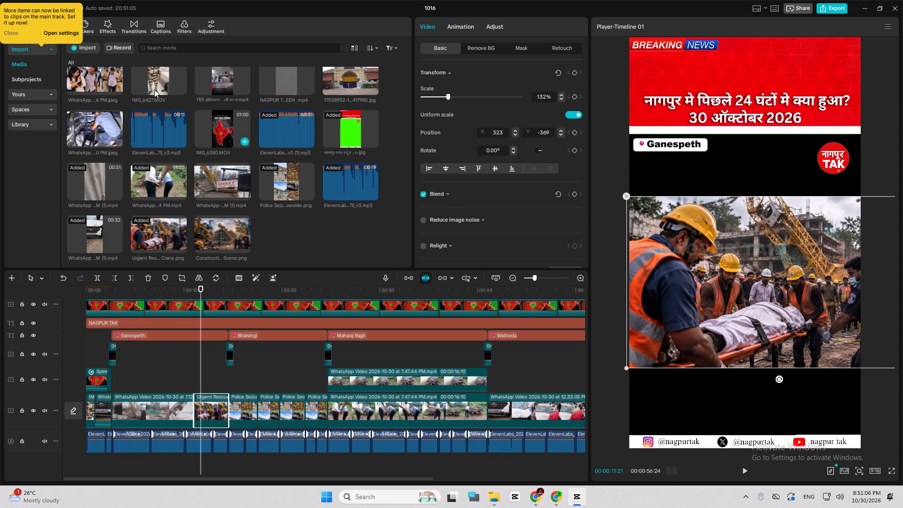
# Dismiss the linked-items tip and change the workspace layout so the timeline spans the full width below the player.
pyautogui.click(15, 34)
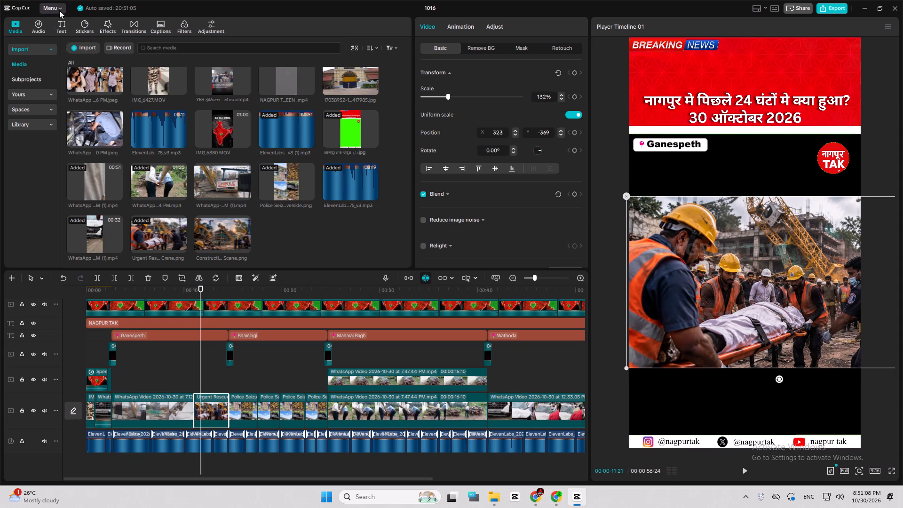
pyautogui.click(59, 10)
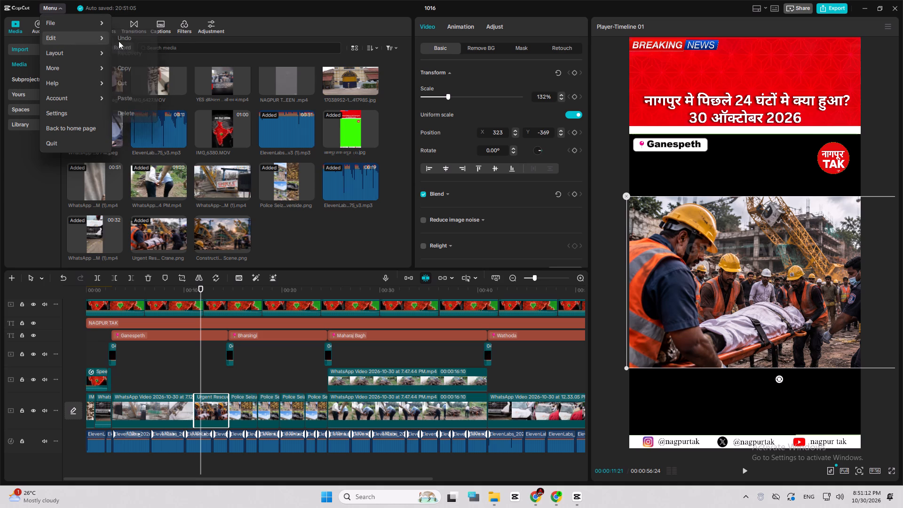
pyautogui.click(142, 58)
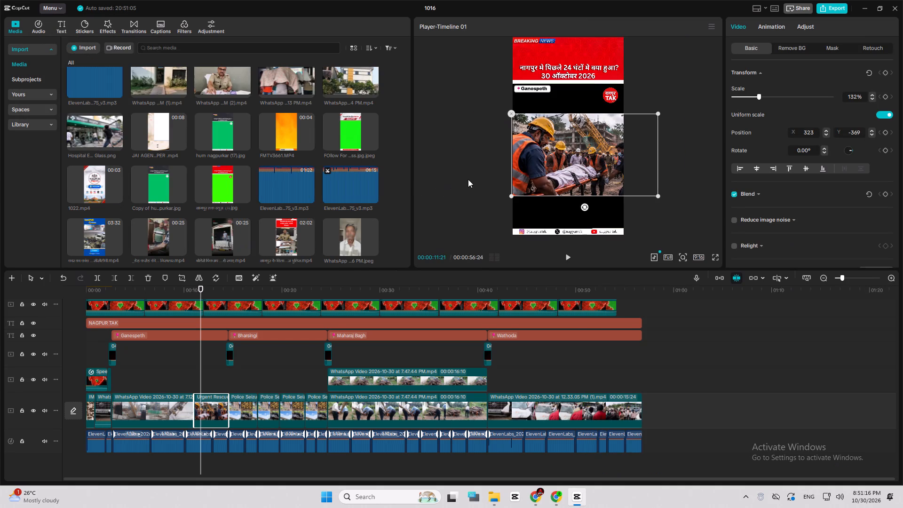
# Give the Urgent Rescue image clip a Blur canvas background with the second blur strength.
pyautogui.scroll(-14, 389, 288)
pyautogui.click(216, 295)
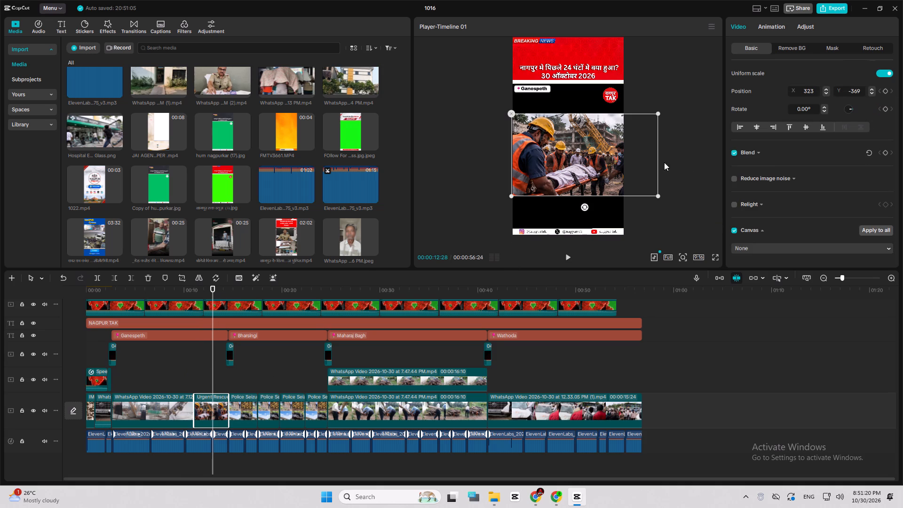
pyautogui.scroll(-7, 689, 167)
pyautogui.click(751, 245)
pyautogui.click(753, 278)
pyautogui.scroll(-3, 777, 178)
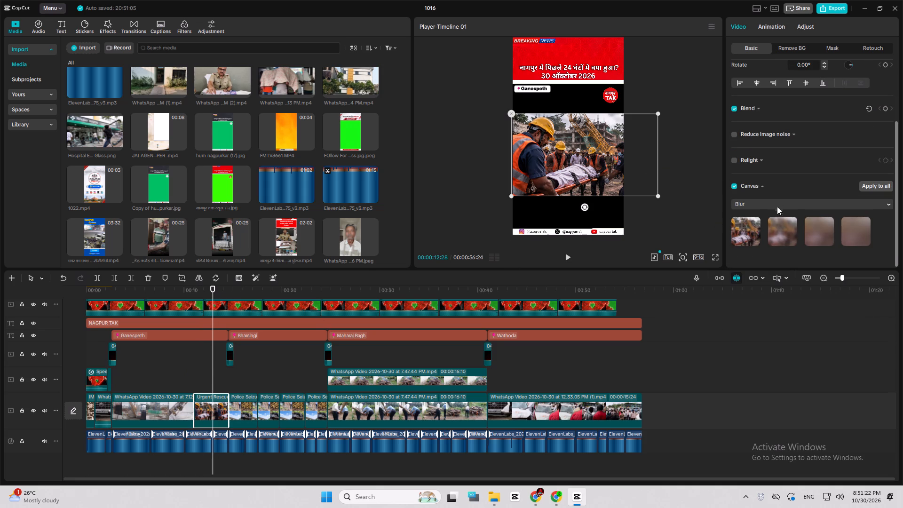
pyautogui.click(774, 221)
pyautogui.click(777, 232)
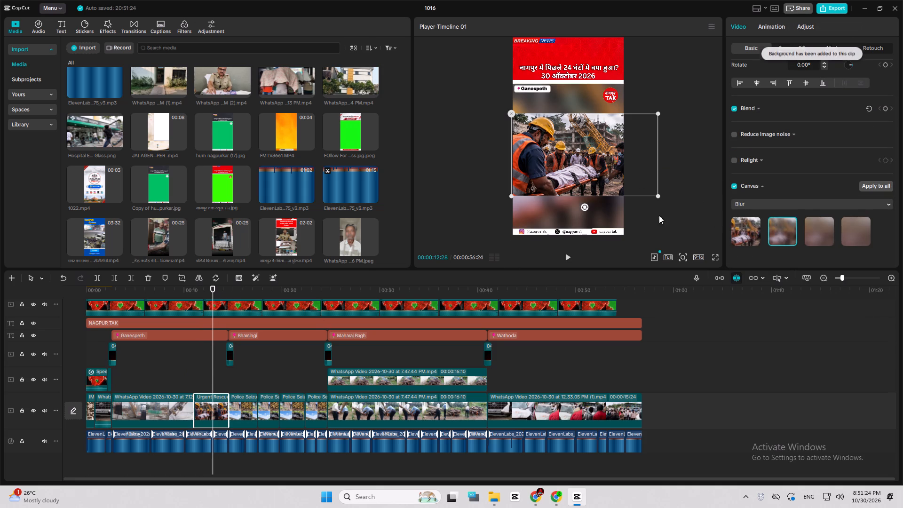
# Keyframe the Urgent Rescue image's position from its start at 00:00:11:01 to about X -347, Y -396 at 00:00:14:15.
pyautogui.moveTo(203, 292); pyautogui.dragTo(192, 296)
pyautogui.scroll(8, 752, 104)
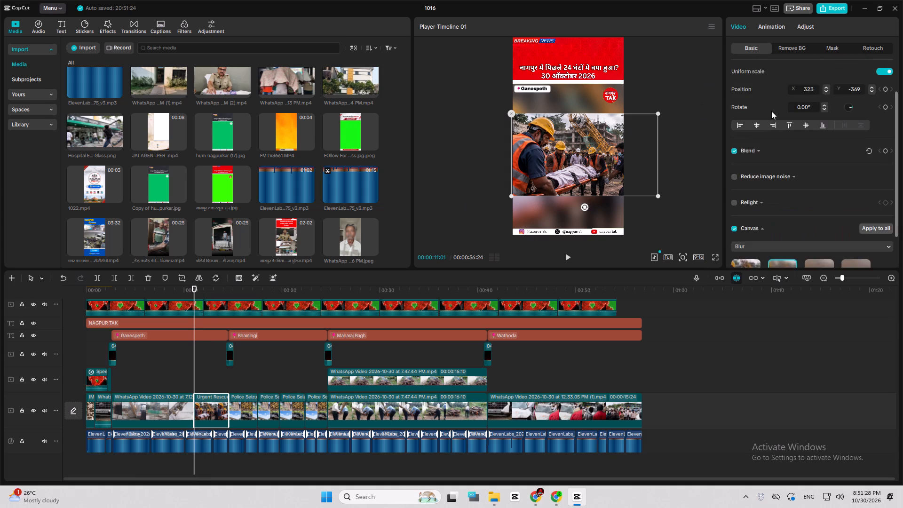
pyautogui.click(884, 132)
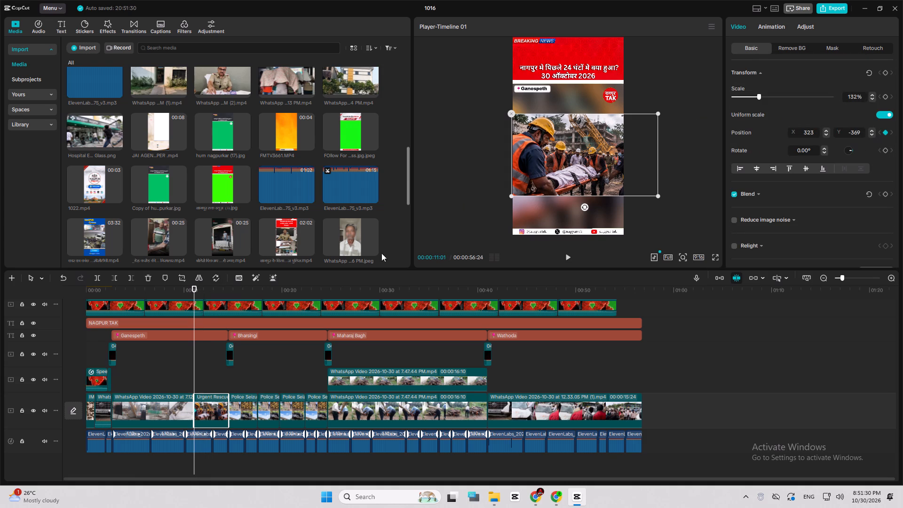
pyautogui.click(231, 289)
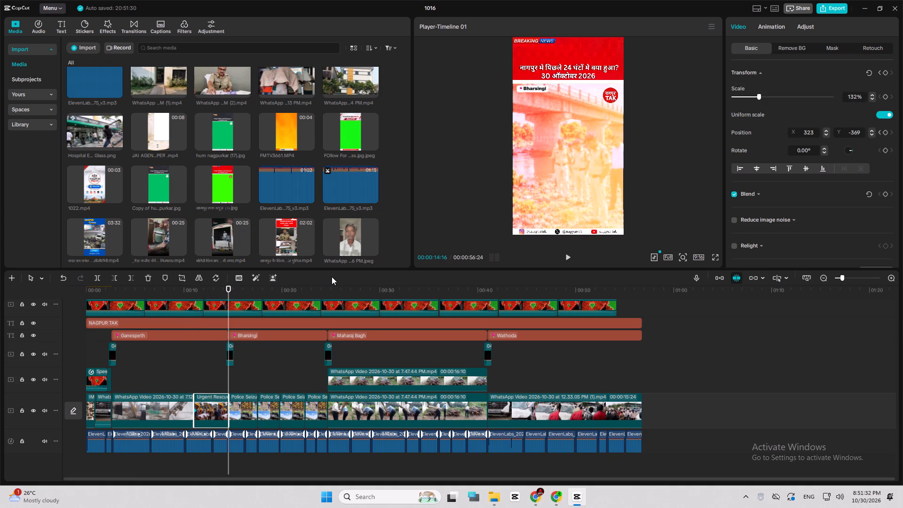
pyautogui.press('Left')
pyautogui.moveTo(551, 163); pyautogui.dragTo(517, 164)
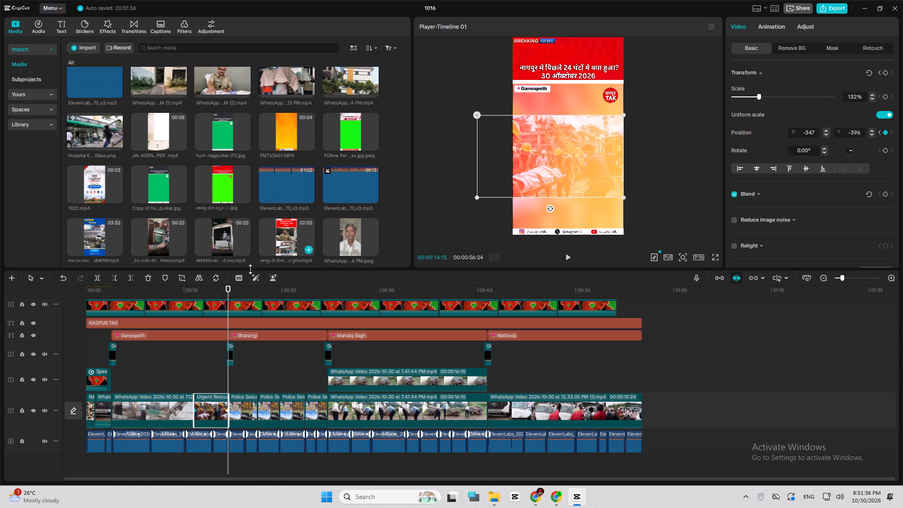
# Play back the animated Urgent Rescue image from its start and on into the Bharsingi segment.
pyautogui.click(193, 292)
pyautogui.press('space')
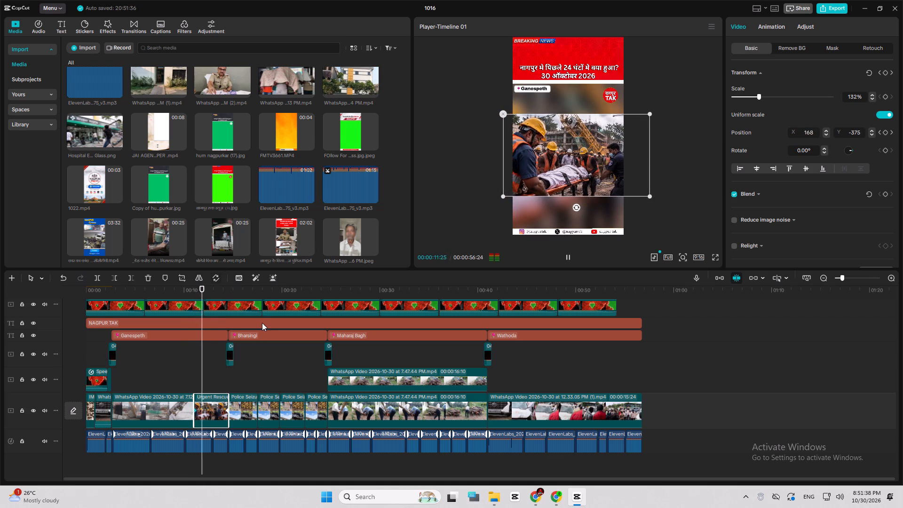
pyautogui.keyDown('ctrl'); pyautogui.scroll(-3, 241, 373); pyautogui.keyUp('ctrl')
pyautogui.keyDown('ctrl'); pyautogui.scroll(6, 237, 382); pyautogui.keyUp('ctrl')
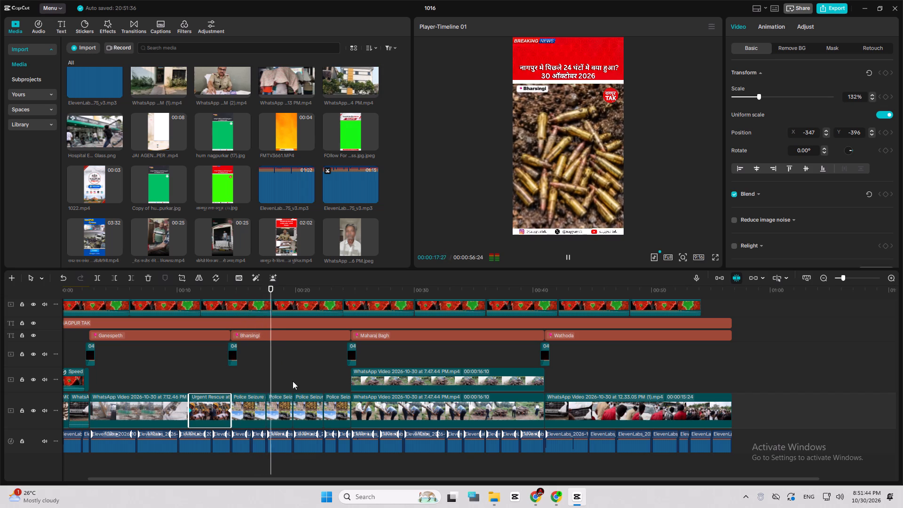
# Play the video on through the Bharsingi bridge and bullet images and into the Maharaj Bagh segment.
pyautogui.keyDown('ctrl'); pyautogui.scroll(5, 290, 398); pyautogui.keyUp('ctrl')
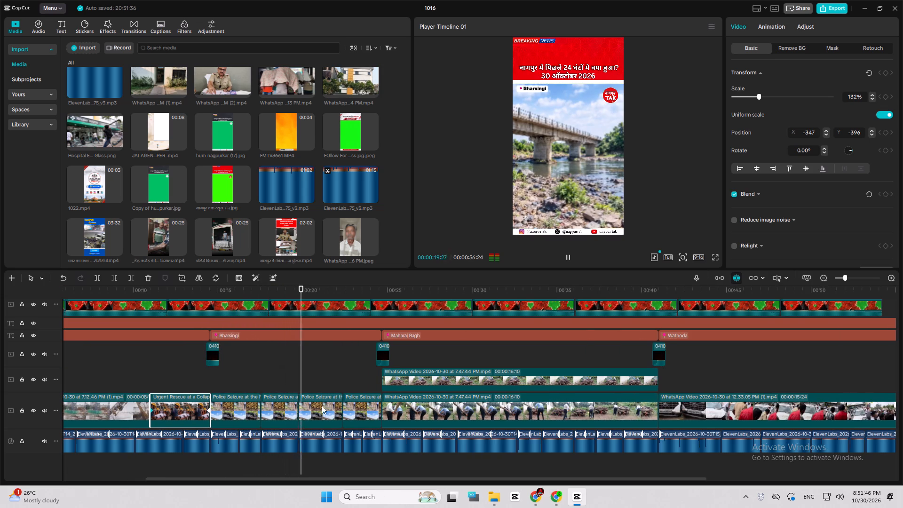
pyautogui.press('space')
pyautogui.keyDown('ctrl'); pyautogui.scroll(-6, 318, 401); pyautogui.keyUp('ctrl')
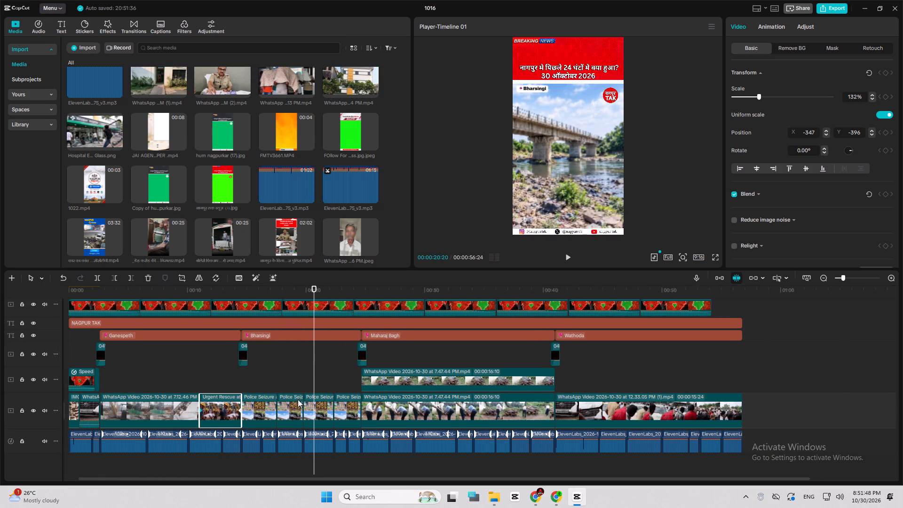
pyautogui.scroll(1, 333, 395)
pyautogui.scroll(-3, 351, 398)
pyautogui.press('space')
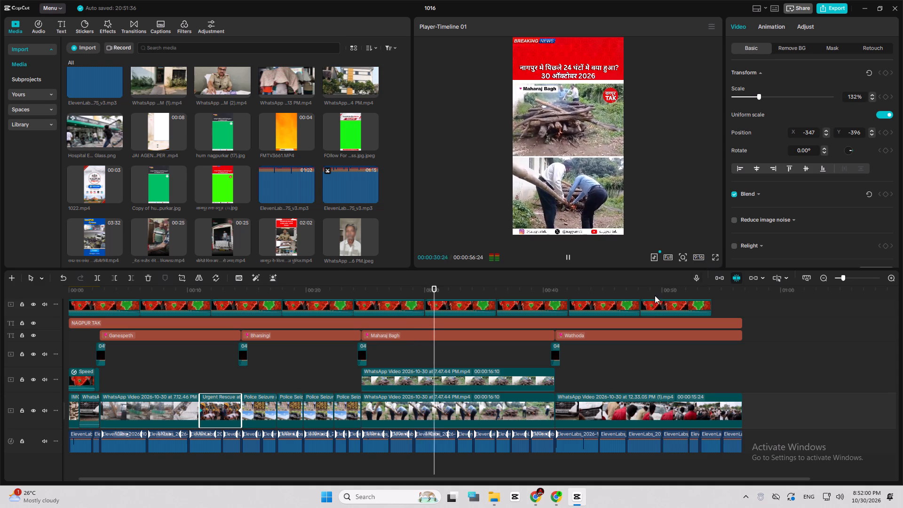
# Replay the opening seconds of the Maharaj Bagh segment, from about 00:00:26 to 00:00:28:17, to check its footage against the voice-over.
pyautogui.click(378, 289)
pyautogui.press('space')
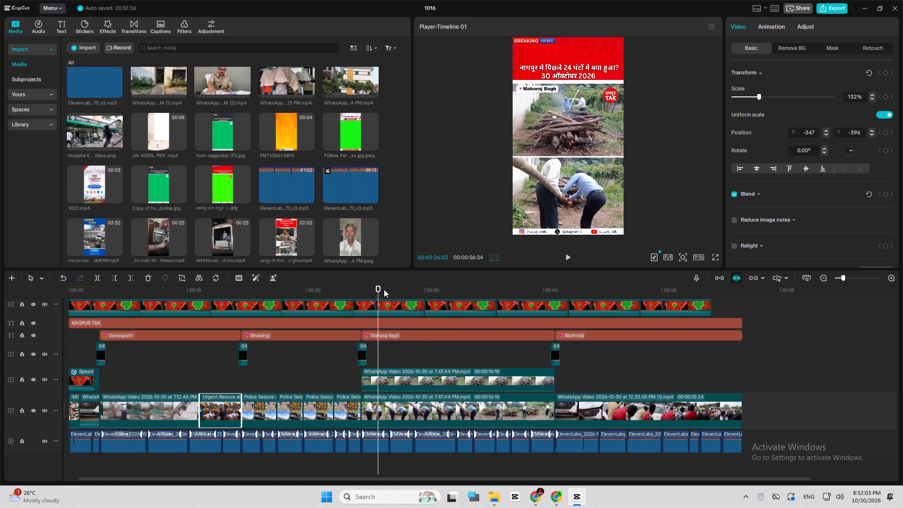
pyautogui.click(388, 289)
pyautogui.press('space')
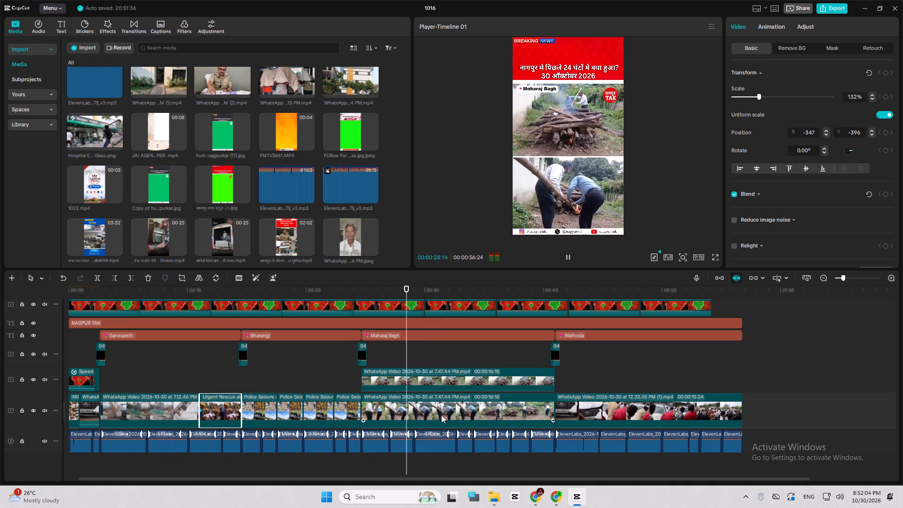
pyautogui.press('space')
pyautogui.keyDown('ctrl'); pyautogui.scroll(20, 444, 417); pyautogui.keyUp('ctrl')
pyautogui.keyDown('ctrl'); pyautogui.scroll(15, 444, 417); pyautogui.keyUp('ctrl')
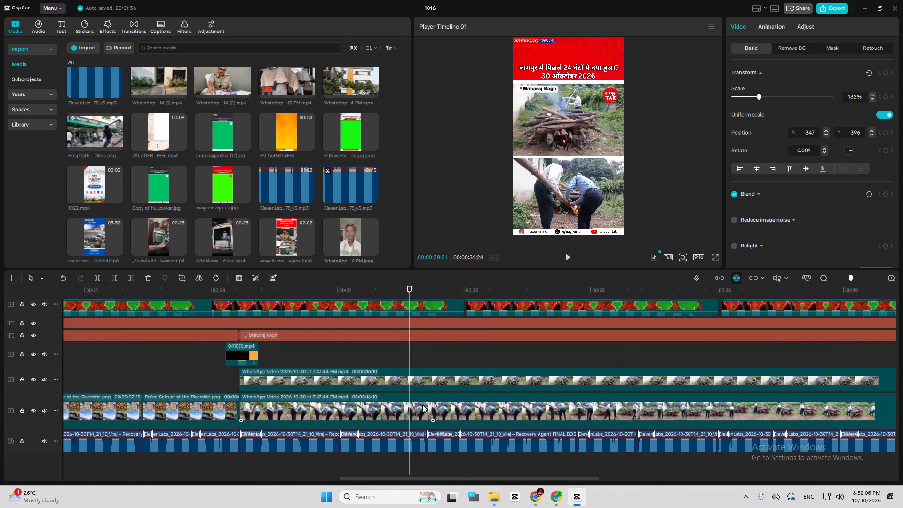
pyautogui.keyDown('ctrl'); pyautogui.scroll(8, 422, 405); pyautogui.keyUp('ctrl')
pyautogui.click(348, 291)
pyautogui.press('space')
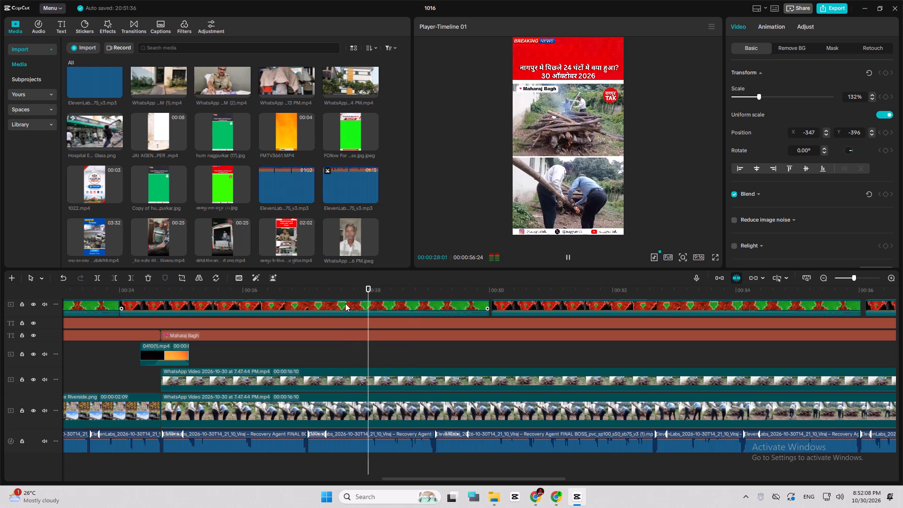
pyautogui.press('space')
pyautogui.press('space')
pyautogui.press('space')
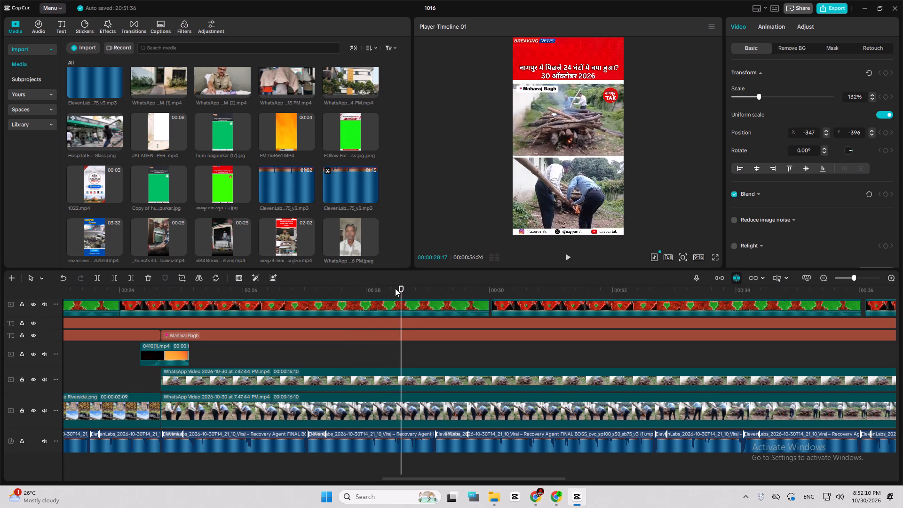
# Place the playhead at 00:00:28:15 in the Maharaj Bagh segment and select the main-track WhatsApp video clip there.
pyautogui.click(395, 288)
pyautogui.press('space')
pyautogui.press('space')
pyautogui.click(396, 289)
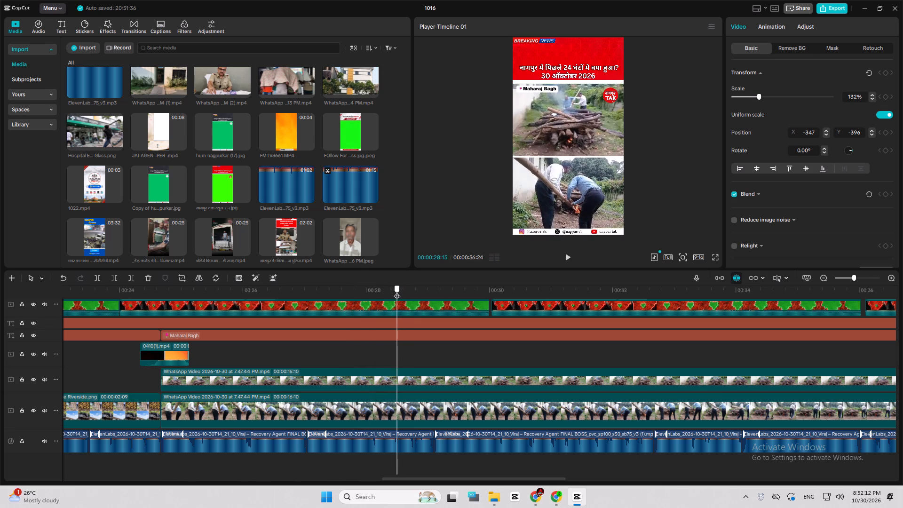
pyautogui.click(406, 424)
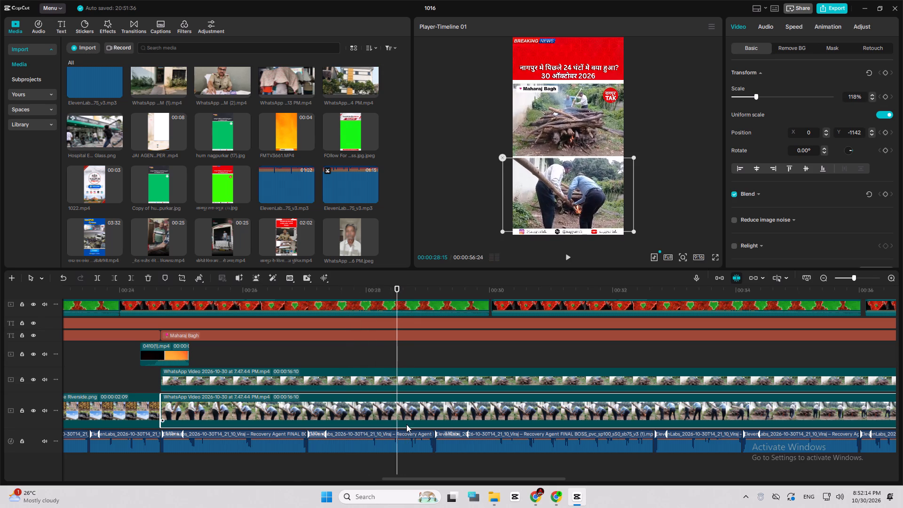
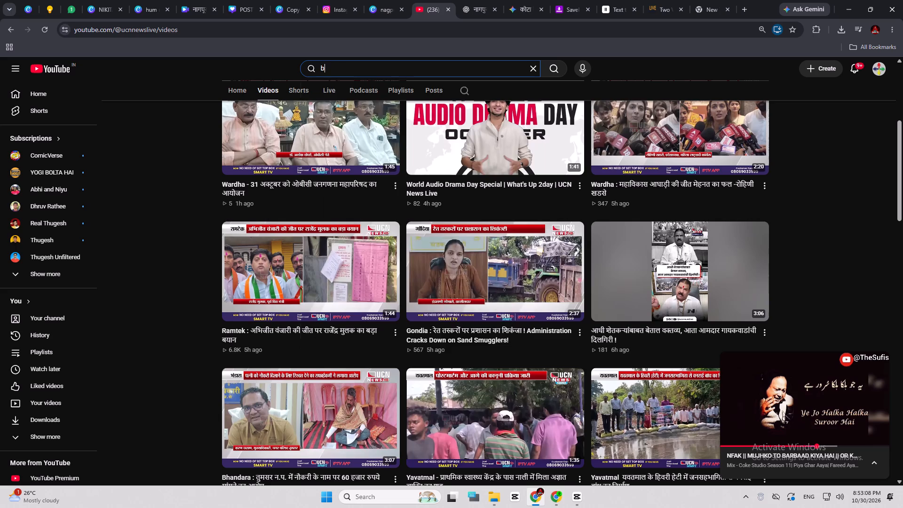
# Search YouTube for "beep sound effect" and open the first Beep Sound Effect Short.
pyautogui.write('eep s')
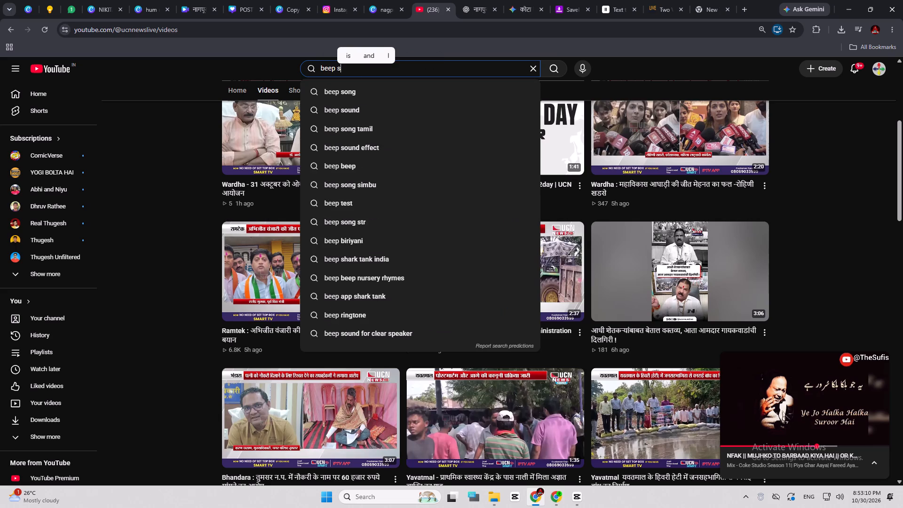
pyautogui.write('ound')
pyautogui.press('space')
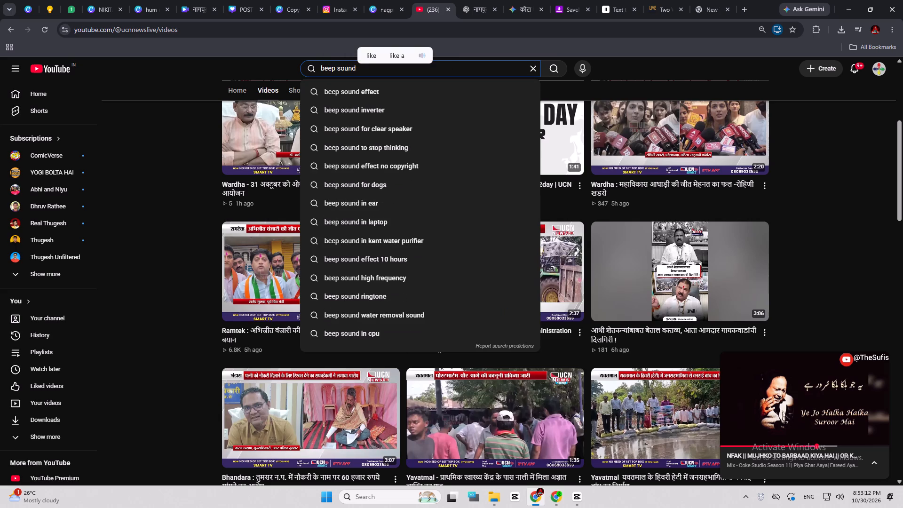
pyautogui.press('Down')
pyautogui.press('Return')
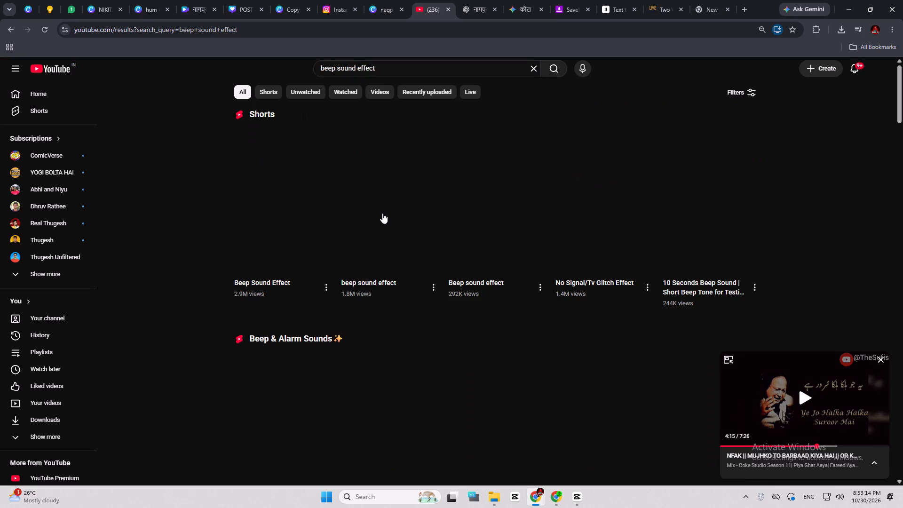
pyautogui.click(309, 229)
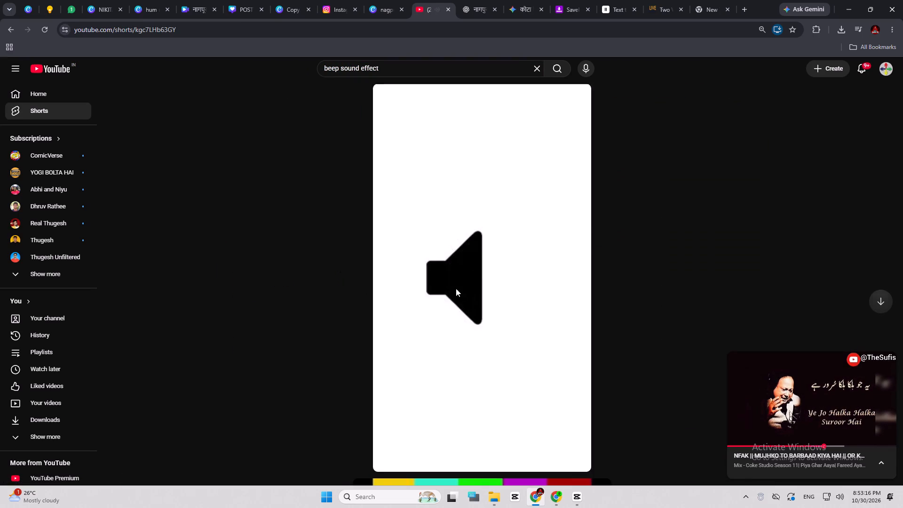
# Pause the Beep Sound Effect Short and copy its share link.
pyautogui.click(493, 276)
pyautogui.click(606, 392)
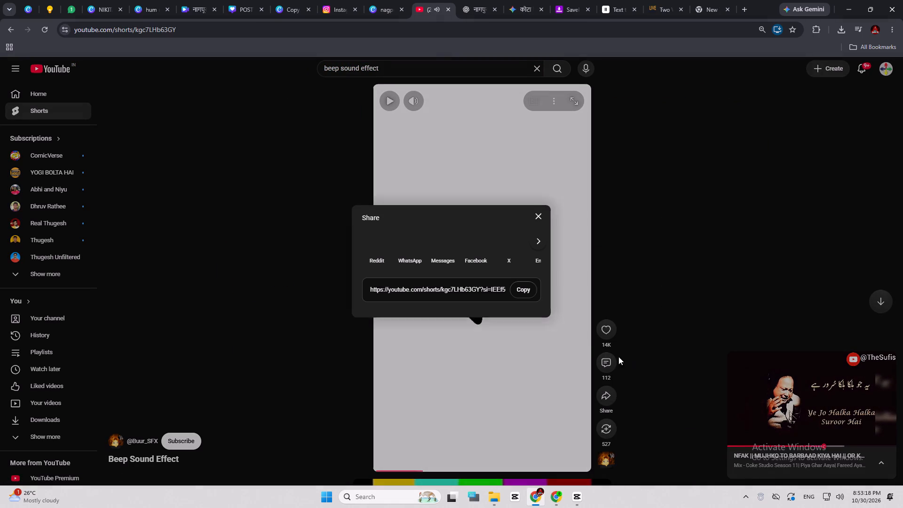
pyautogui.click(527, 302)
pyautogui.click(541, 232)
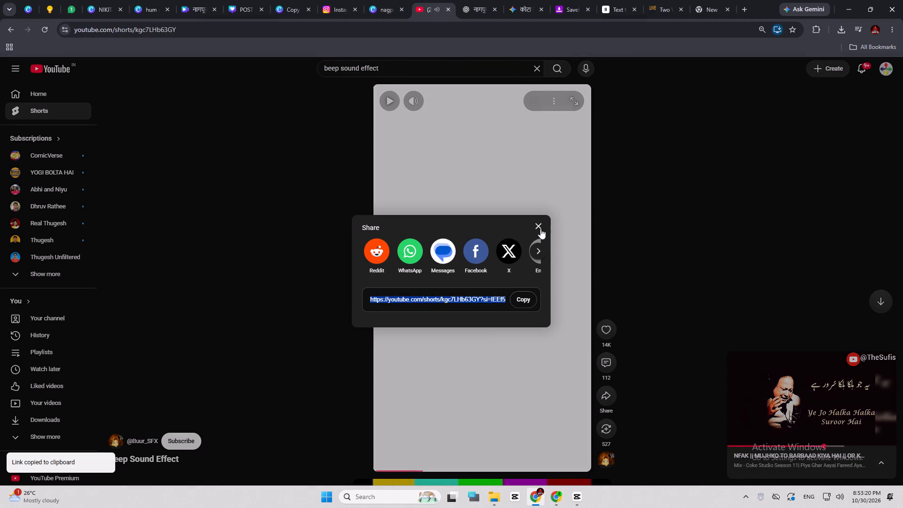
pyautogui.click(540, 229)
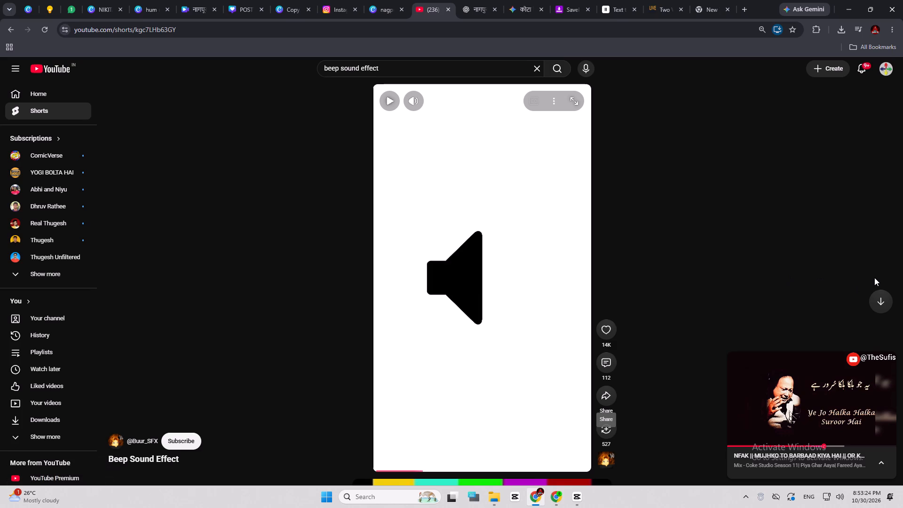
# Find the Y2mate YouTube downloader in a new tab and load the copied Short's link into it.
pyautogui.click(752, 9)
pyautogui.click(747, 8)
pyautogui.write('y2')
pyautogui.press('Down')
pyautogui.press('Return')
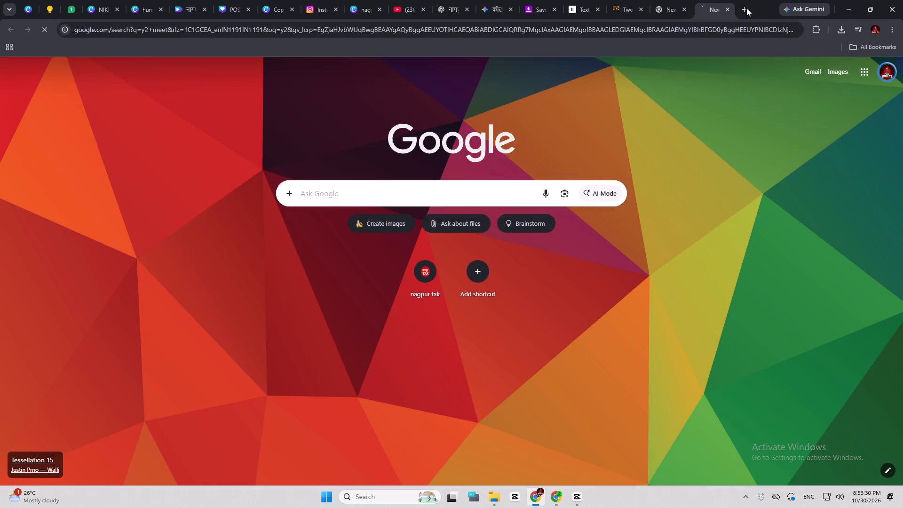
pyautogui.click(315, 165)
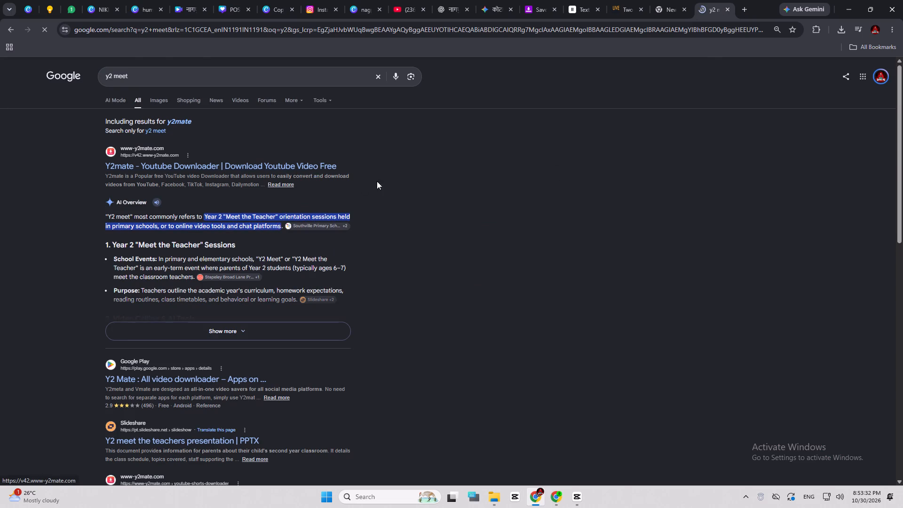
pyautogui.click(396, 174)
pyautogui.click(405, 162)
pyautogui.hotkey('ctrl', 'v')
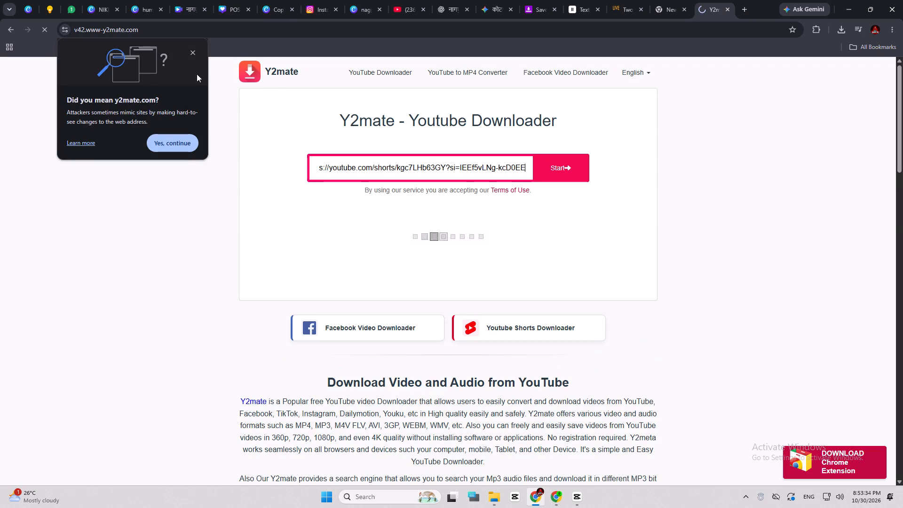
pyautogui.click(194, 58)
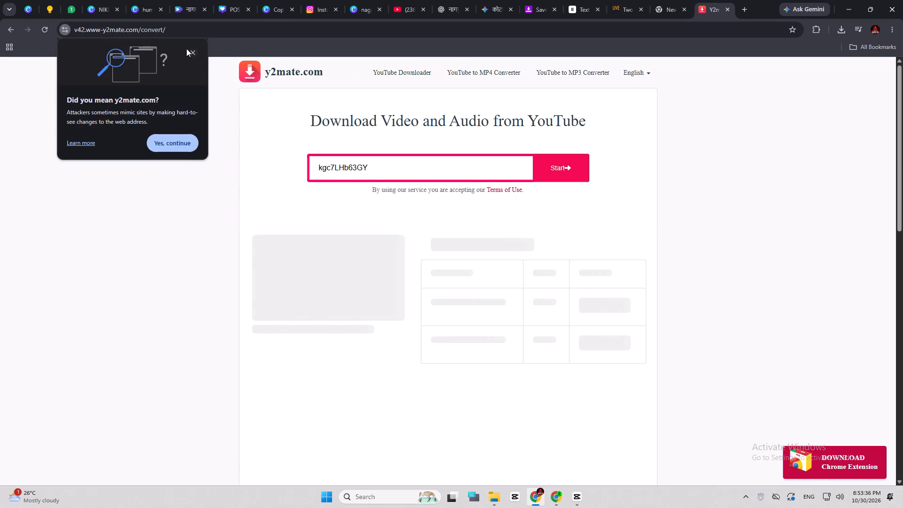
pyautogui.click(190, 50)
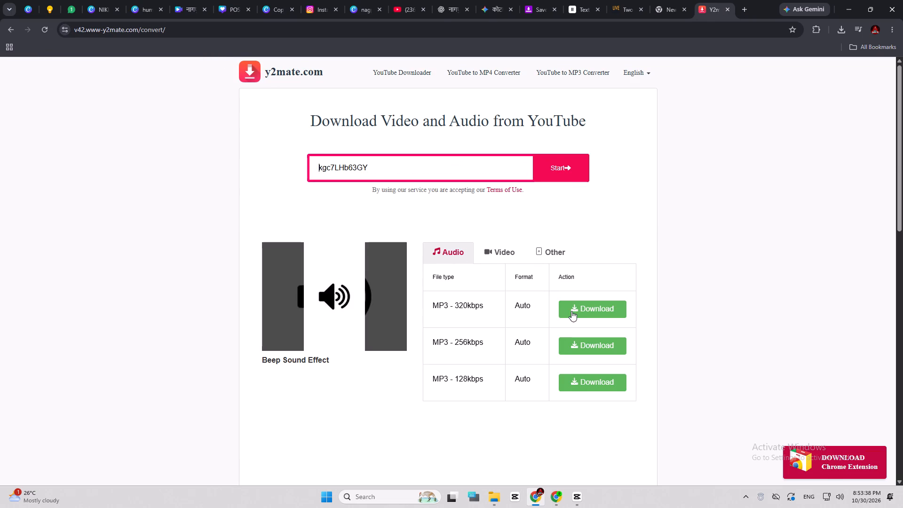
# Download the Beep Sound Effect as an MP3 - 320kbps file, dismissing advertising pages and checking the recent downloads.
pyautogui.click(571, 311)
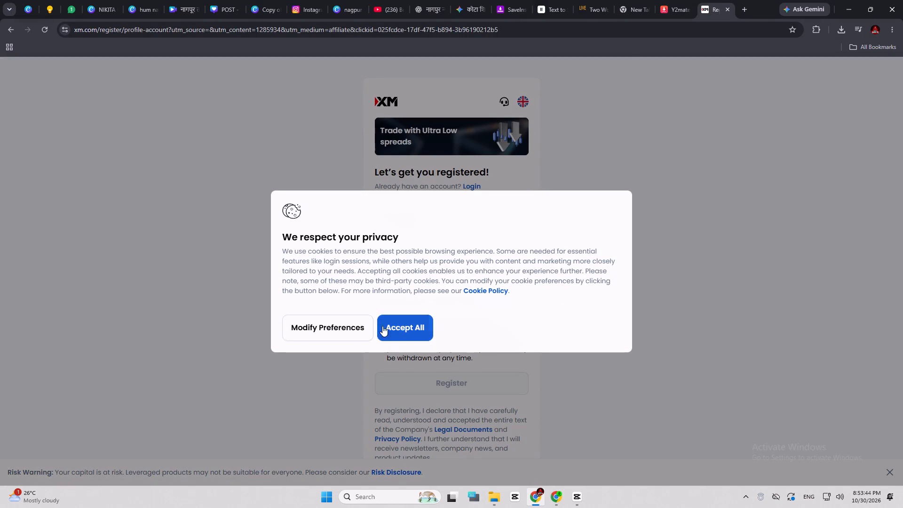
pyautogui.click(674, 13)
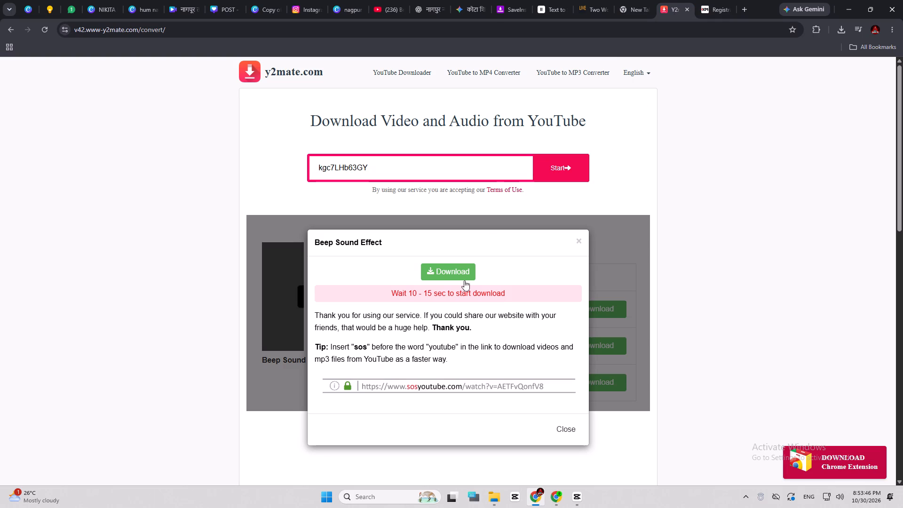
pyautogui.click(464, 276)
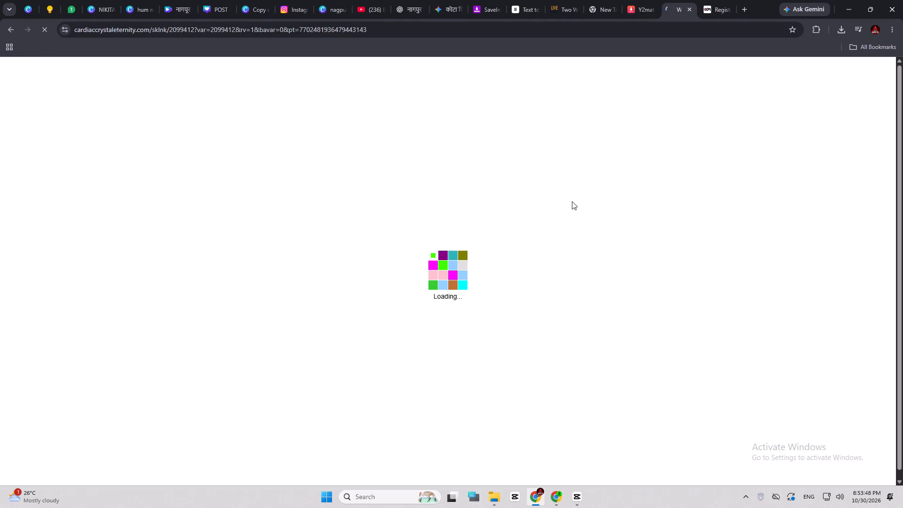
pyautogui.click(639, 6)
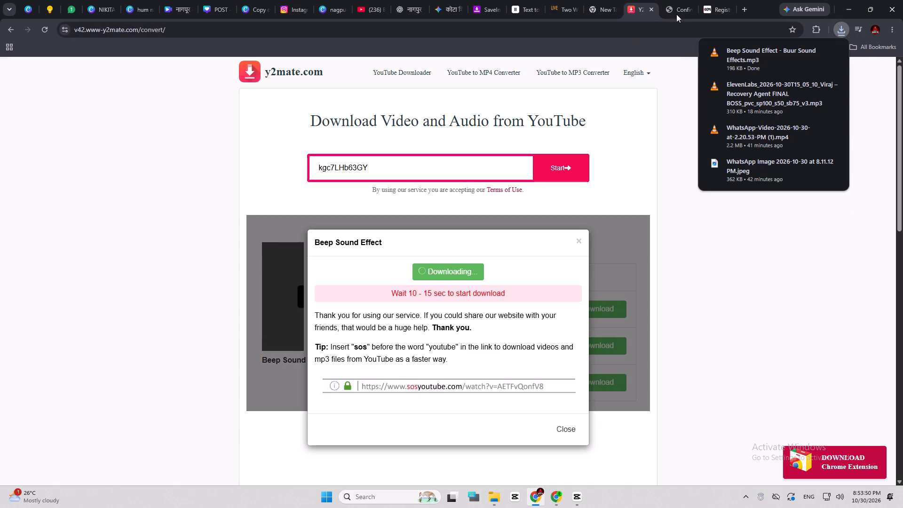
pyautogui.rightClick(684, 12)
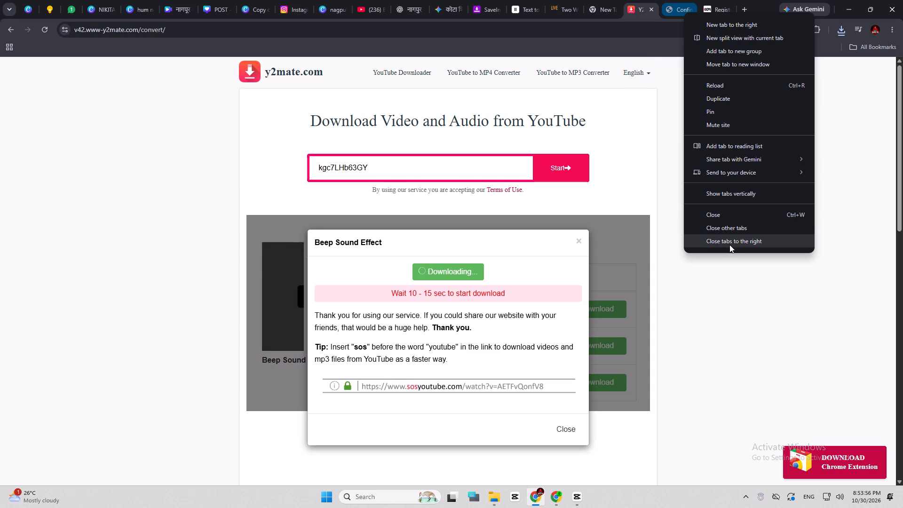
pyautogui.click(721, 216)
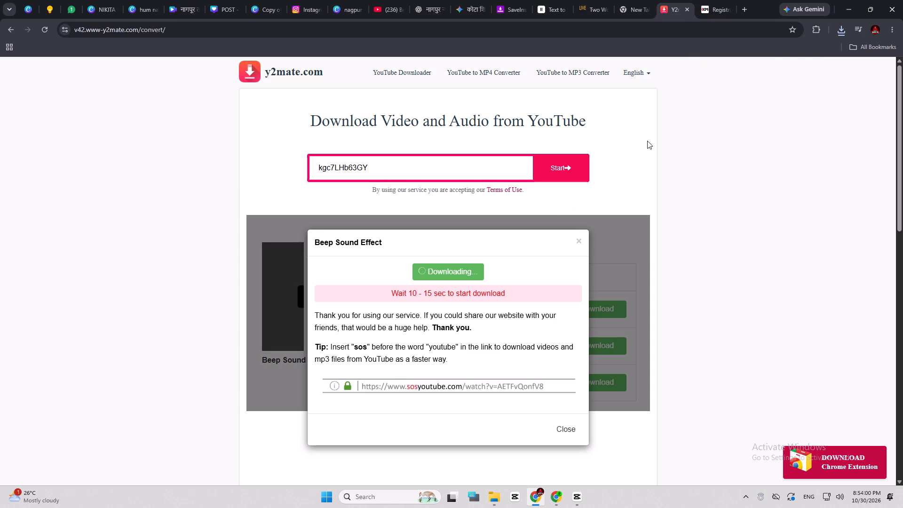
pyautogui.click(836, 34)
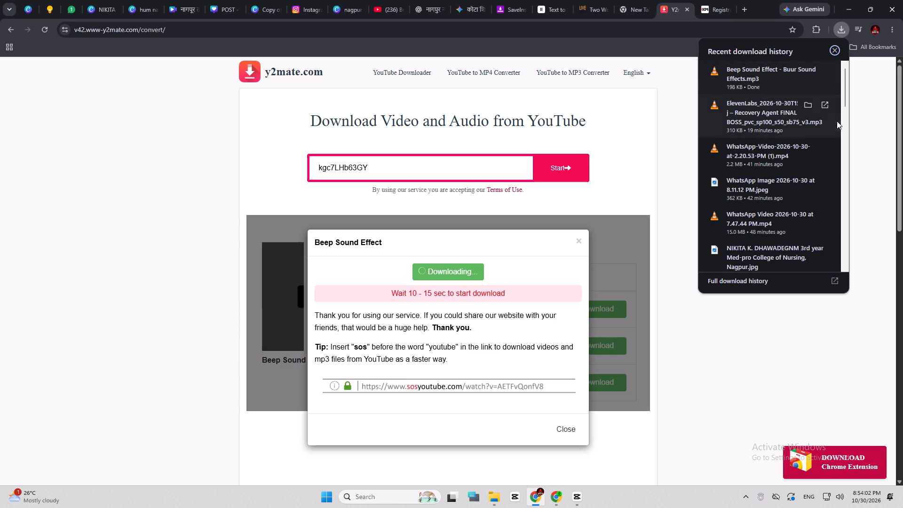
pyautogui.click(683, 150)
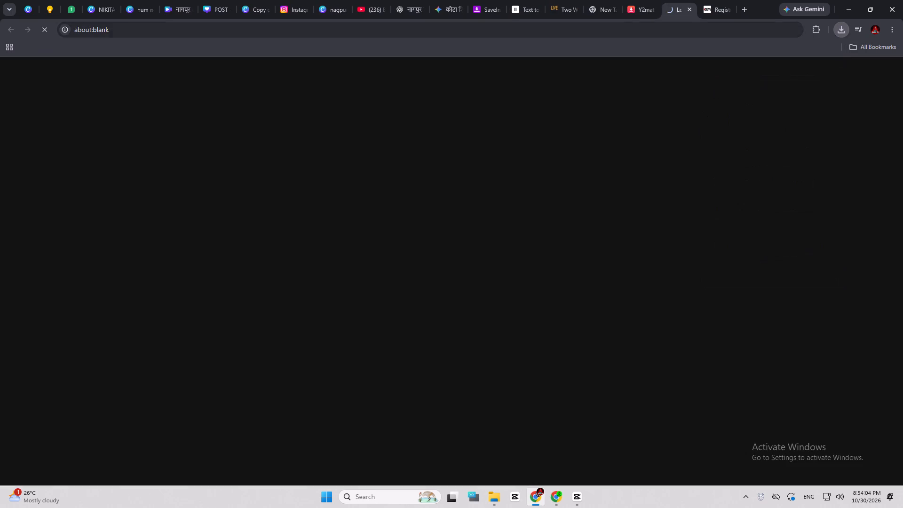
pyautogui.click(689, 10)
# Search Google for "adblocker" in a new tab.
pyautogui.click(707, 7)
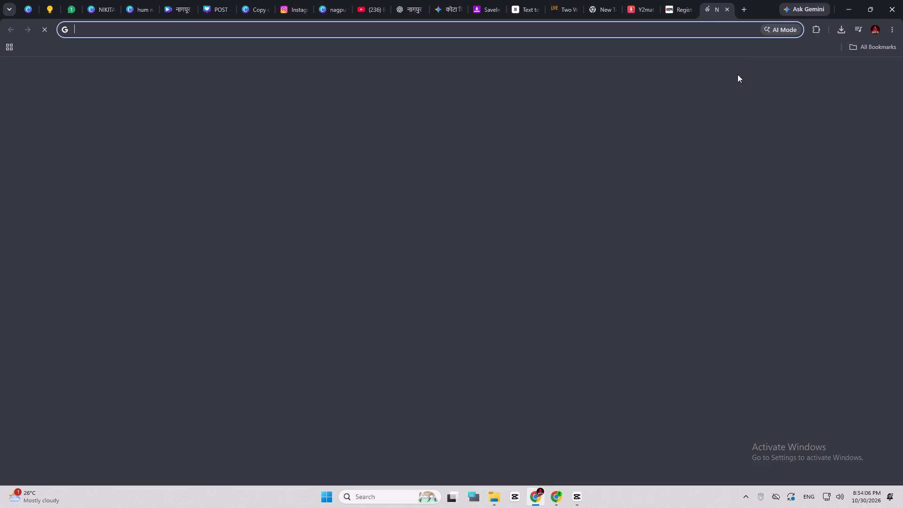
pyautogui.write('ad')
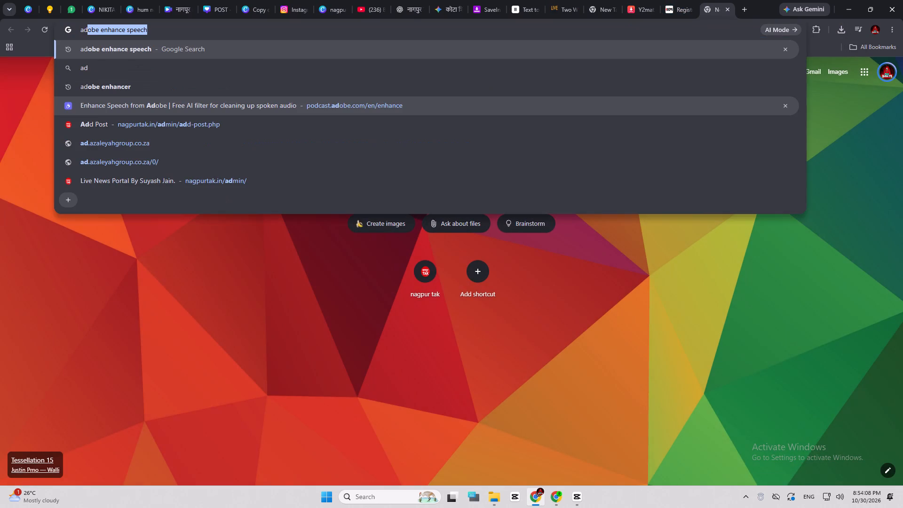
pyautogui.press('BackSpace')
pyautogui.press('BackSpace')
pyautogui.press('BackSpace')
pyautogui.write('ads')
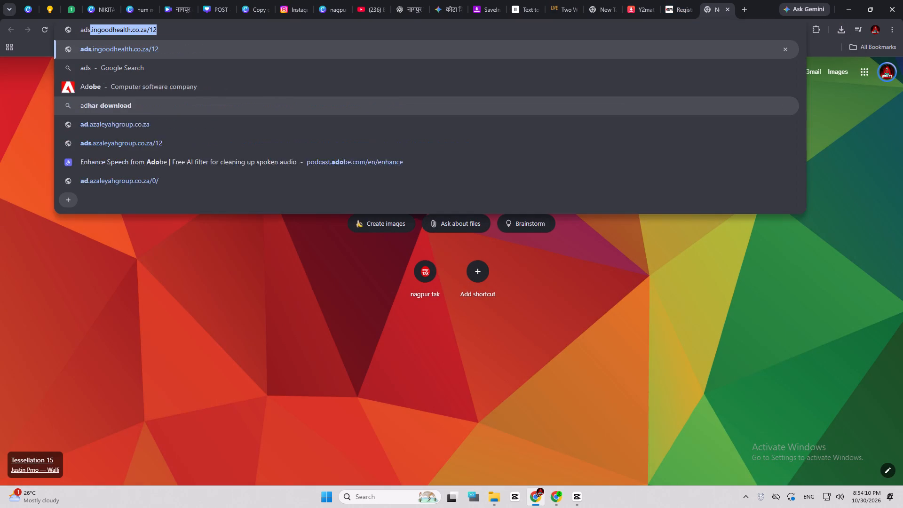
pyautogui.press('BackSpace')
pyautogui.press('BackSpace')
pyautogui.press('BackSpace')
pyautogui.press('BackSpace')
pyautogui.write('ad')
pyautogui.write('blo')
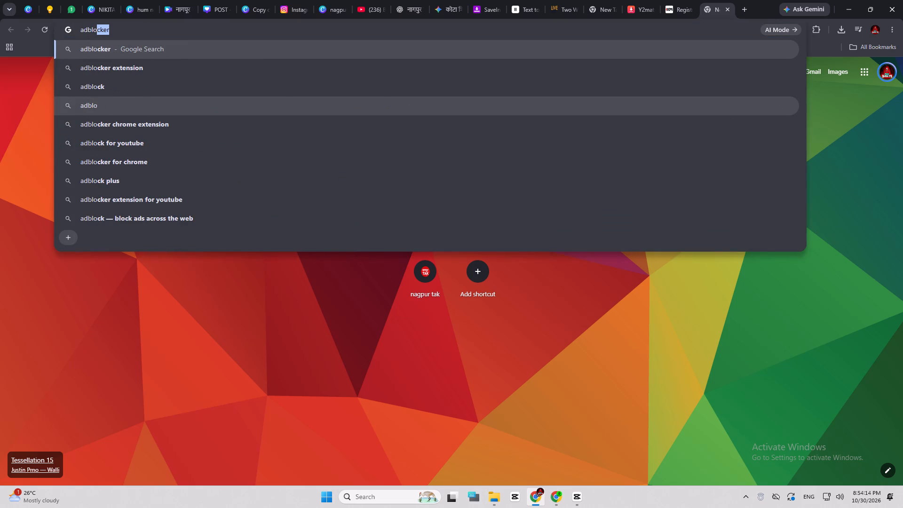
pyautogui.press('Return')
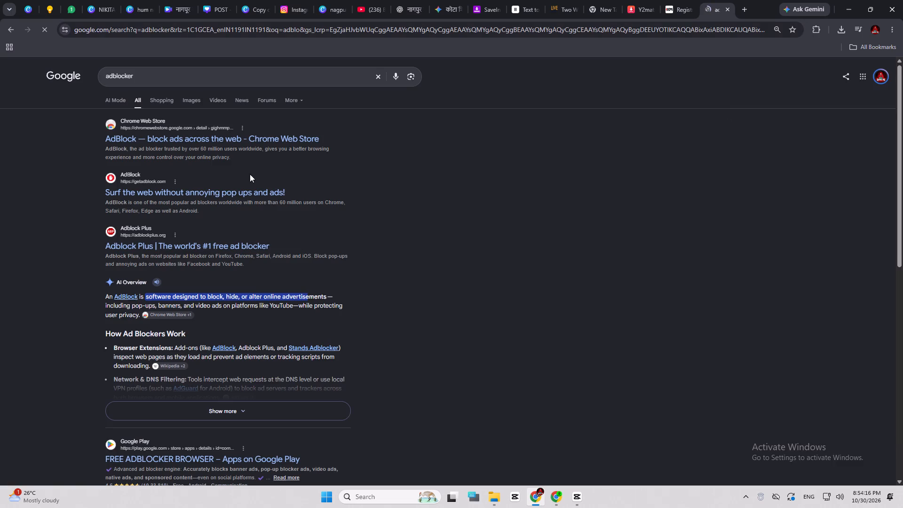
# Examine the AdBlock and Adblock Plus websites from the search results.
pyautogui.click(223, 191)
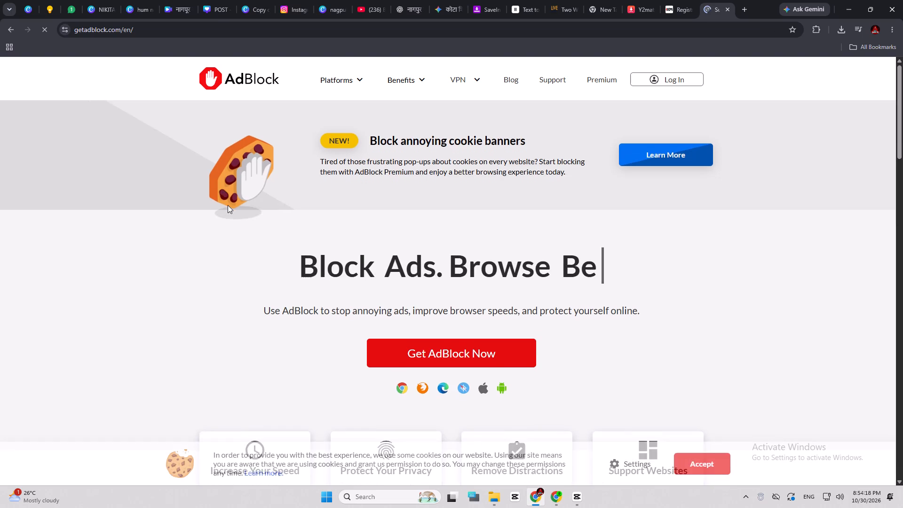
pyautogui.click(458, 294)
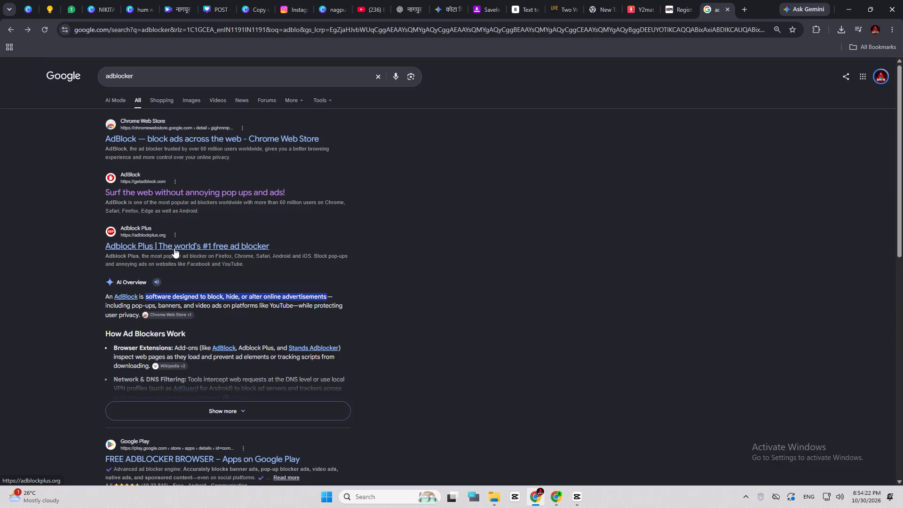
pyautogui.click(174, 248)
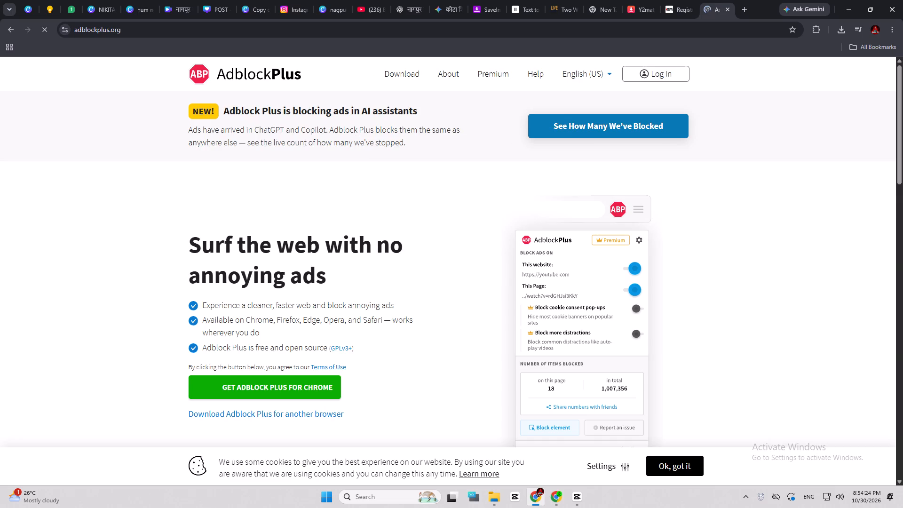
pyautogui.scroll(-1, 409, 237)
pyautogui.scroll(4, 406, 222)
pyautogui.moveTo(404, 222); pyautogui.dragTo(410, 227)
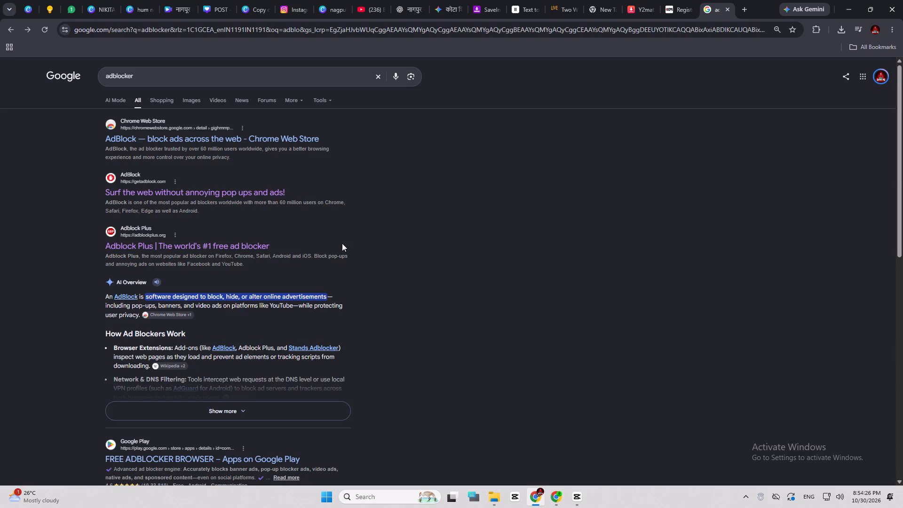
# Add the "AdBlock — block ads across the web" extension to Chrome through the AdBlock website.
pyautogui.click(198, 191)
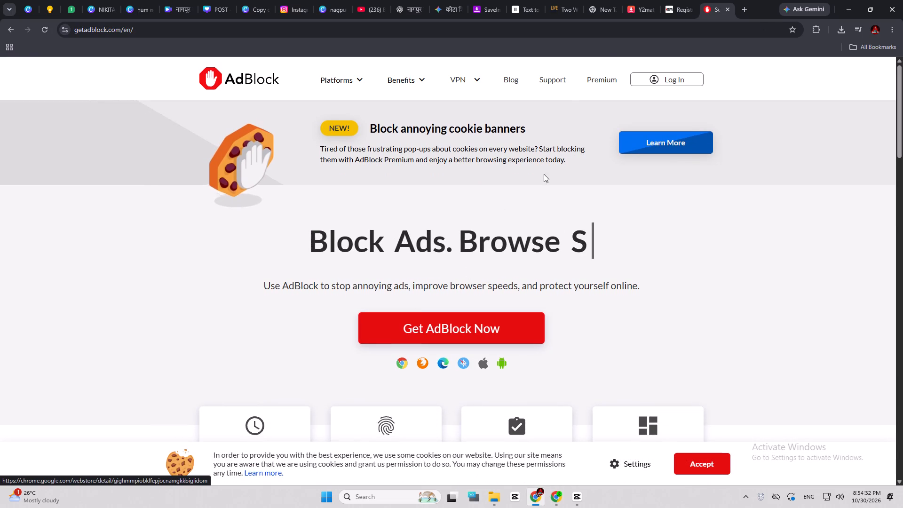
pyautogui.click(631, 15)
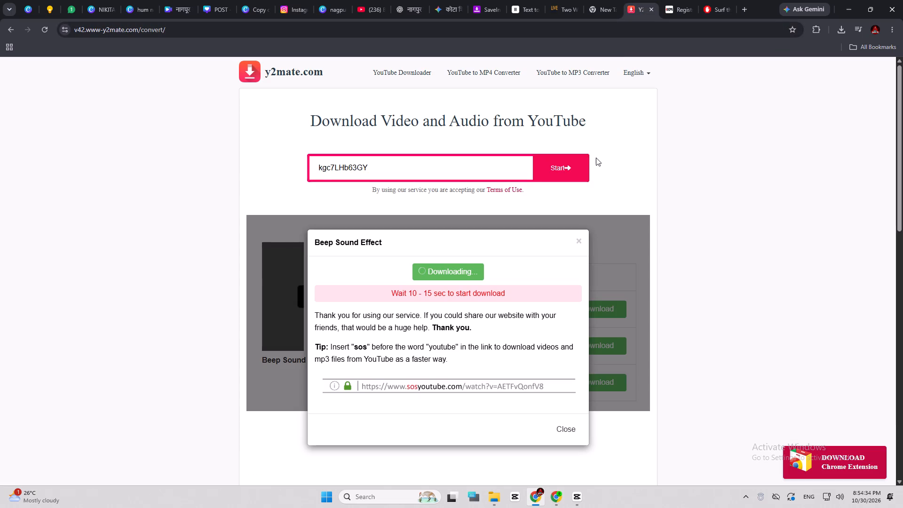
pyautogui.click(702, 0)
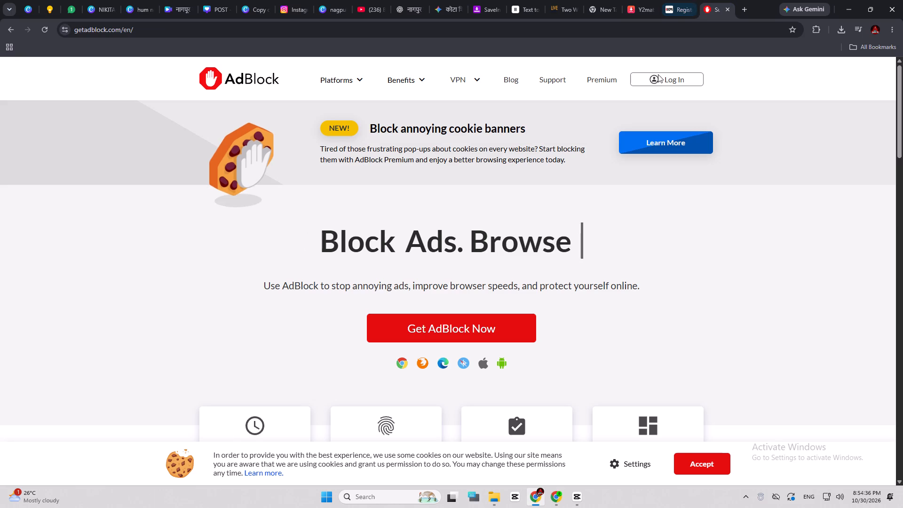
pyautogui.scroll(-1, 453, 329)
pyautogui.scroll(2, 486, 323)
pyautogui.click(448, 323)
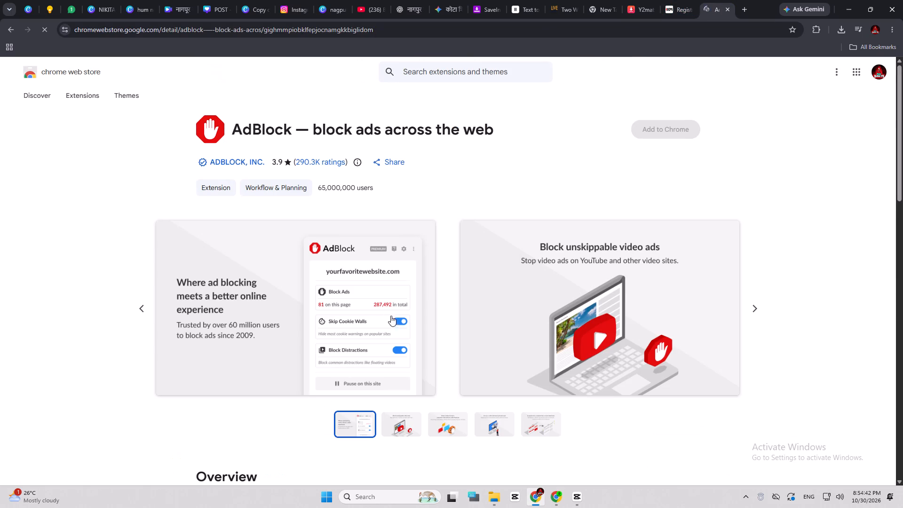
pyautogui.click(642, 135)
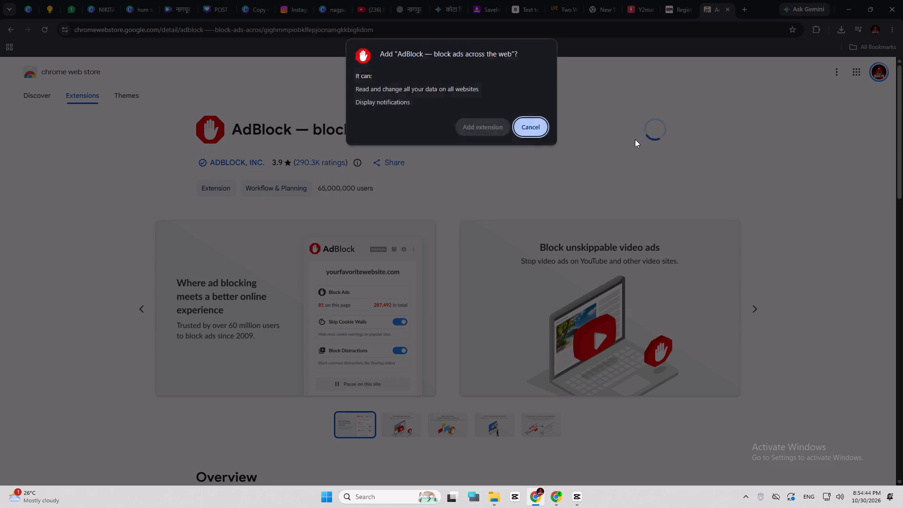
pyautogui.click(495, 129)
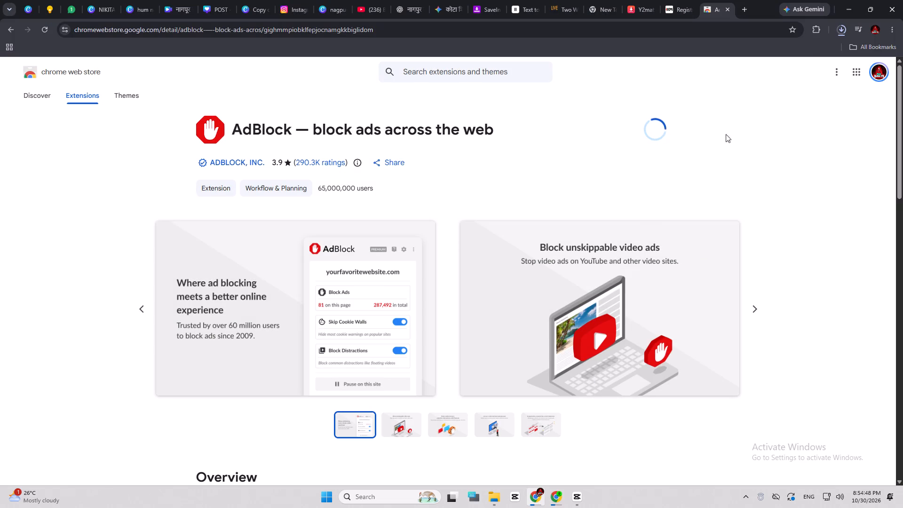
# Check the recent downloads while the AdBlock extension installs.
pyautogui.click(837, 35)
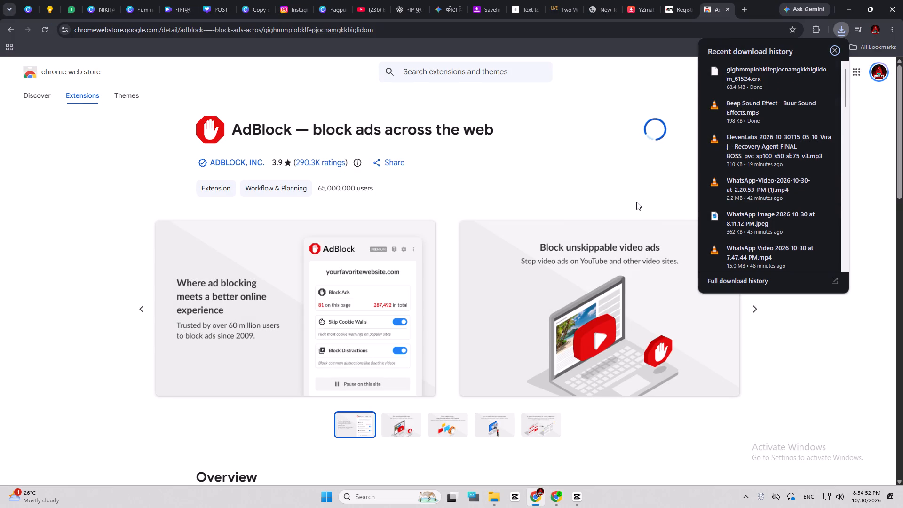
pyautogui.click(619, 159)
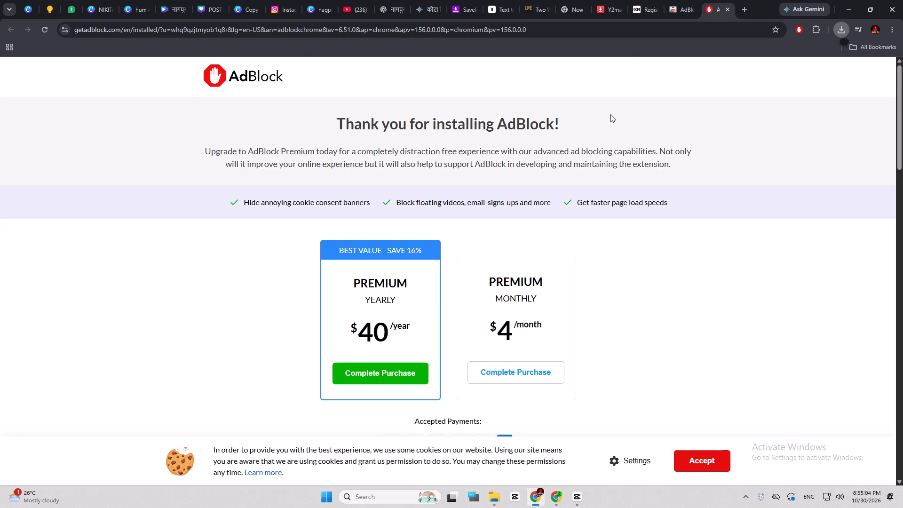
# Bring the downloaded Beep Sound Effect MP3 from Chrome's recent downloads into the media of the CapCut project 1016.
pyautogui.click(669, 0)
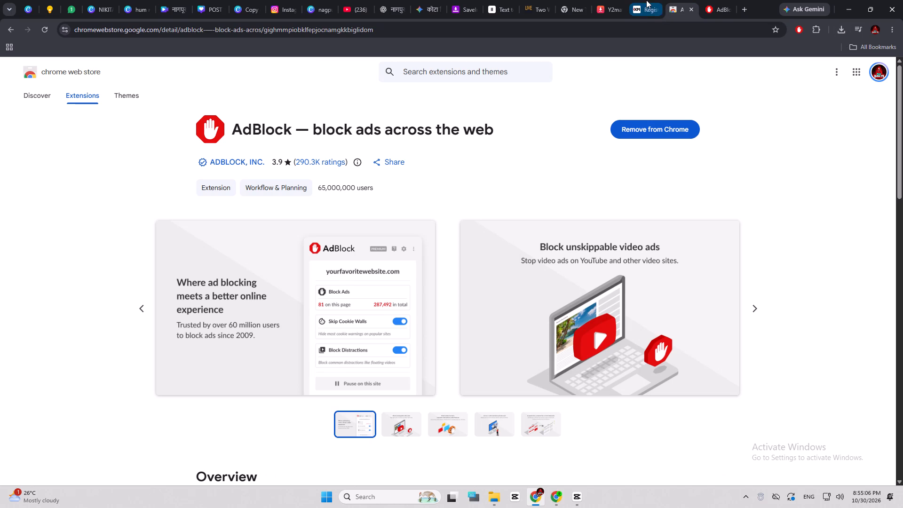
pyautogui.click(646, 0)
pyautogui.click(617, 0)
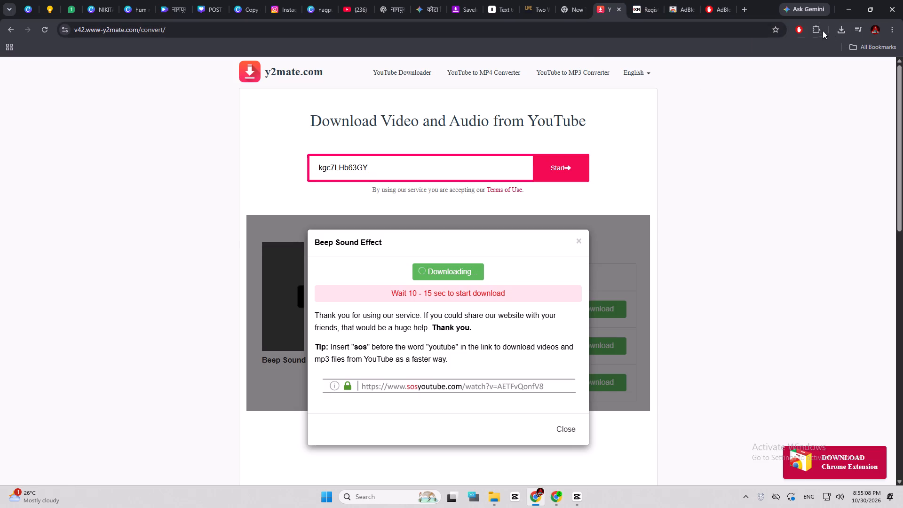
pyautogui.click(832, 31)
pyautogui.click(837, 27)
pyautogui.moveTo(758, 71); pyautogui.dragTo(631, 387)
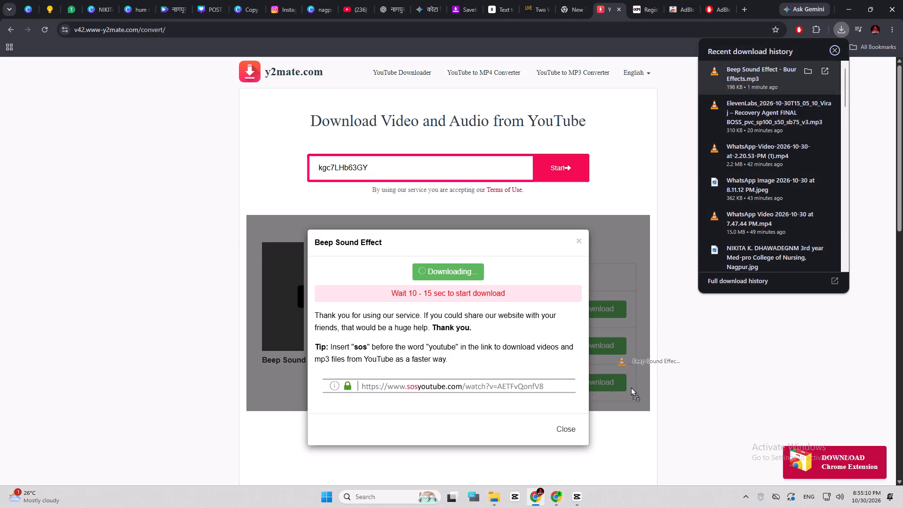
pyautogui.moveTo(631, 387); pyautogui.dragTo(361, 243)
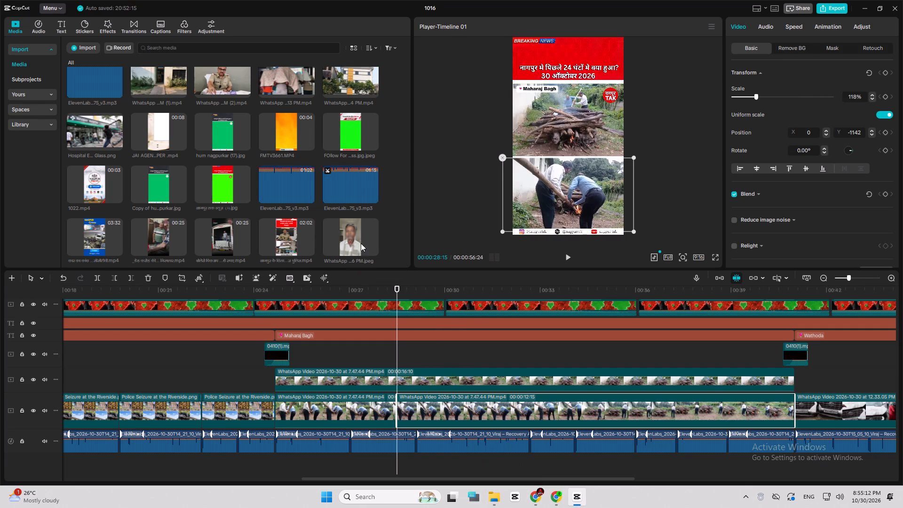
# Place the beep sound on a new audio track below the voice-over, starting at about 00:00:28:08.
pyautogui.scroll(-3, 412, 353)
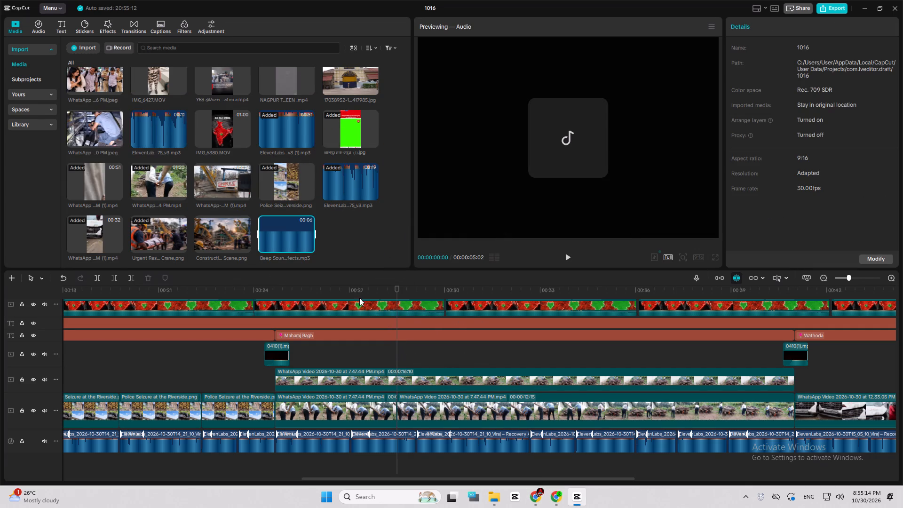
pyautogui.moveTo(296, 247); pyautogui.dragTo(309, 297)
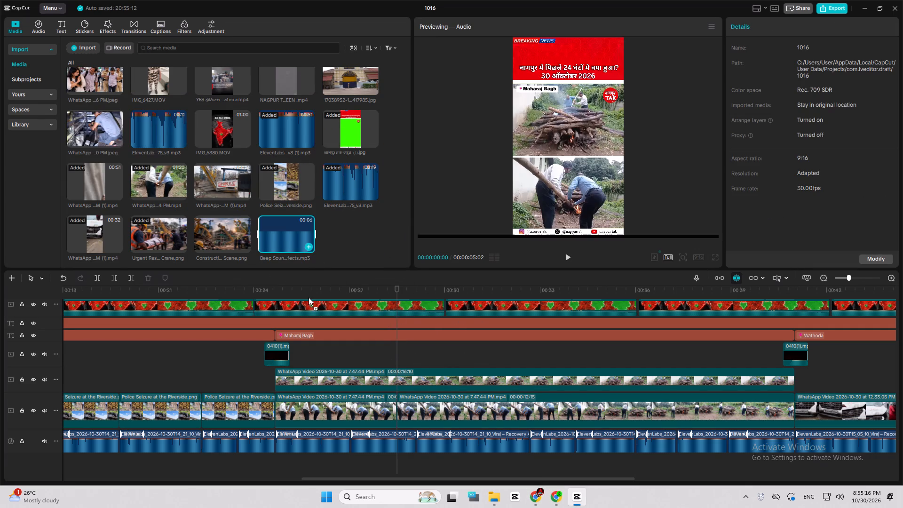
pyautogui.moveTo(309, 297); pyautogui.dragTo(361, 463)
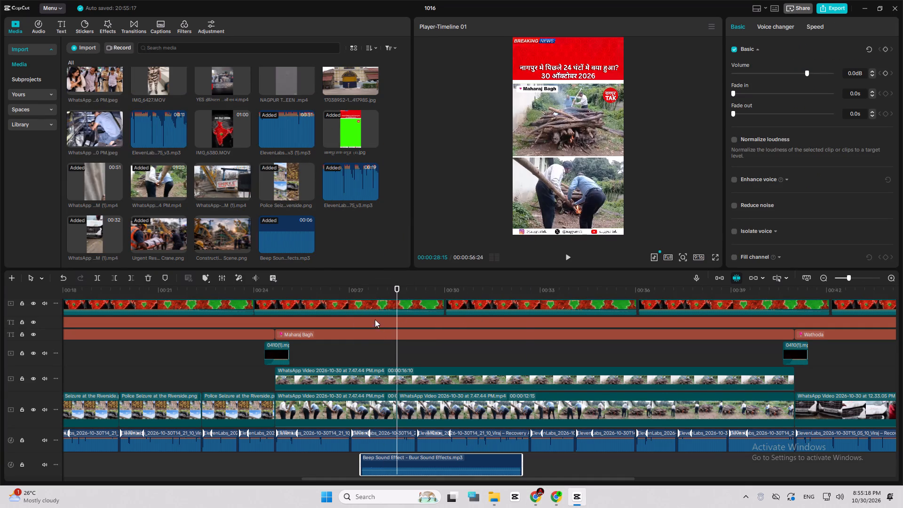
pyautogui.click(361, 294)
pyautogui.press('space')
pyautogui.press('space')
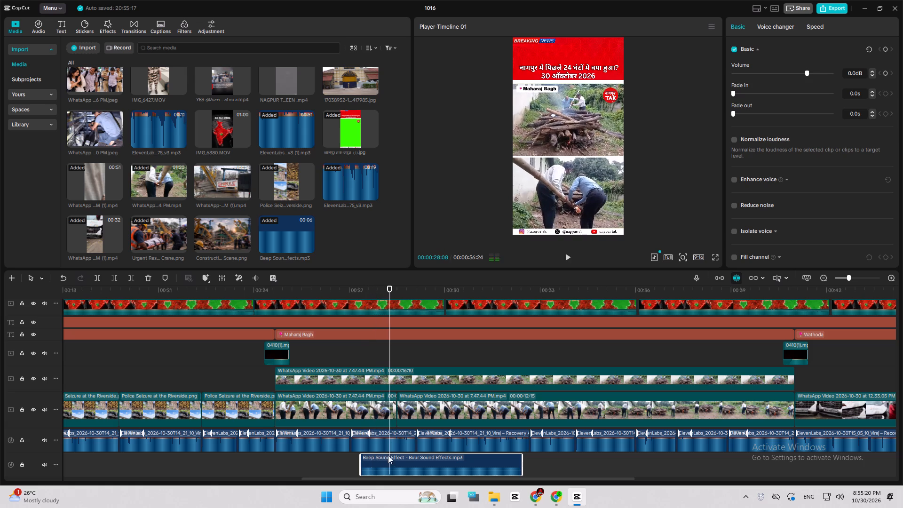
pyautogui.moveTo(388, 459); pyautogui.dragTo(417, 460)
pyautogui.press('space')
pyautogui.press('space')
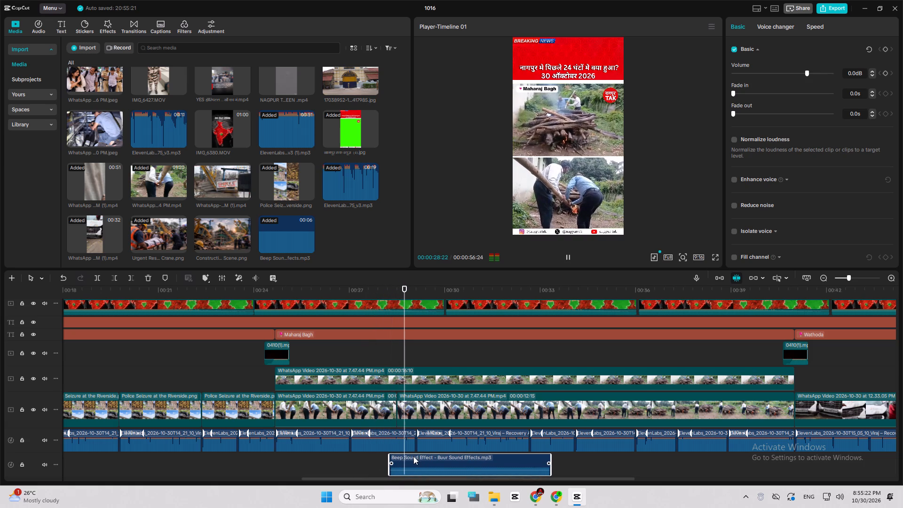
# Raise the beep clip's volume to 20.0 dB and trim off everything after 00:00:28:27.
pyautogui.moveTo(410, 470); pyautogui.dragTo(436, 405)
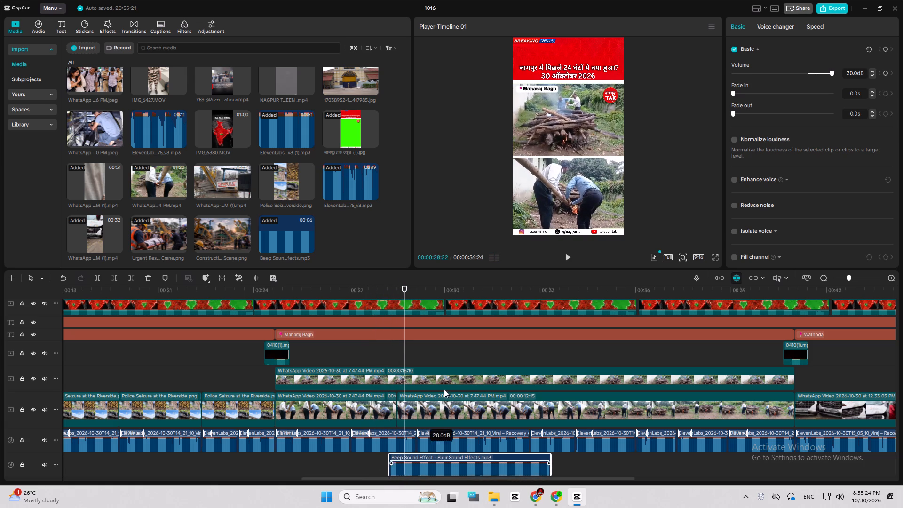
pyautogui.press('space')
pyautogui.press('space')
pyautogui.press('w')
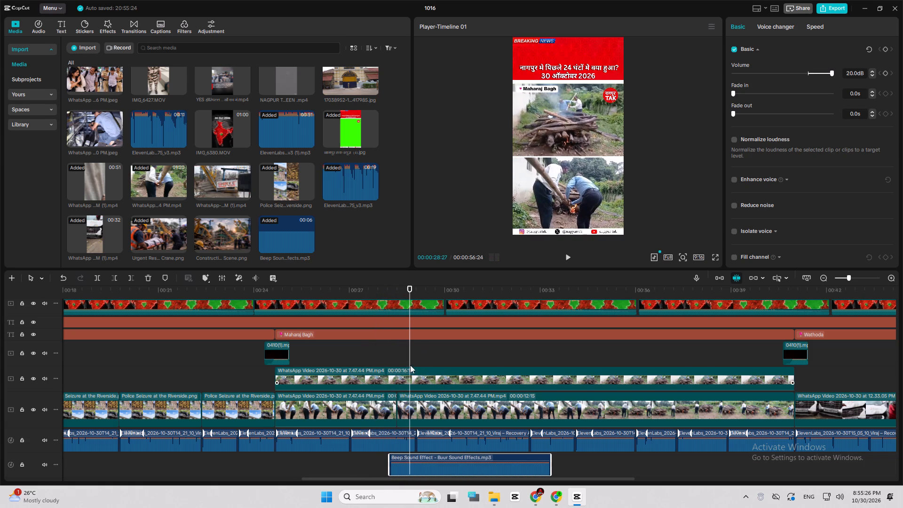
# Play the passage around the beep and shift the clip slightly to start at about 00:00:28:13.
pyautogui.click(387, 292)
pyautogui.press('space')
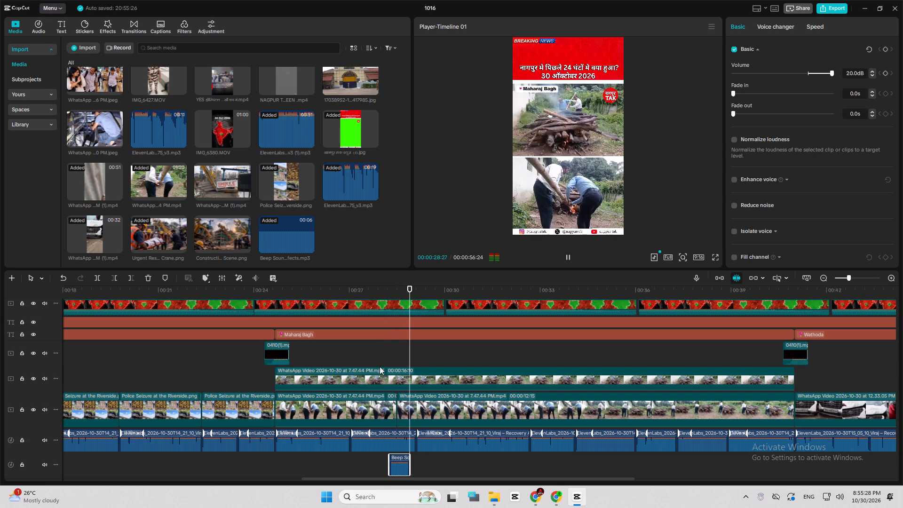
pyautogui.press('space')
pyautogui.click(361, 298)
pyautogui.click(361, 292)
pyautogui.press('space')
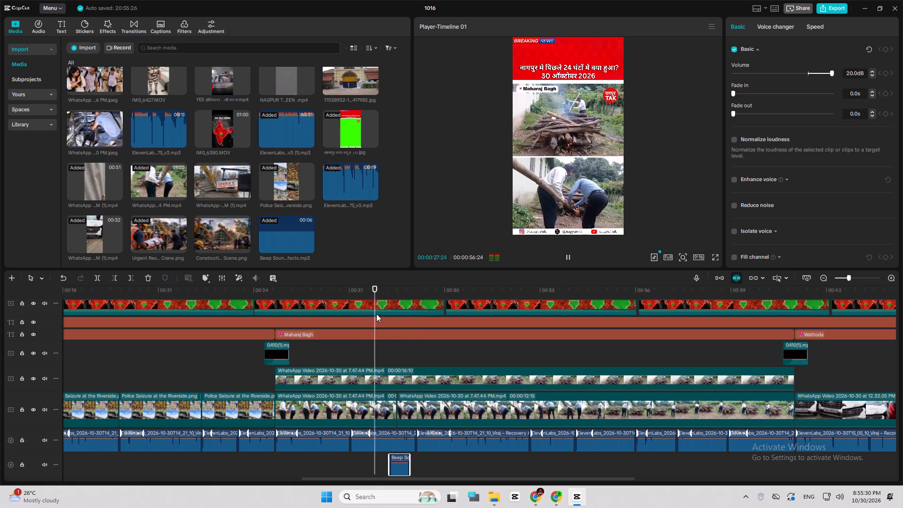
pyautogui.press('space')
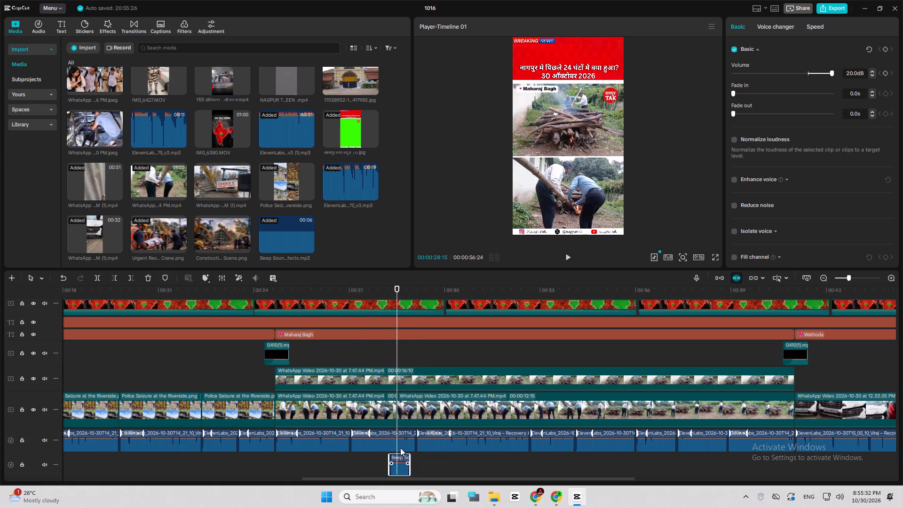
pyautogui.press('space')
pyautogui.press('space')
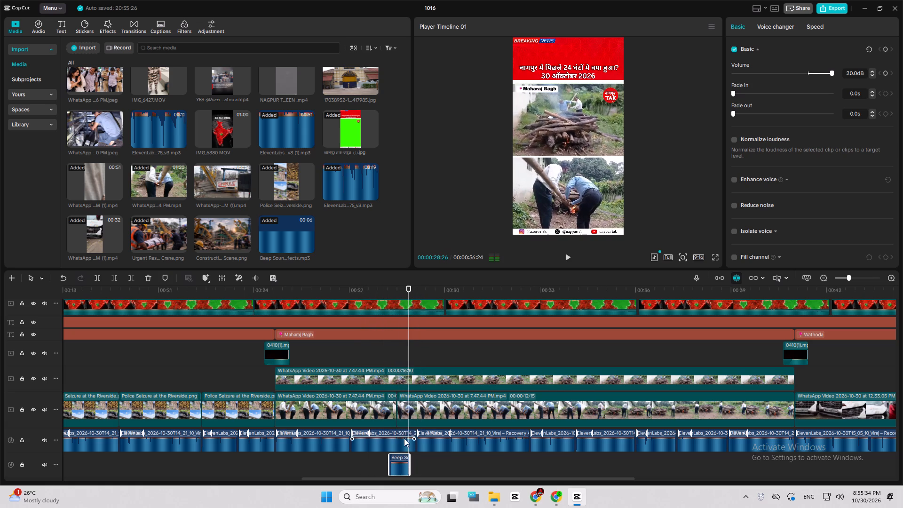
pyautogui.click(391, 293)
pyautogui.press('space')
pyautogui.press('space')
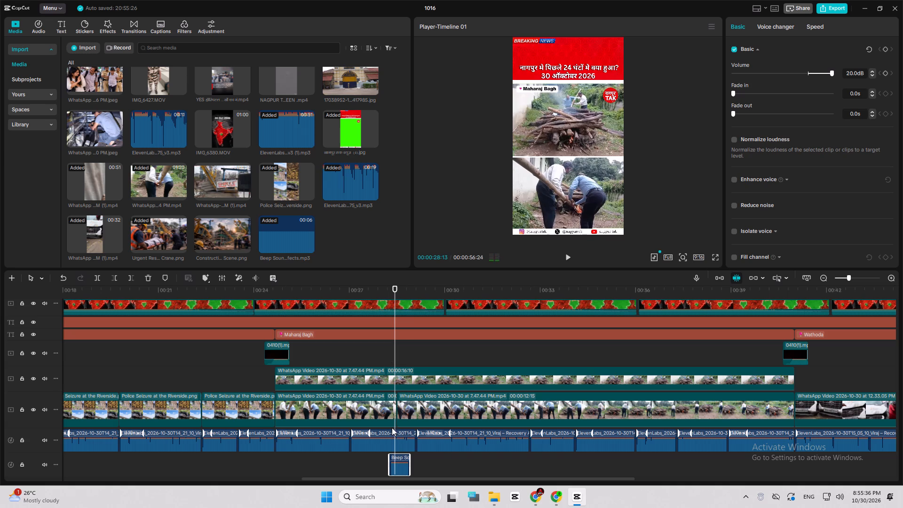
pyautogui.moveTo(397, 467); pyautogui.dragTo(403, 467)
pyautogui.press('space')
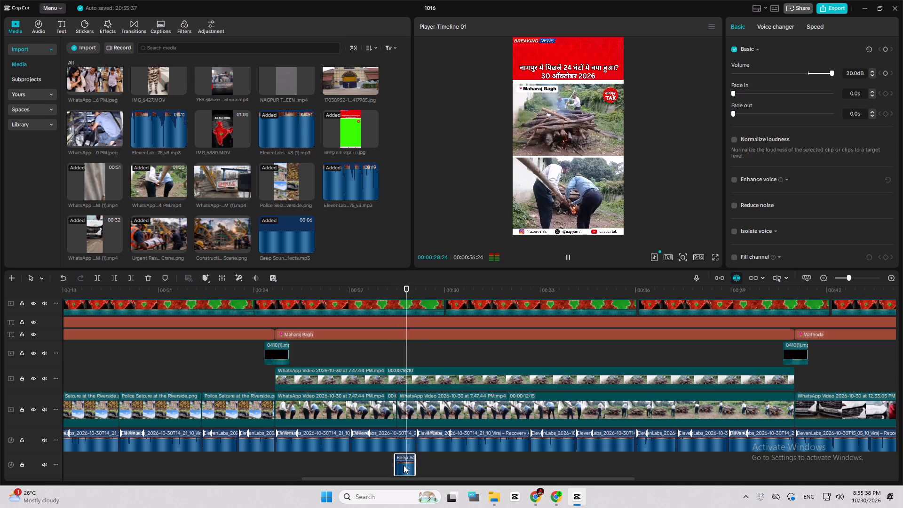
# Play on through the Maharaj Bagh section and paste a copy of the beep clip at 00:00:36:05.
pyautogui.keyDown('ctrl'); pyautogui.scroll(-4, 478, 359); pyautogui.keyUp('ctrl')
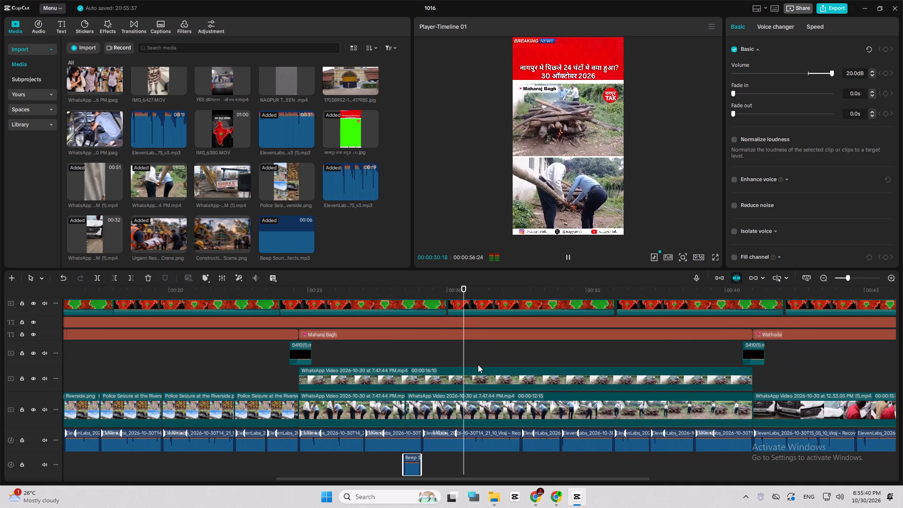
pyautogui.keyDown('ctrl'); pyautogui.scroll(-14, 478, 365); pyautogui.keyUp('ctrl')
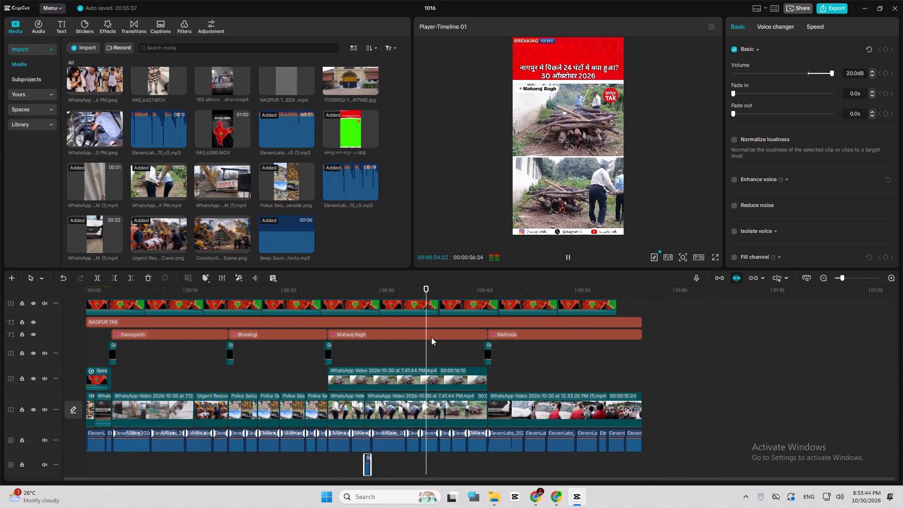
pyautogui.click(356, 294)
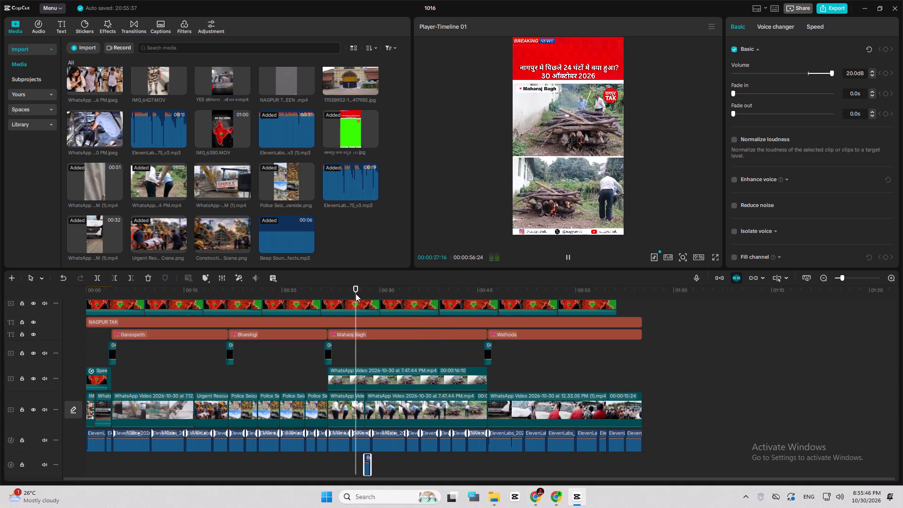
pyautogui.press('space')
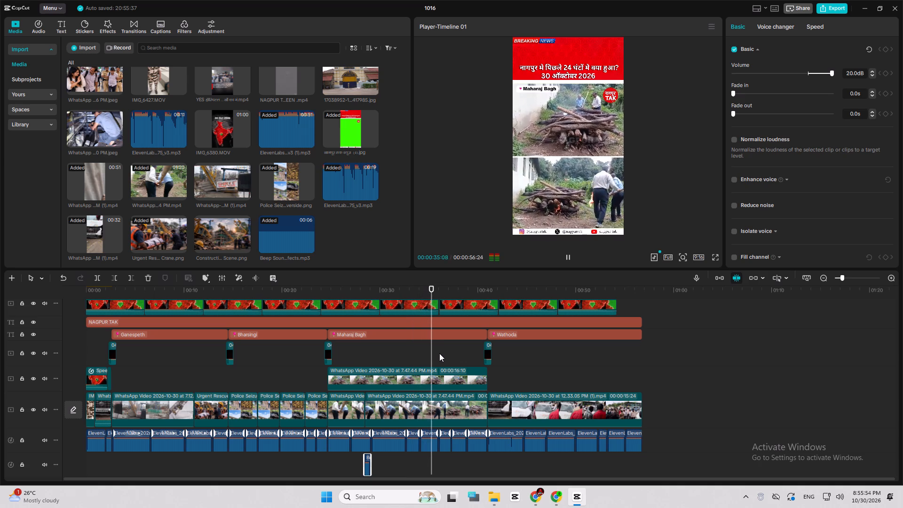
pyautogui.press('space')
pyautogui.hotkey('ctrl', 'c')
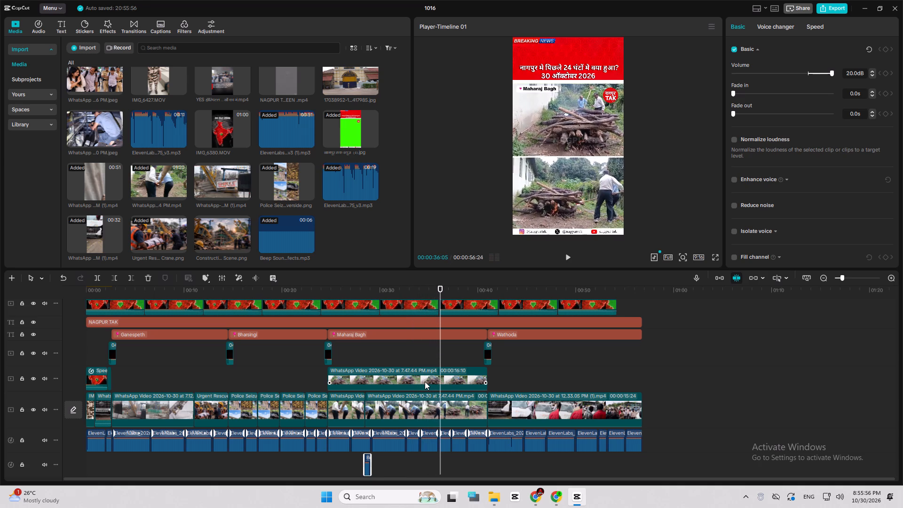
pyautogui.hotkey('ctrl', 'v')
pyautogui.keyDown('ctrl'); pyautogui.scroll(18, 454, 404); pyautogui.keyUp('ctrl')
pyautogui.press('space')
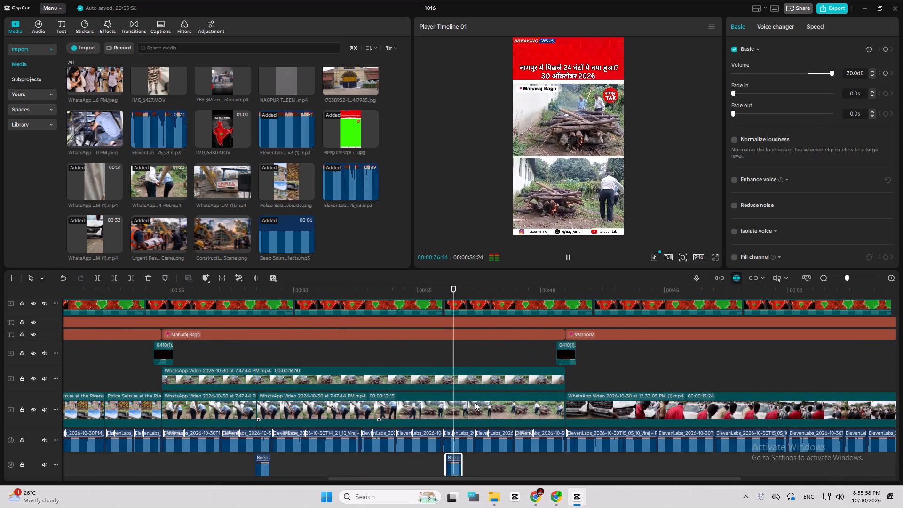
pyautogui.press('space')
# Move the second beep slightly earlier so it starts with the voice-over segment at about 00:00:36:00.
pyautogui.click(442, 292)
pyautogui.press('space')
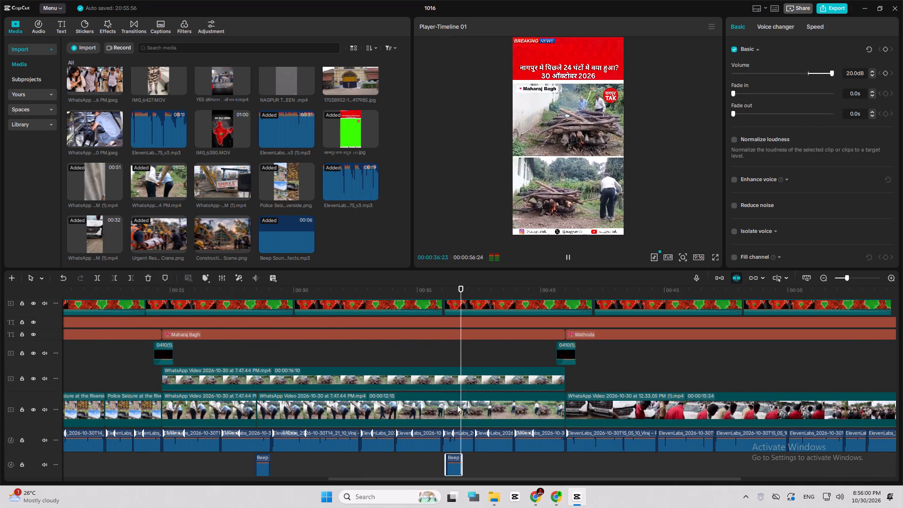
pyautogui.press('space')
pyautogui.click(430, 298)
pyautogui.press('space')
pyautogui.press('space')
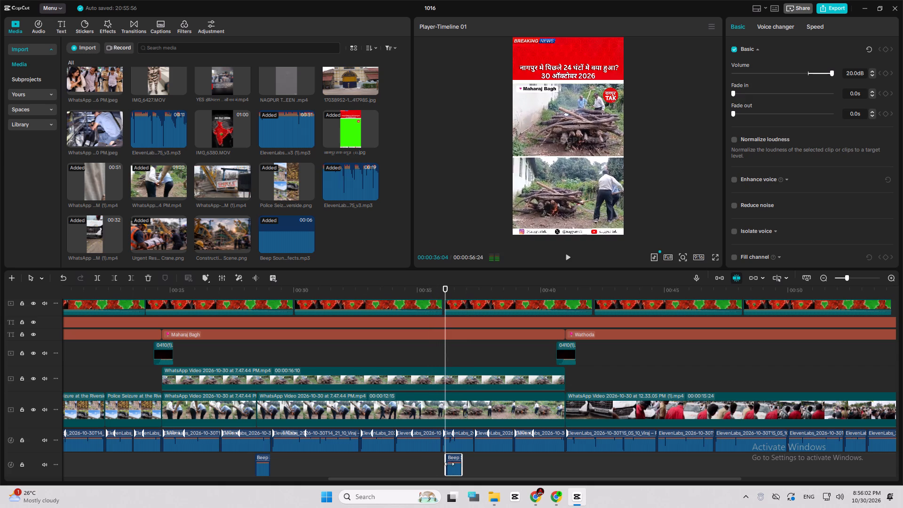
pyautogui.click(450, 466)
pyautogui.keyDown('ctrl'); pyautogui.scroll(17, 466, 457); pyautogui.keyUp('ctrl')
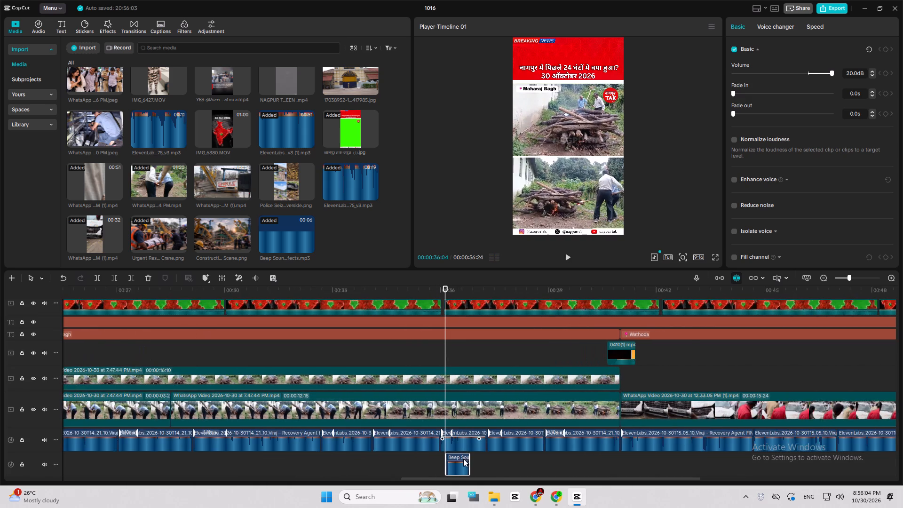
pyautogui.keyDown('ctrl'); pyautogui.scroll(3, 463, 459); pyautogui.keyUp('ctrl')
pyautogui.keyDown('ctrl'); pyautogui.scroll(-11, 464, 454); pyautogui.keyUp('ctrl')
pyautogui.keyDown('ctrl'); pyautogui.scroll(20, 467, 443); pyautogui.keyUp('ctrl')
pyautogui.keyDown('ctrl'); pyautogui.scroll(11, 467, 443); pyautogui.keyUp('ctrl')
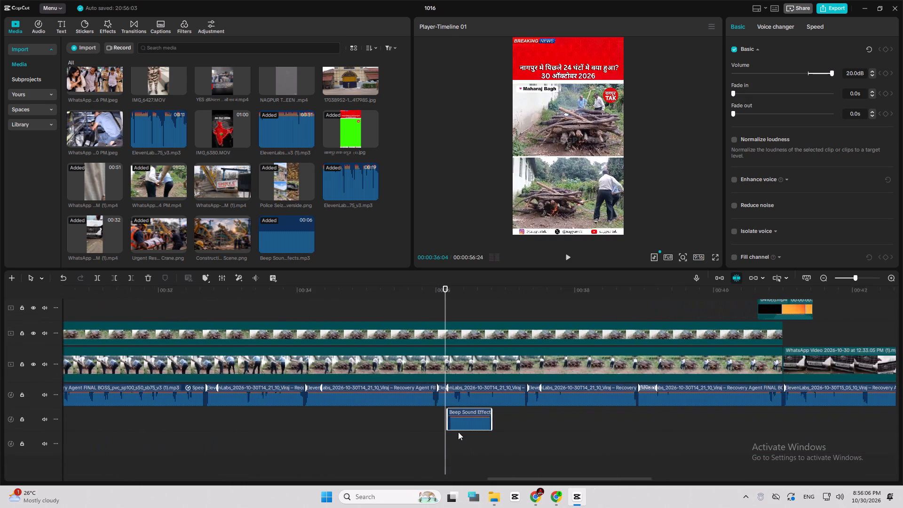
pyautogui.keyDown('ctrl'); pyautogui.scroll(3, 458, 432); pyautogui.keyUp('ctrl')
pyautogui.moveTo(470, 424); pyautogui.dragTo(452, 426)
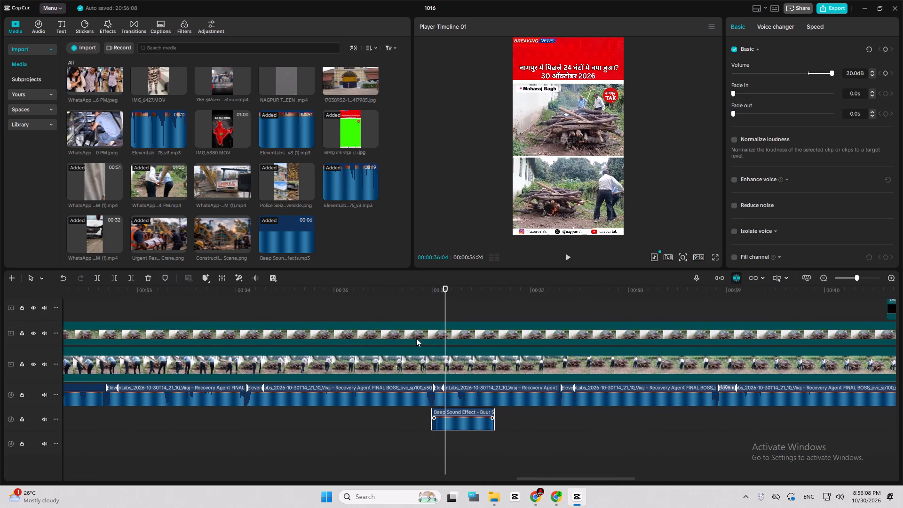
# Play the passage around the second beep and split the voice-over clip above it at 00:00:36:06.
pyautogui.click(415, 288)
pyautogui.press('space')
pyautogui.press('space')
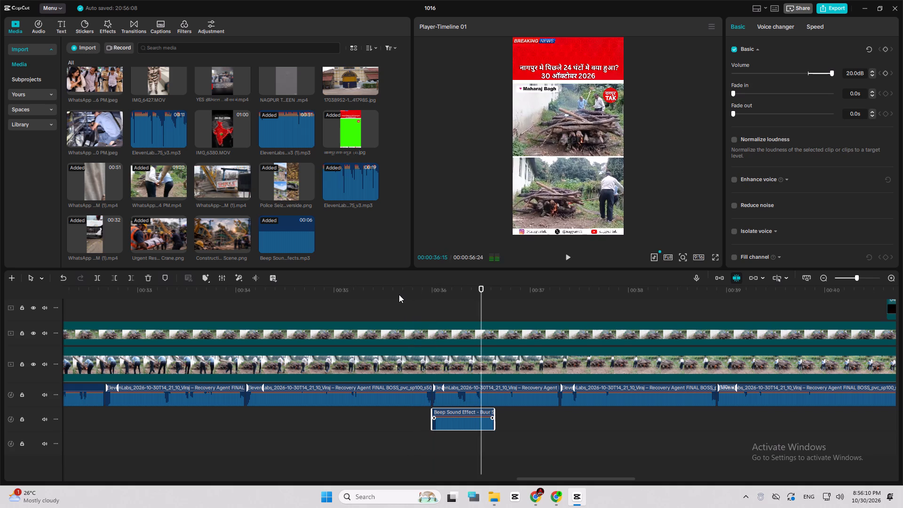
pyautogui.click(399, 294)
pyautogui.press('space')
pyautogui.press('space')
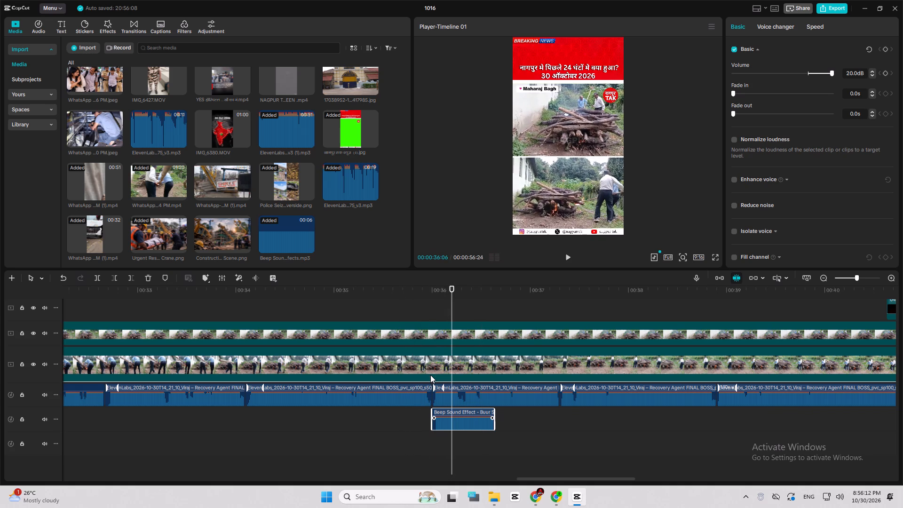
pyautogui.click(456, 388)
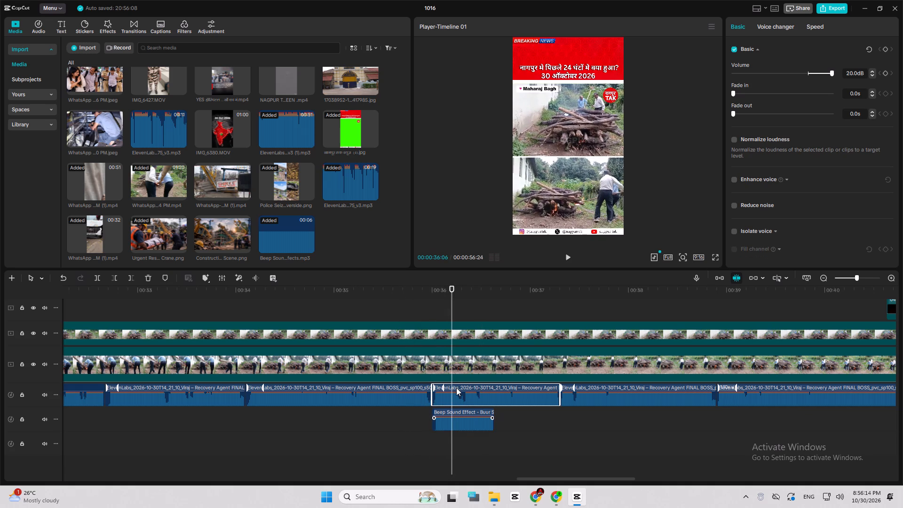
pyautogui.hotkey('ctrl', 'b')
# Lower the volume of the short voice-over piece above the second beep and play it back.
pyautogui.moveTo(442, 391); pyautogui.dragTo(441, 397)
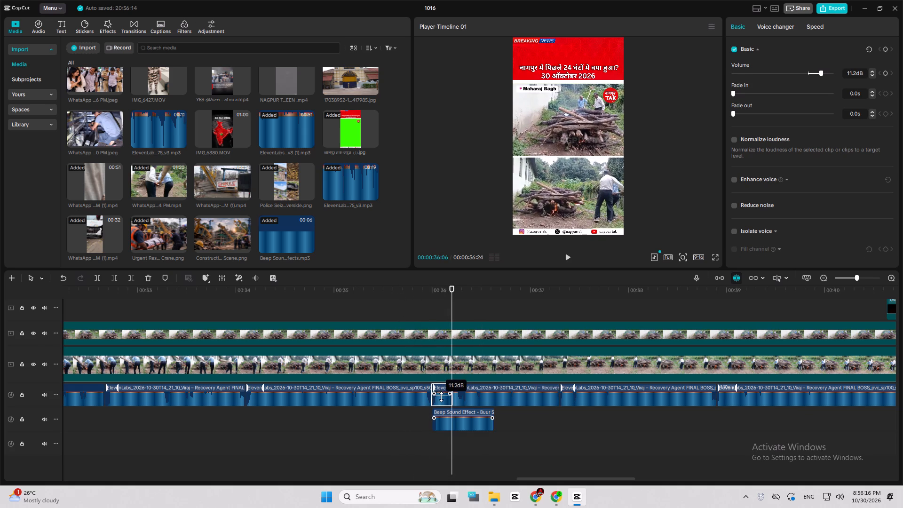
pyautogui.moveTo(441, 397); pyautogui.dragTo(442, 398)
pyautogui.click(420, 302)
pyautogui.press('space')
pyautogui.press('space')
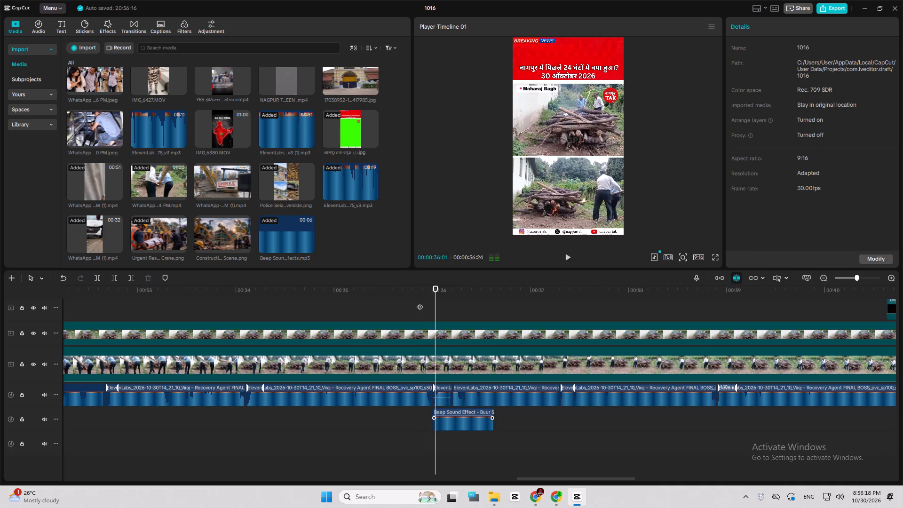
# Trim the end of the second beep to match the end of the quietened voice-over piece, at about 00:00:36:06, and play it back.
pyautogui.press('space')
pyautogui.press('space')
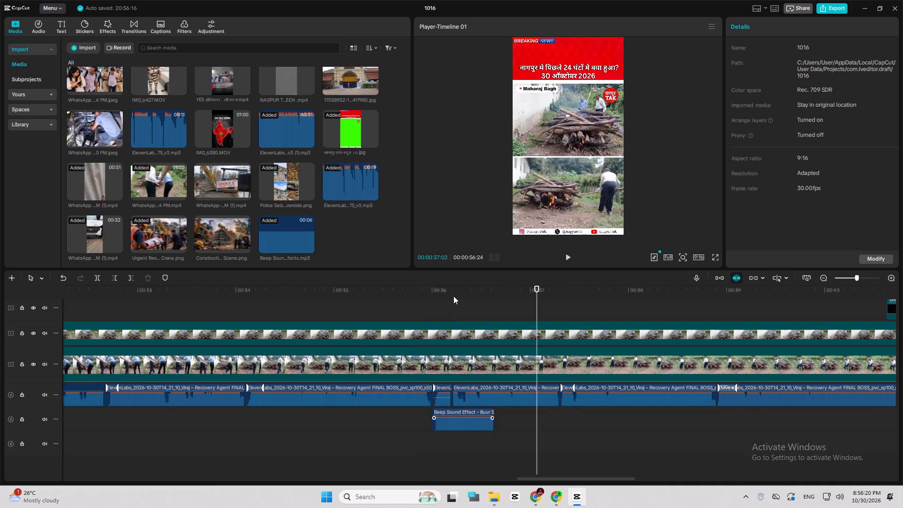
pyautogui.click(453, 295)
pyautogui.click(455, 415)
pyautogui.press('w')
pyautogui.press('space')
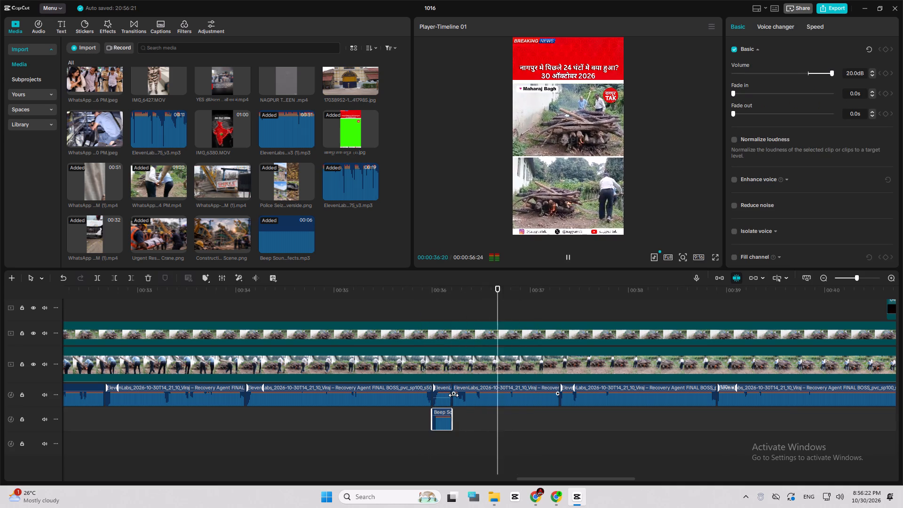
# Play through to the end of the Maharaj Bagh section, then replay its opening from about 00:00:24 and recheck the passage around 00:00:28.
pyautogui.keyDown('ctrl'); pyautogui.scroll(-20, 453, 395); pyautogui.keyUp('ctrl')
pyautogui.keyDown('ctrl'); pyautogui.scroll(-5, 453, 395); pyautogui.keyUp('ctrl')
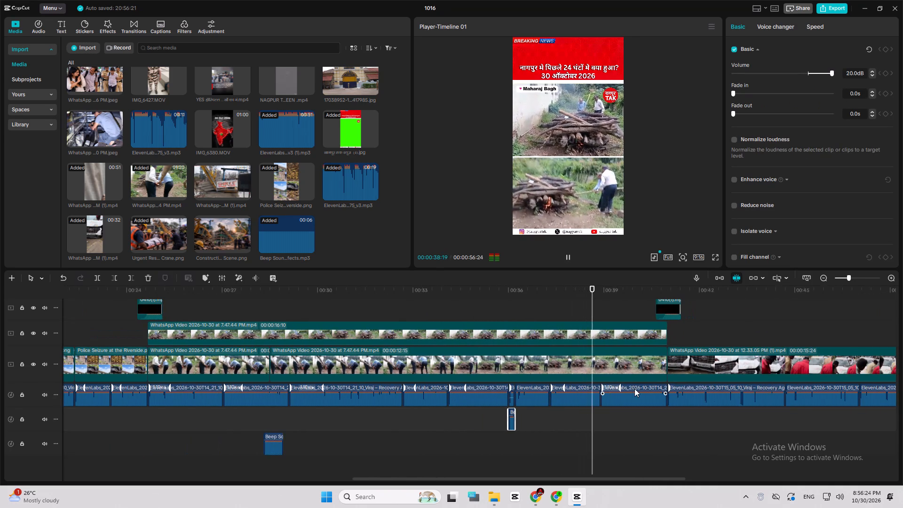
pyautogui.keyDown('ctrl'); pyautogui.scroll(-5, 626, 384); pyautogui.keyUp('ctrl')
pyautogui.scroll(4, 626, 385)
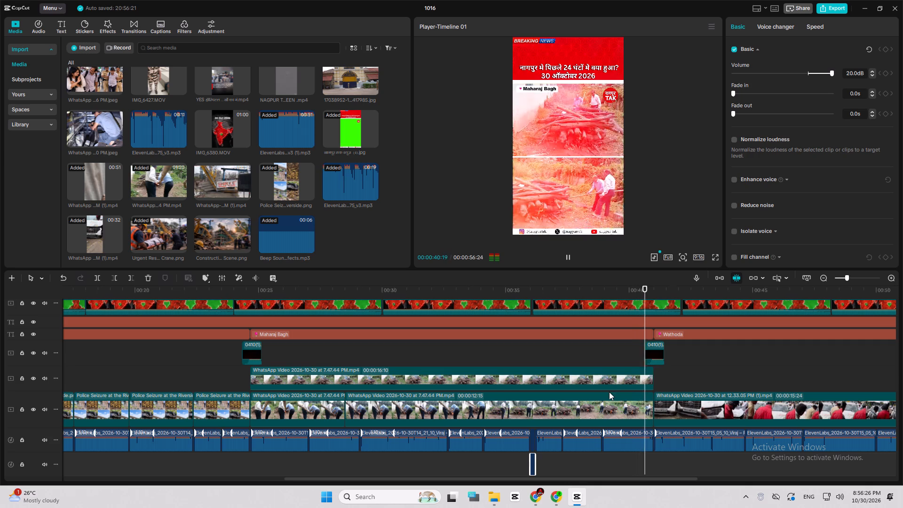
pyautogui.press('space')
pyautogui.click(246, 292)
pyautogui.press('space')
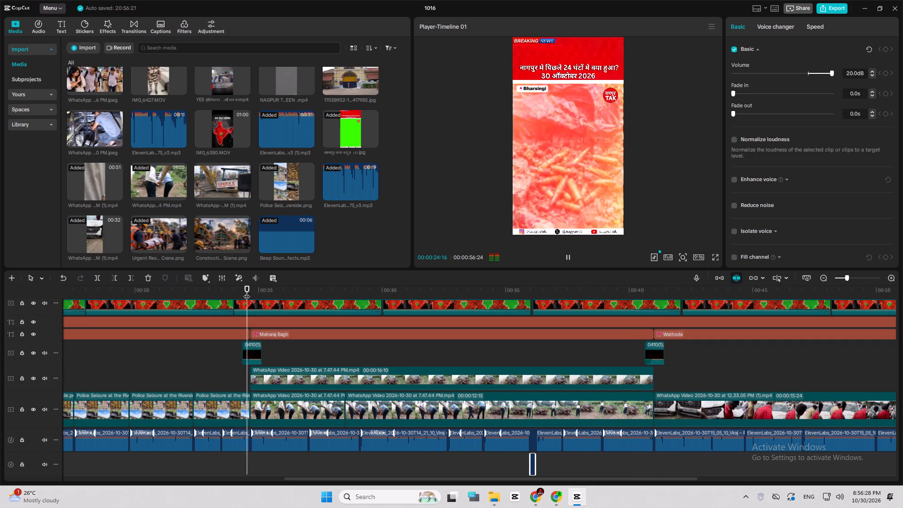
pyautogui.keyDown('ctrl'); pyautogui.scroll(-5, 337, 345); pyautogui.keyUp('ctrl')
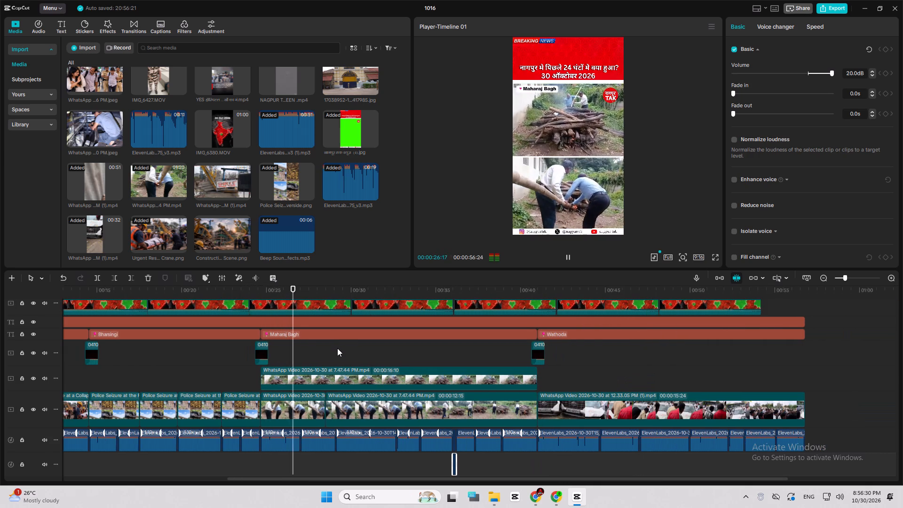
pyautogui.press('space')
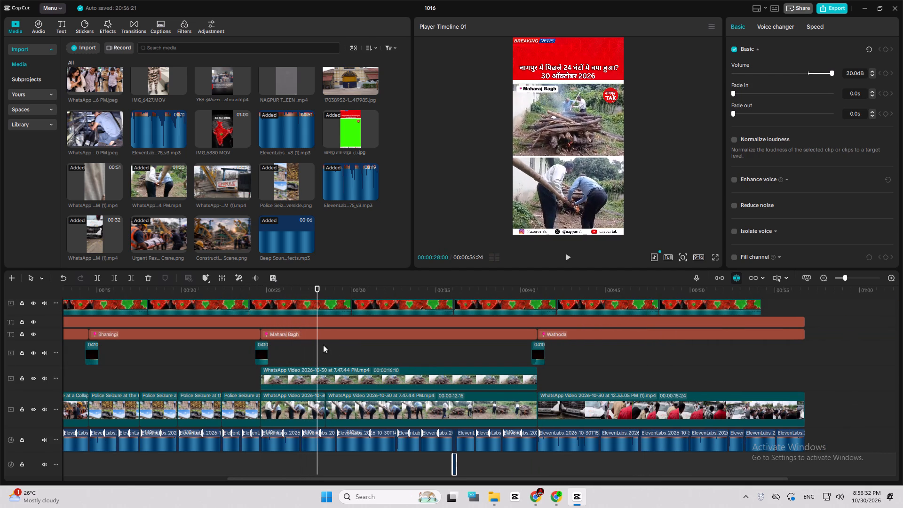
pyautogui.press('space')
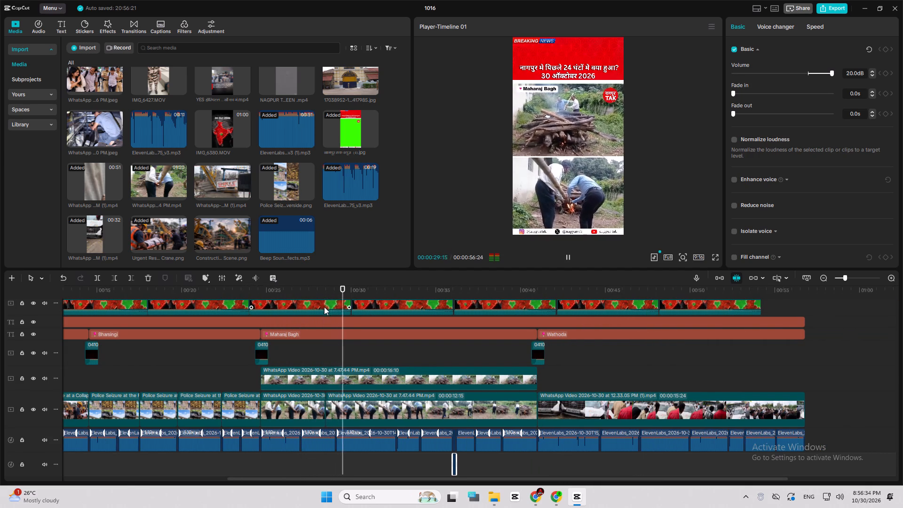
pyautogui.moveTo(331, 294); pyautogui.dragTo(317, 304)
pyautogui.press('space')
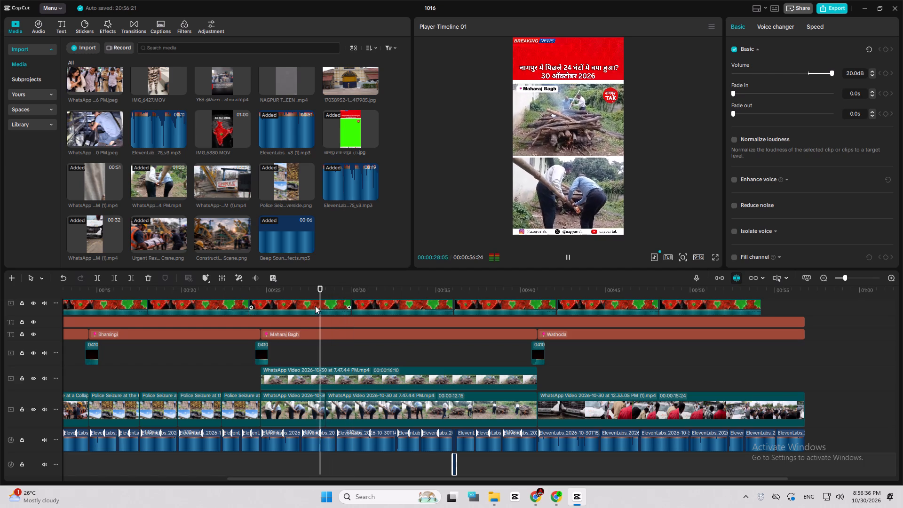
pyautogui.press('space')
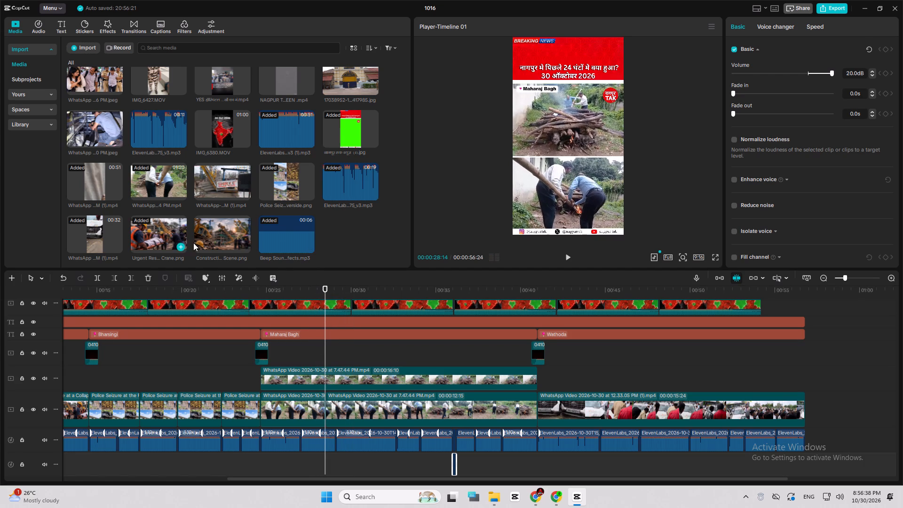
# Look through the imported media and preview the source WhatsApp videos, including the 7.47.44 PM bonfire clip used for Maharaj Bagh.
pyautogui.scroll(2, 200, 231)
pyautogui.scroll(-3, 195, 193)
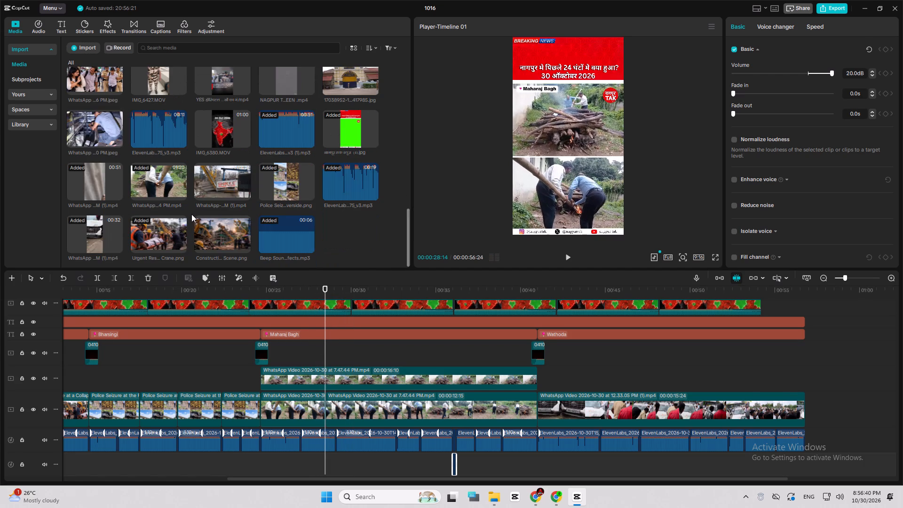
pyautogui.click(159, 183)
pyautogui.click(108, 184)
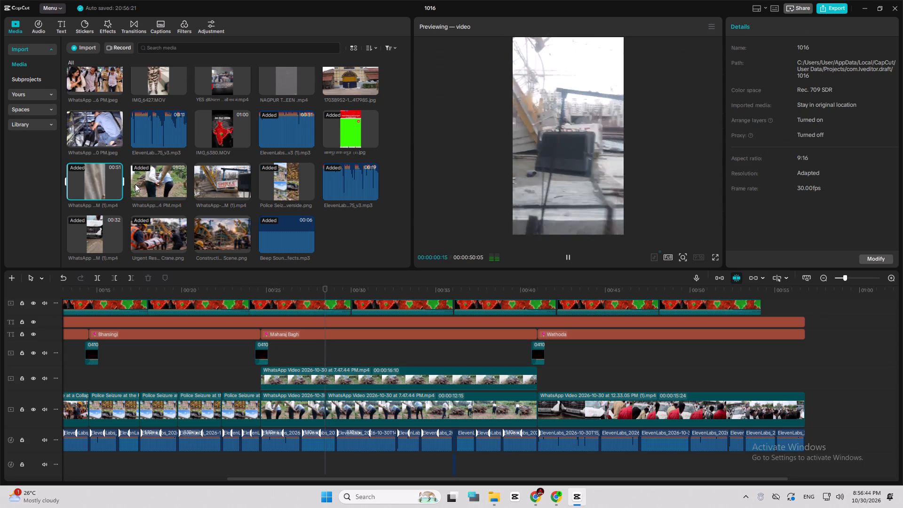
pyautogui.click(136, 185)
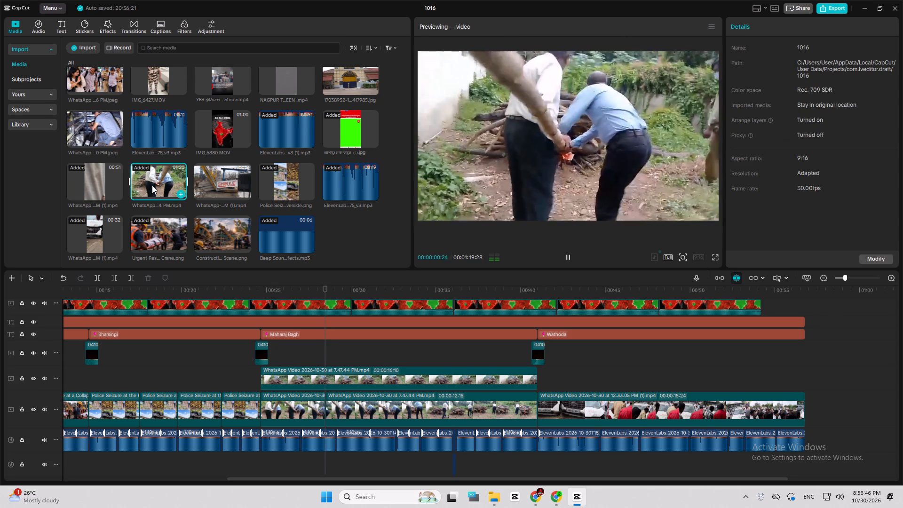
pyautogui.scroll(3, 216, 208)
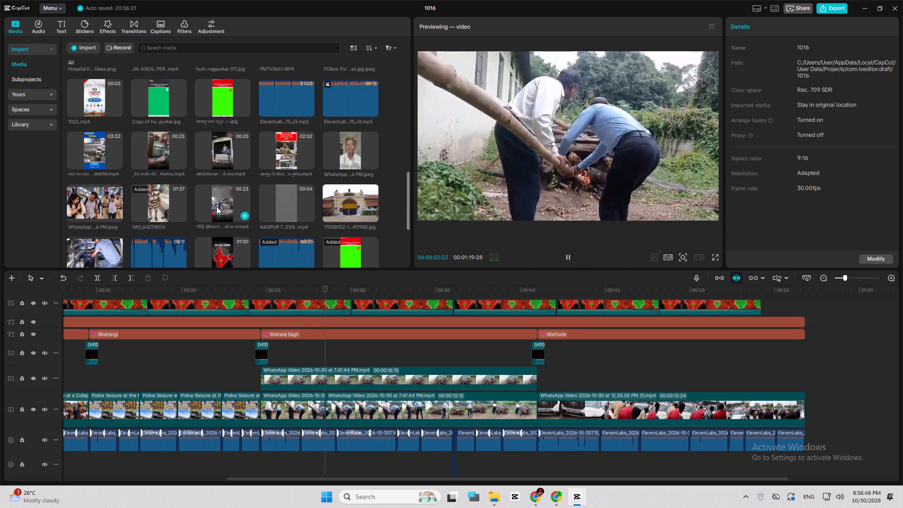
pyautogui.scroll(-4, 216, 209)
pyautogui.press('space')
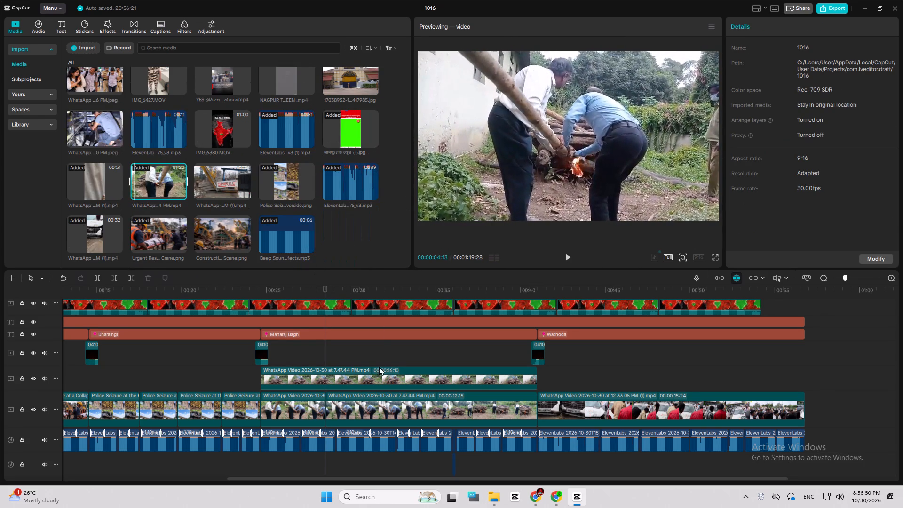
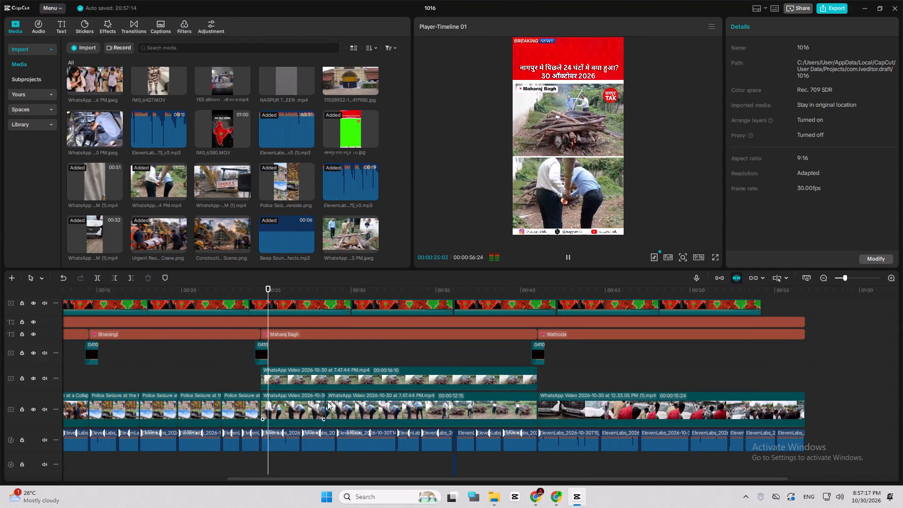
# Split the upper 7.47.44 PM video clip in the Maharaj Bagh section at 00:00:27:23 and again at 00:00:31:03.
pyautogui.keyDown('ctrl'); pyautogui.scroll(-2, 327, 402); pyautogui.keyUp('ctrl')
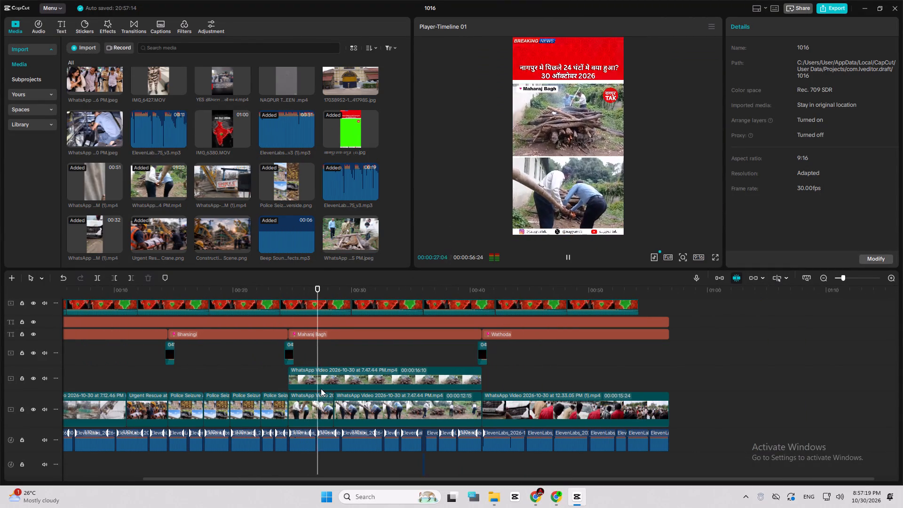
pyautogui.press('space')
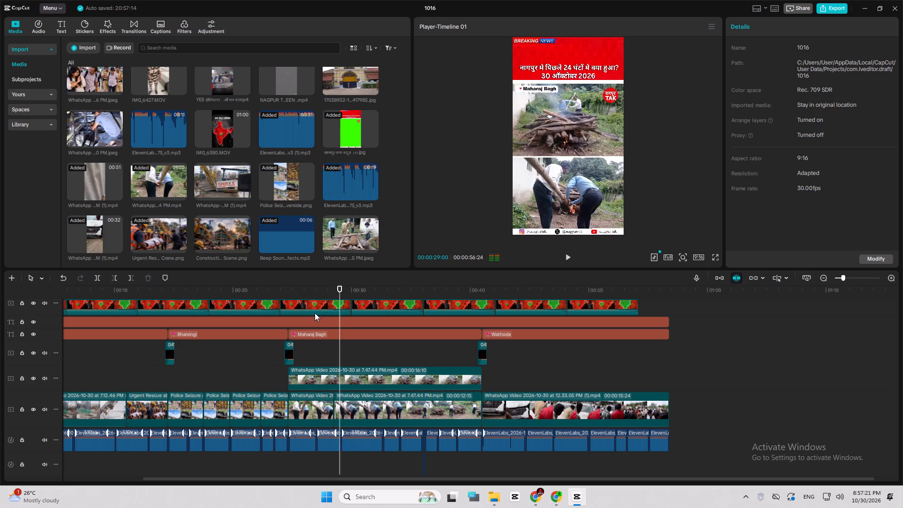
pyautogui.click(319, 295)
pyautogui.press('space')
pyautogui.press('space')
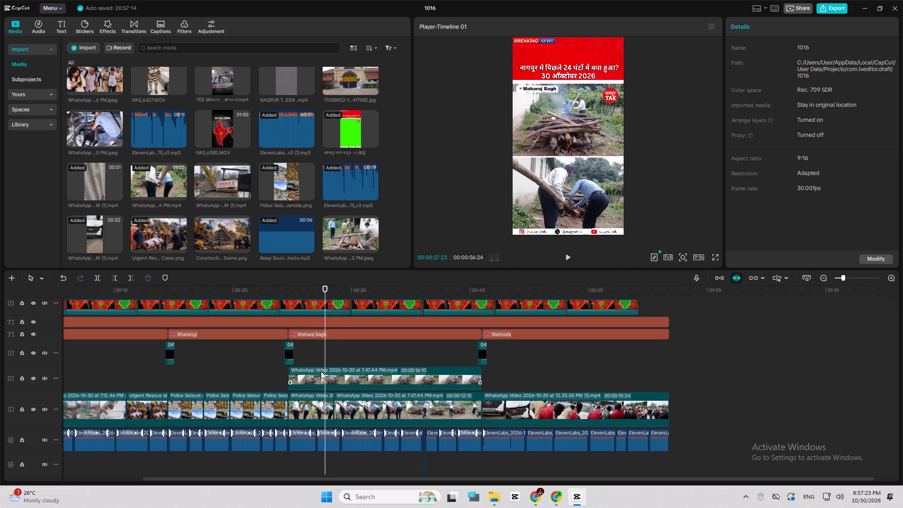
pyautogui.click(321, 371)
pyautogui.hotkey('ctrl', 'b')
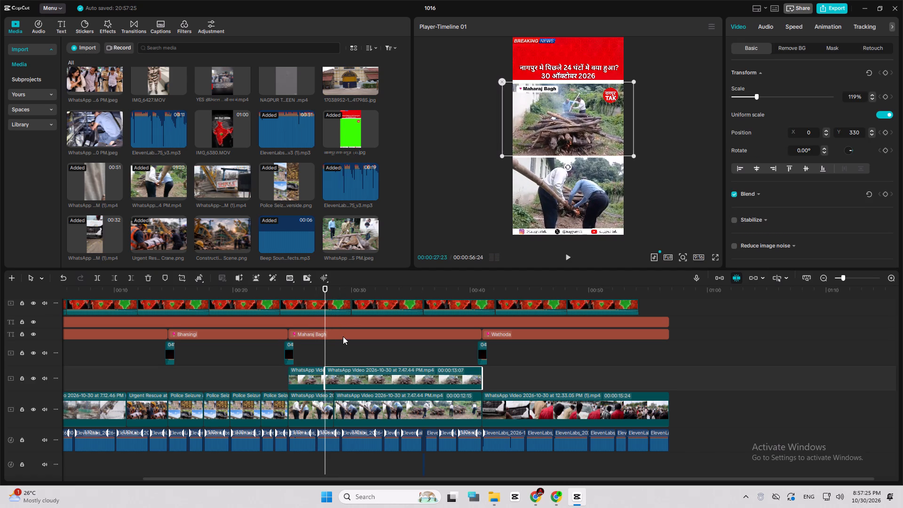
pyautogui.press('space')
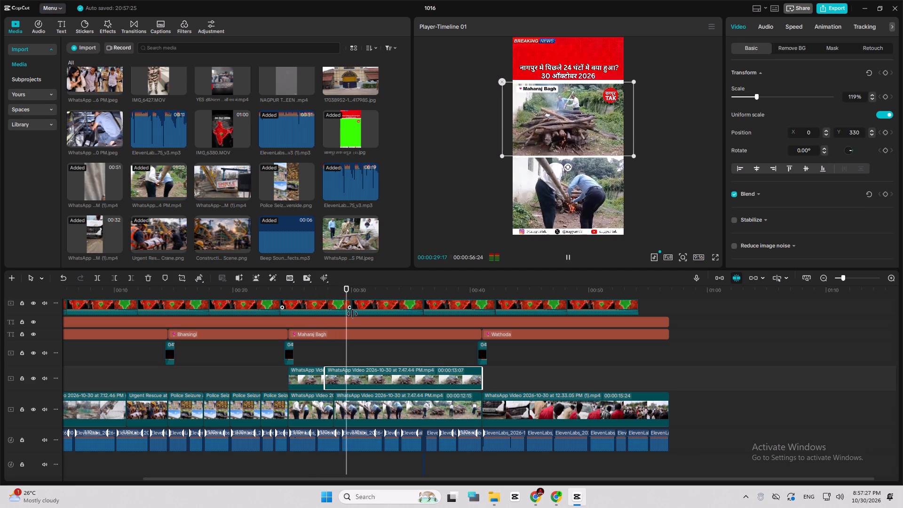
pyautogui.press('space')
pyautogui.hotkey('ctrl', 'b')
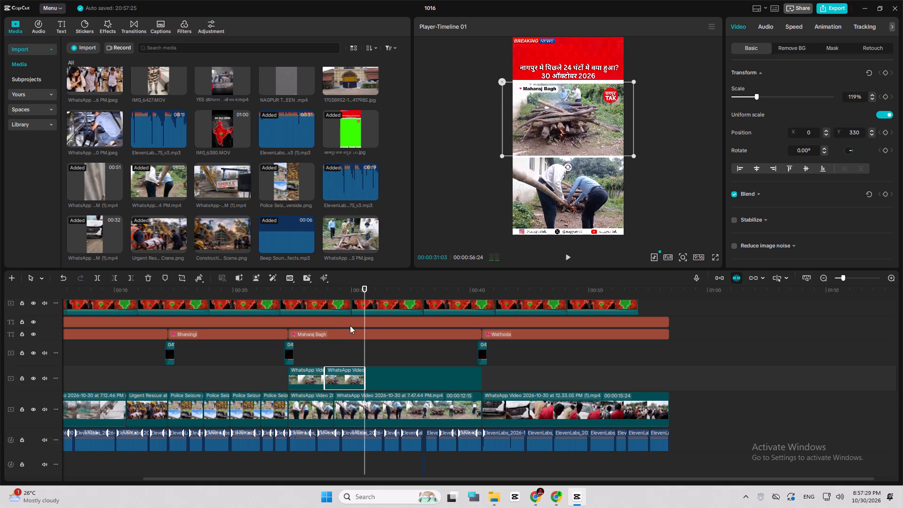
# Replace the middle piece of the split upper clip with the WhatsApp image from 7.47.45 PM showing the leopard on the logs.
pyautogui.click(331, 294)
pyautogui.press('space')
pyautogui.press('space')
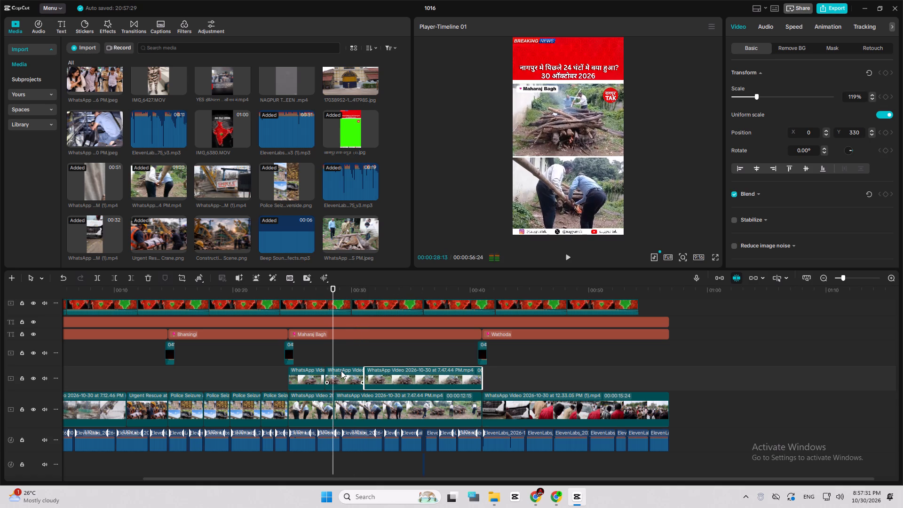
pyautogui.click(341, 371)
pyautogui.moveTo(347, 229); pyautogui.dragTo(328, 365)
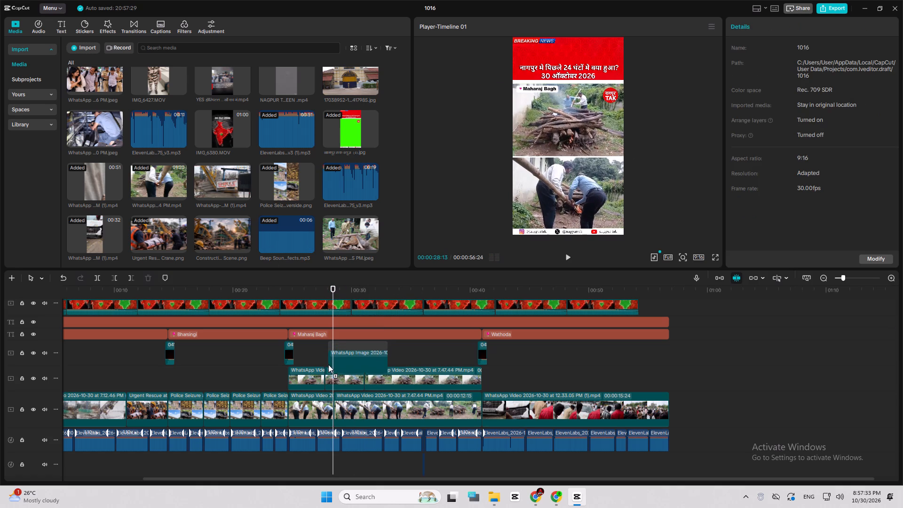
pyautogui.moveTo(328, 365); pyautogui.dragTo(332, 376)
pyautogui.click(490, 329)
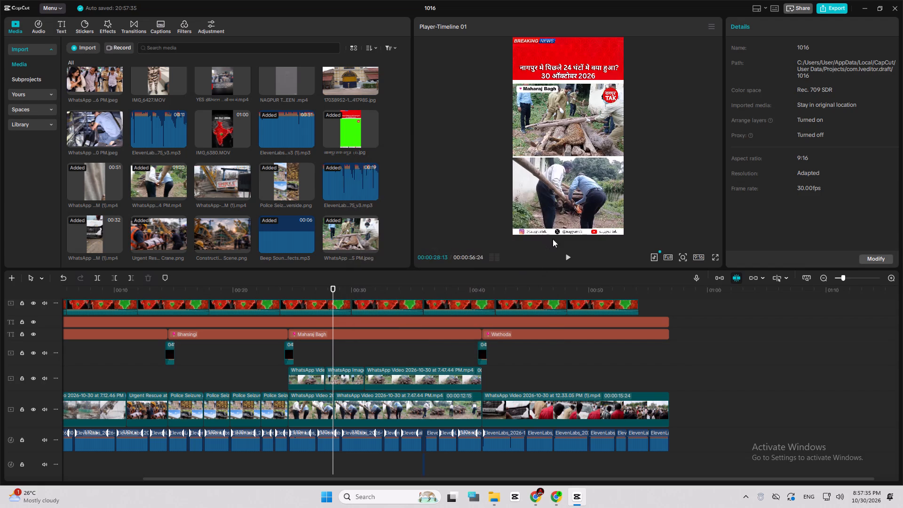
# Shift the leopard image to position X 201, Y 320 and add a position keyframe at its start, 00:00:27:23.
pyautogui.click(352, 370)
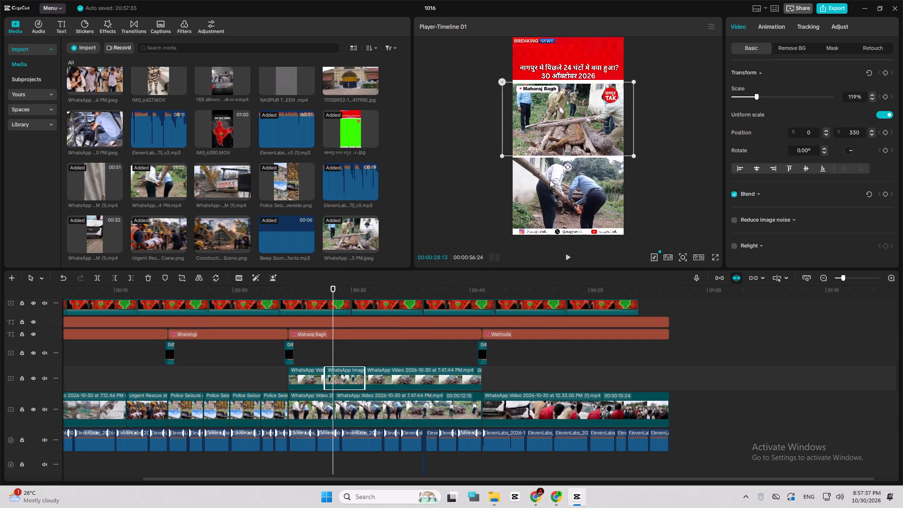
pyautogui.moveTo(573, 149); pyautogui.dragTo(582, 150)
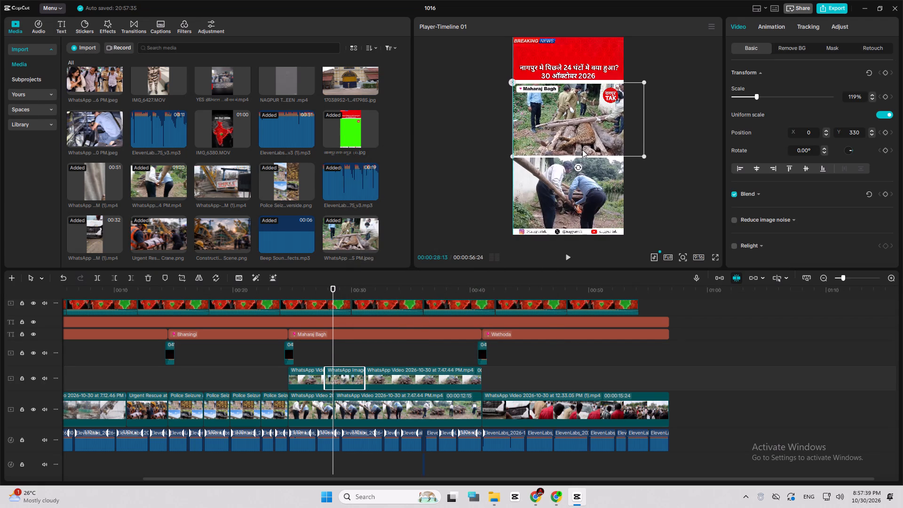
pyautogui.moveTo(582, 150); pyautogui.dragTo(582, 149)
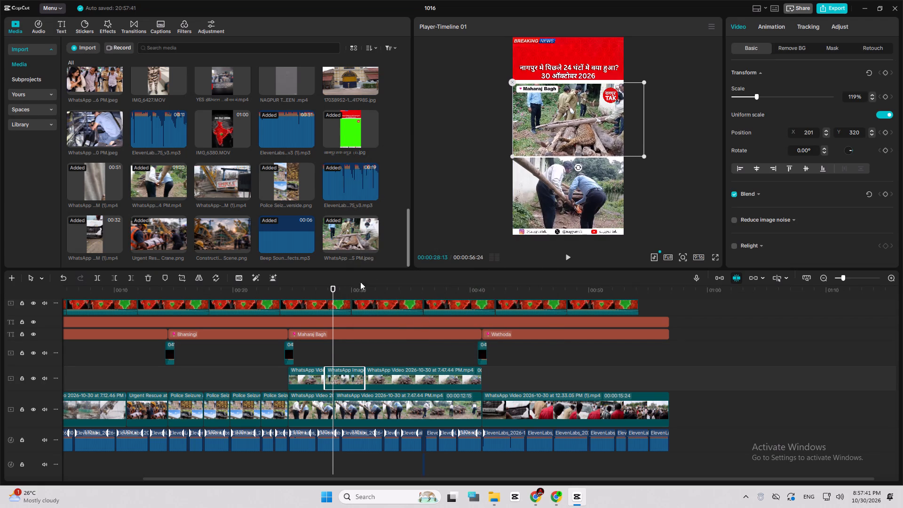
pyautogui.moveTo(333, 288); pyautogui.dragTo(325, 294)
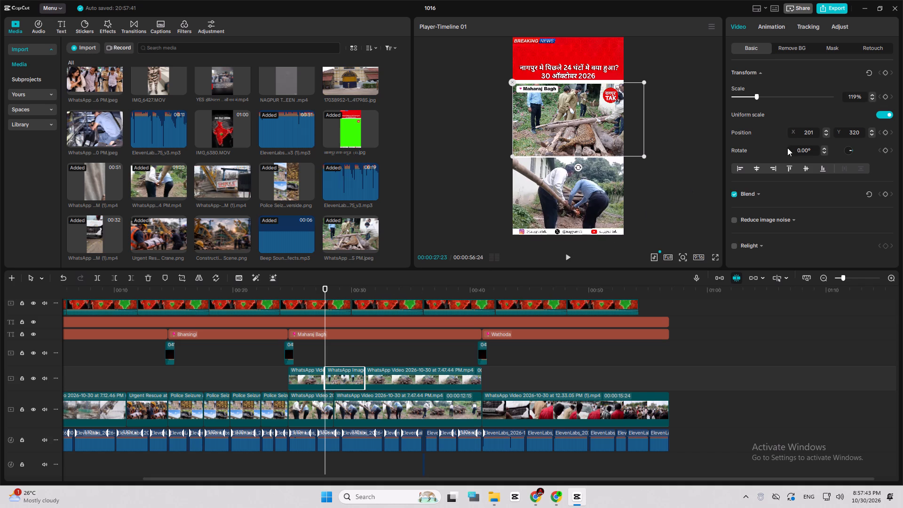
pyautogui.click(882, 131)
pyautogui.click(883, 132)
pyautogui.click(887, 135)
# At the leopard image's last frame, 00:00:31:02, move it to position X -201, Y 339 for a sideways pan.
pyautogui.moveTo(361, 293); pyautogui.dragTo(365, 295)
pyautogui.press('Left')
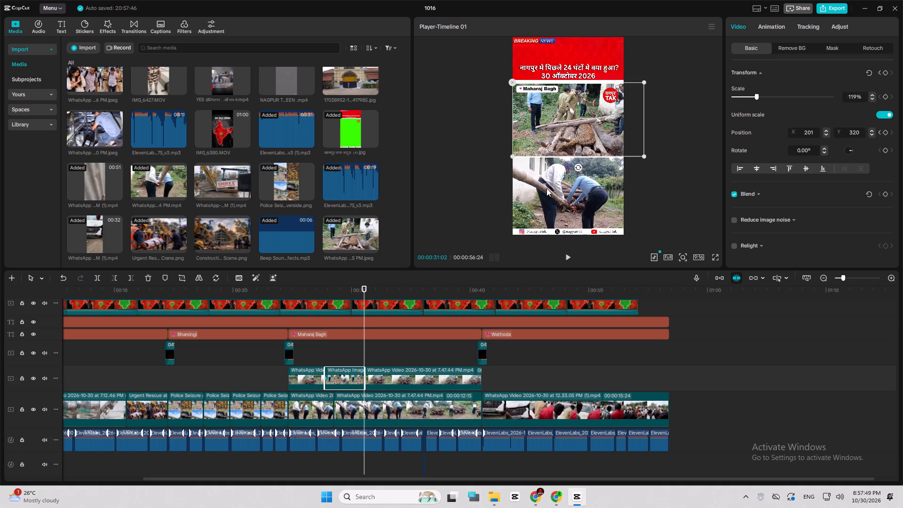
pyautogui.click(873, 130)
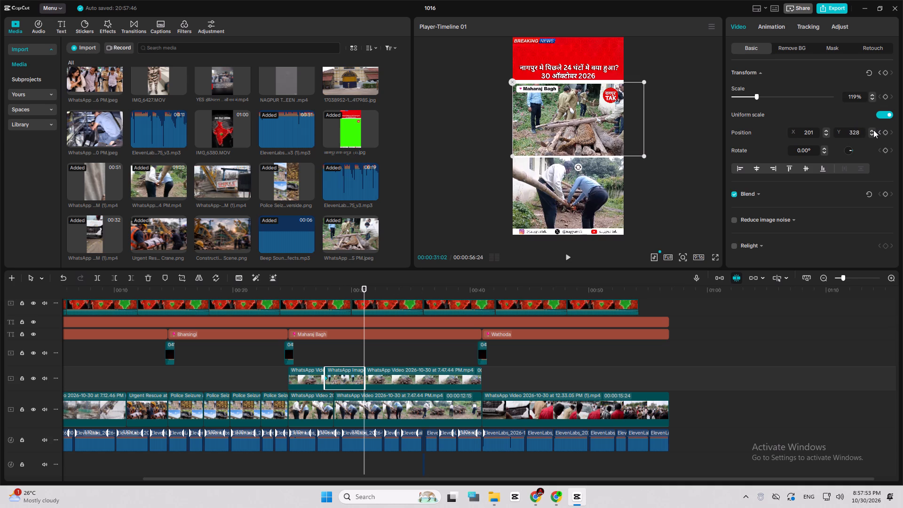
pyautogui.hotkey('ctrl', 'z')
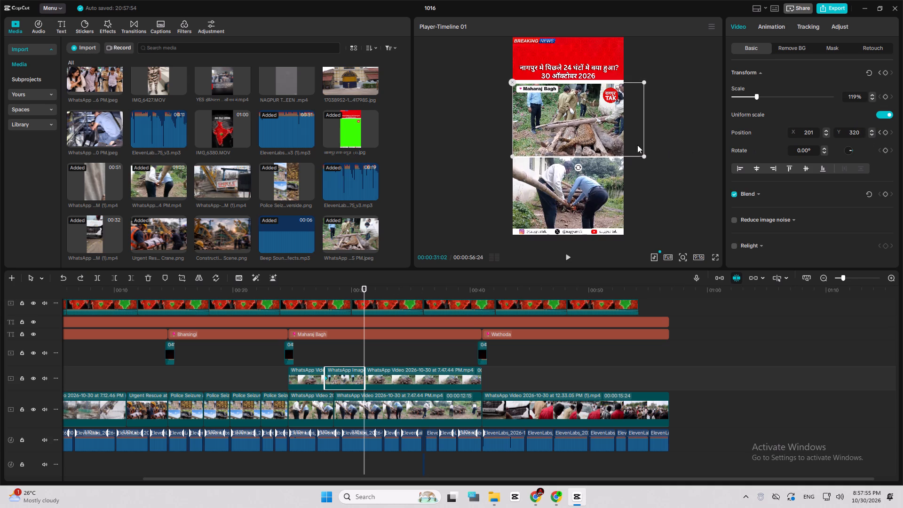
pyautogui.moveTo(617, 137); pyautogui.dragTo(588, 137)
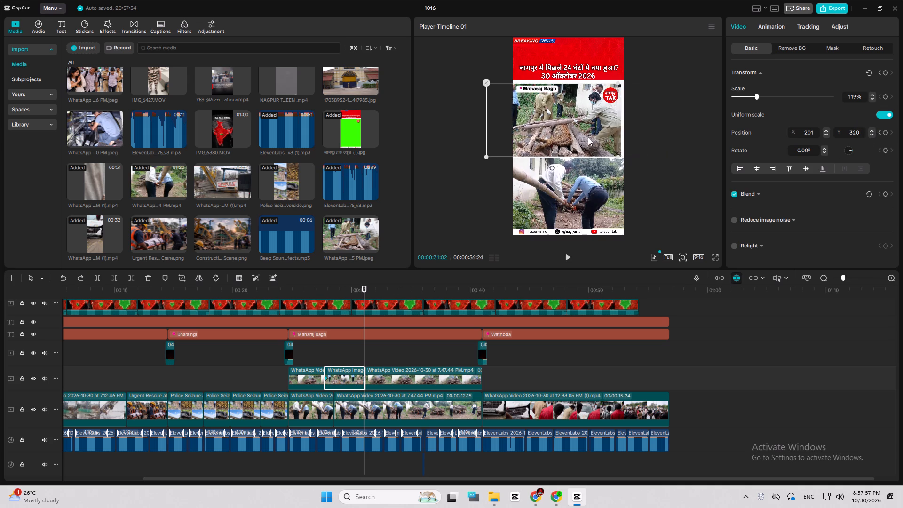
pyautogui.moveTo(588, 137); pyautogui.dragTo(596, 136)
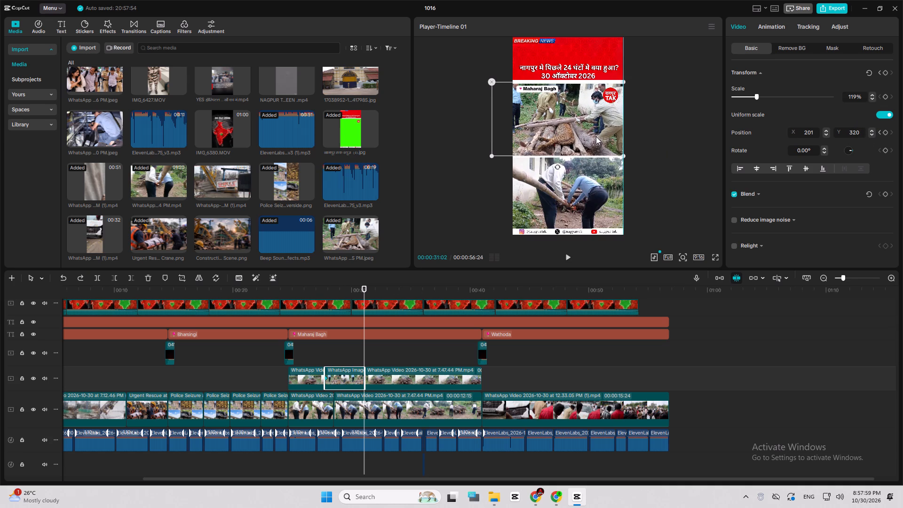
pyautogui.moveTo(596, 136); pyautogui.dragTo(596, 136)
# Play back the Maharaj Bagh section with the panning leopard image, continuing into Wathoda and rechecking the transition around 00:00:40.
pyautogui.click(298, 296)
pyautogui.press('space')
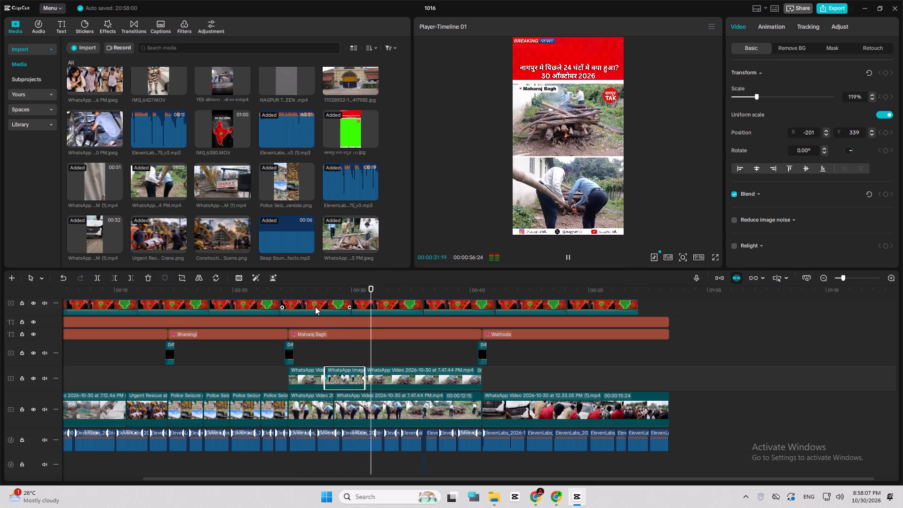
pyautogui.click(317, 295)
pyautogui.press('space')
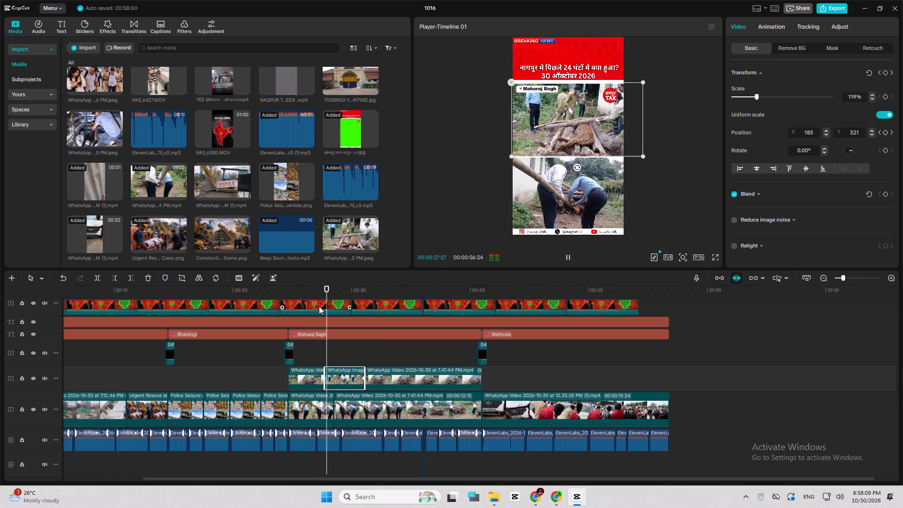
pyautogui.keyDown('ctrl'); pyautogui.scroll(-5, 354, 337); pyautogui.keyUp('ctrl')
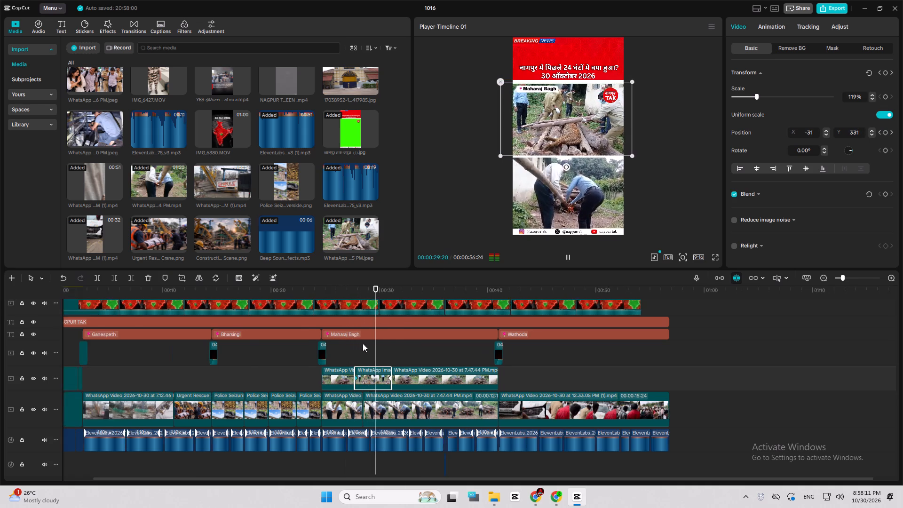
pyautogui.keyDown('ctrl'); pyautogui.scroll(6, 364, 356); pyautogui.keyUp('ctrl')
pyautogui.keyDown('ctrl'); pyautogui.scroll(-1, 354, 352); pyautogui.keyUp('ctrl')
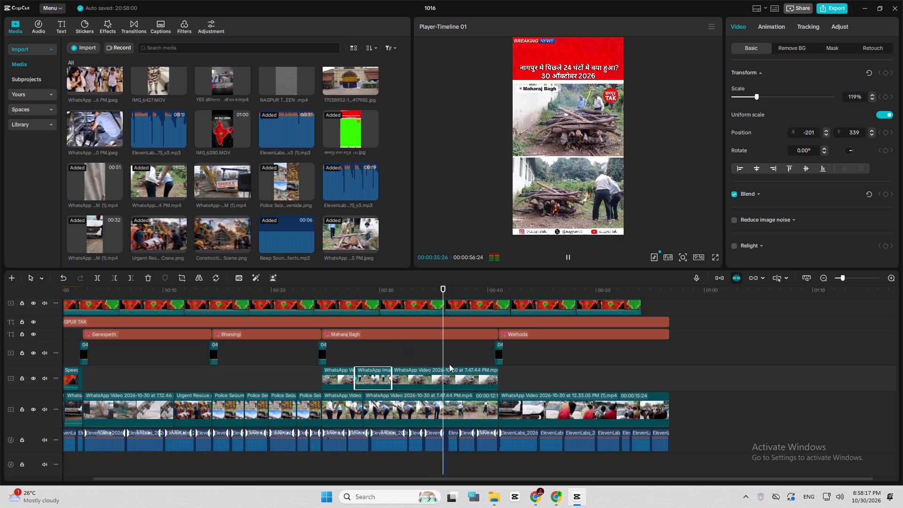
pyautogui.keyDown('ctrl'); pyautogui.scroll(4, 479, 367); pyautogui.keyUp('ctrl')
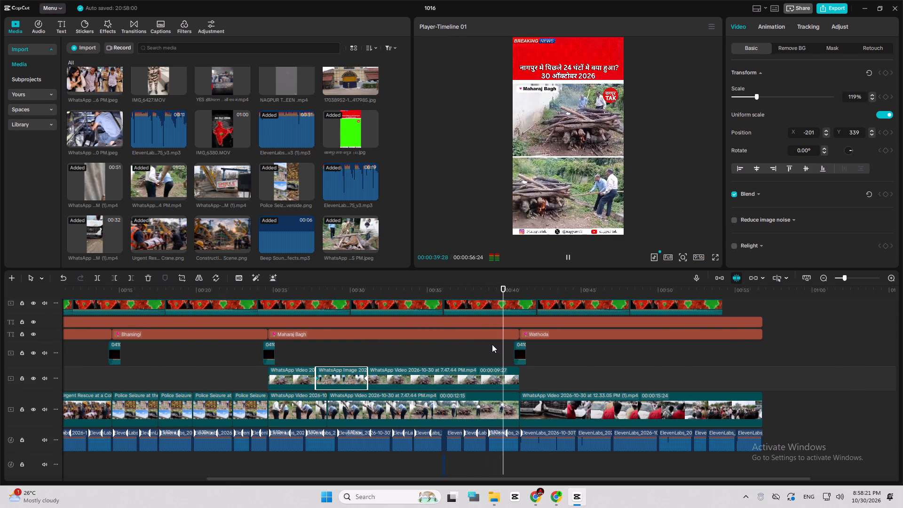
pyautogui.keyDown('ctrl'); pyautogui.scroll(-5, 510, 344); pyautogui.keyUp('ctrl')
pyautogui.keyDown('ctrl'); pyautogui.scroll(-3, 454, 376); pyautogui.keyUp('ctrl')
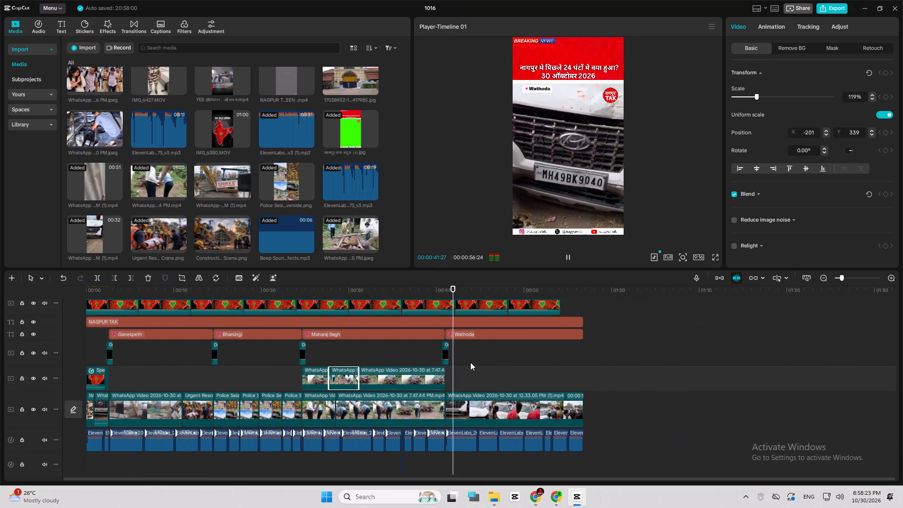
pyautogui.click(441, 290)
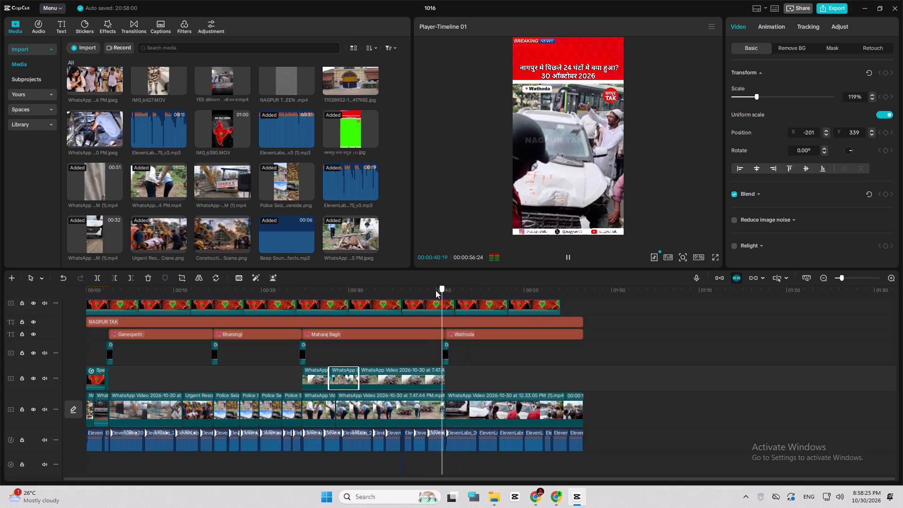
pyautogui.click(436, 290)
pyautogui.press('space')
pyautogui.press('space')
# Play back the end of Ganespeth, recheck the transition into Bharsingi, and continue through Bharsingi into Maharaj Bagh.
pyautogui.click(202, 292)
pyautogui.press('space')
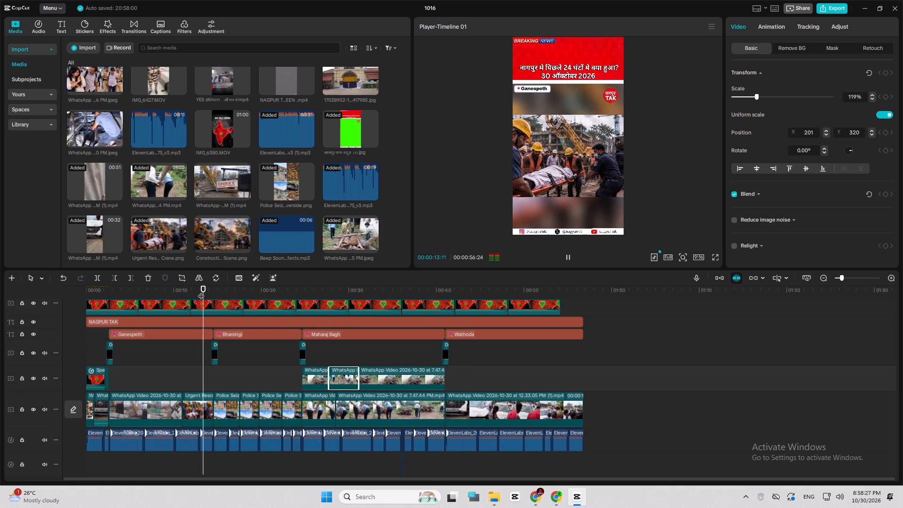
pyautogui.keyDown('ctrl'); pyautogui.scroll(5, 249, 359); pyautogui.keyUp('ctrl')
pyautogui.keyDown('ctrl'); pyautogui.scroll(2, 276, 393); pyautogui.keyUp('ctrl')
pyautogui.keyDown('ctrl'); pyautogui.scroll(-4, 297, 380); pyautogui.keyUp('ctrl')
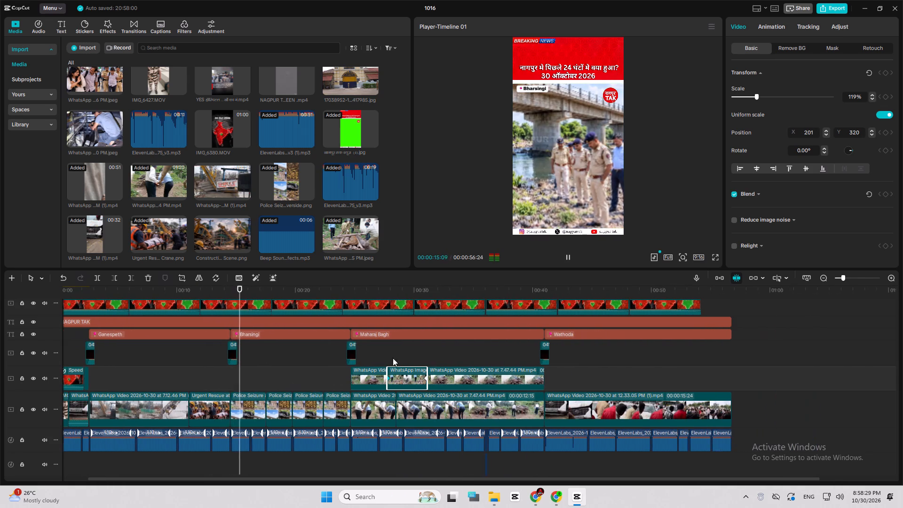
pyautogui.press('space')
pyautogui.keyDown('ctrl'); pyautogui.scroll(15, 268, 418); pyautogui.keyUp('ctrl')
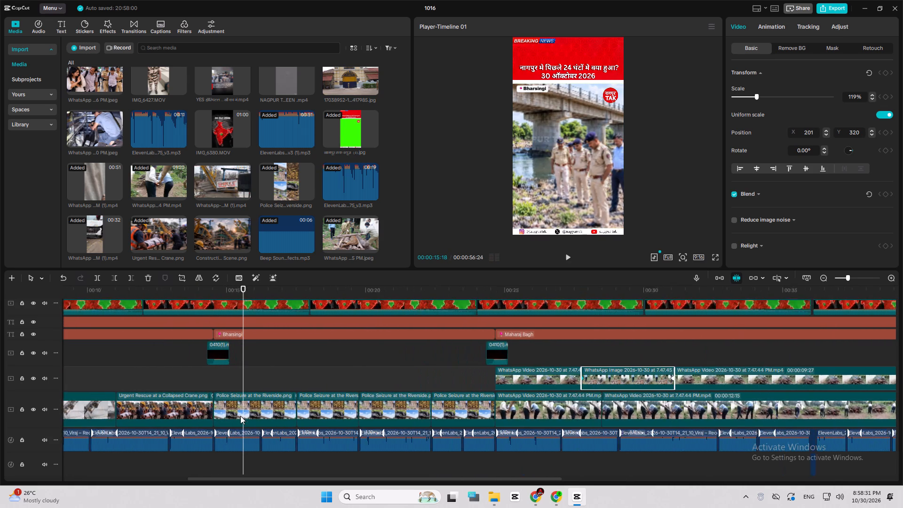
pyautogui.keyDown('ctrl'); pyautogui.scroll(3, 241, 416); pyautogui.keyUp('ctrl')
pyautogui.click(207, 295)
pyautogui.press('space')
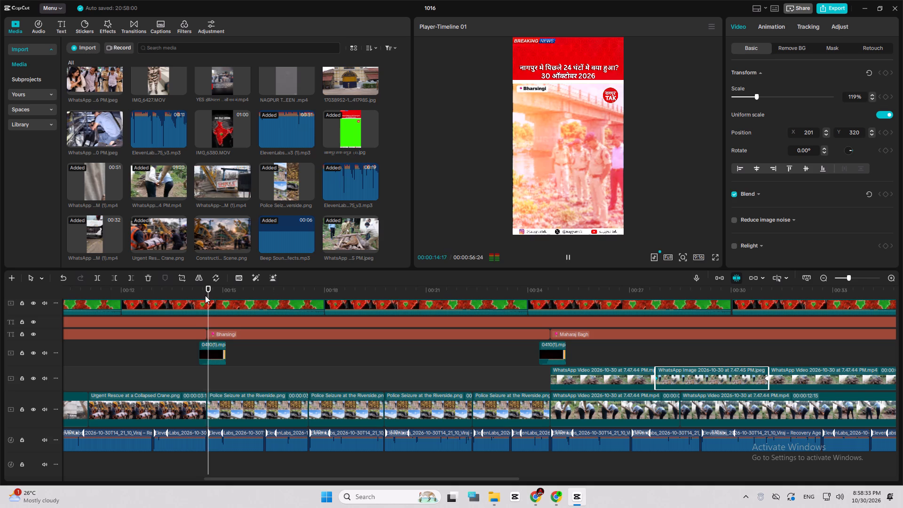
pyautogui.press('space')
pyautogui.keyDown('ctrl'); pyautogui.scroll(12, 212, 405); pyautogui.keyUp('ctrl')
pyautogui.press('space')
pyautogui.press('space')
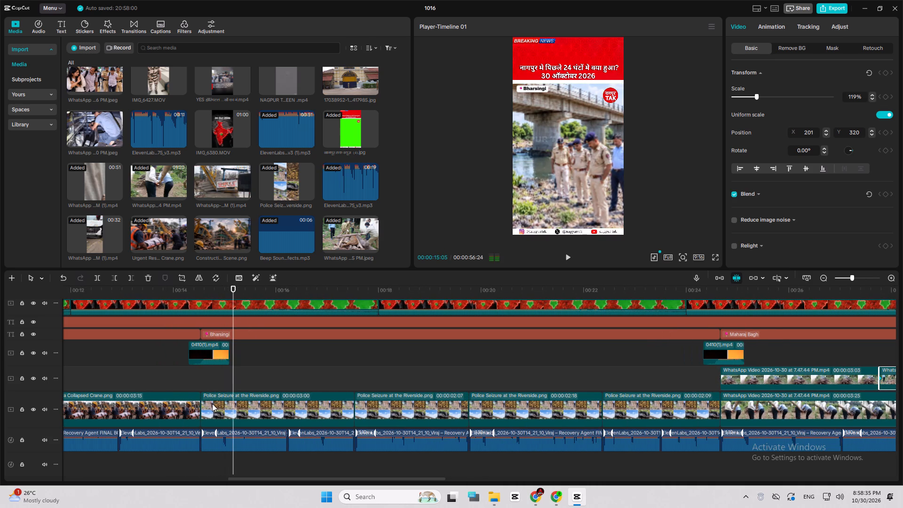
pyautogui.click(351, 293)
pyautogui.press('space')
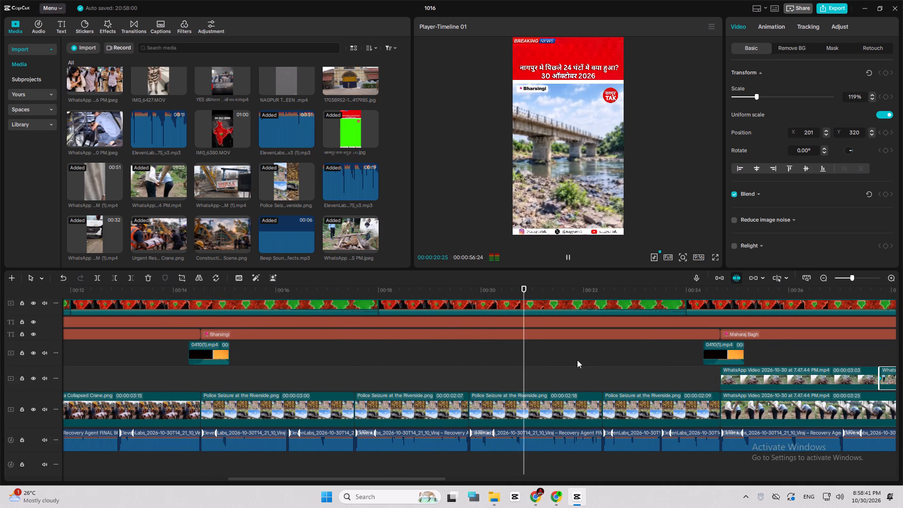
pyautogui.keyDown('alt'); pyautogui.scroll(-4, 578, 360); pyautogui.keyUp('alt')
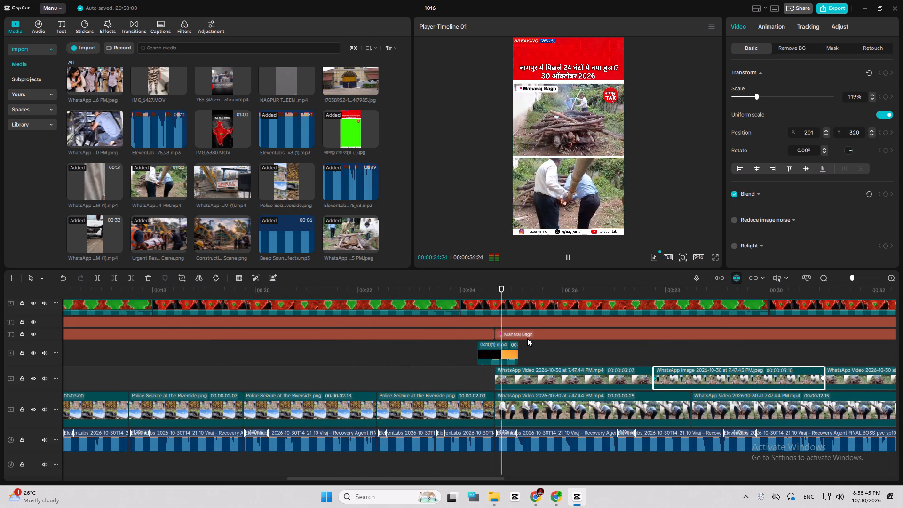
# Split the first Maharaj Bagh narration clip at 00:00:24:28 and copy its short opening piece.
pyautogui.press('space')
pyautogui.click(496, 293)
pyautogui.press('space')
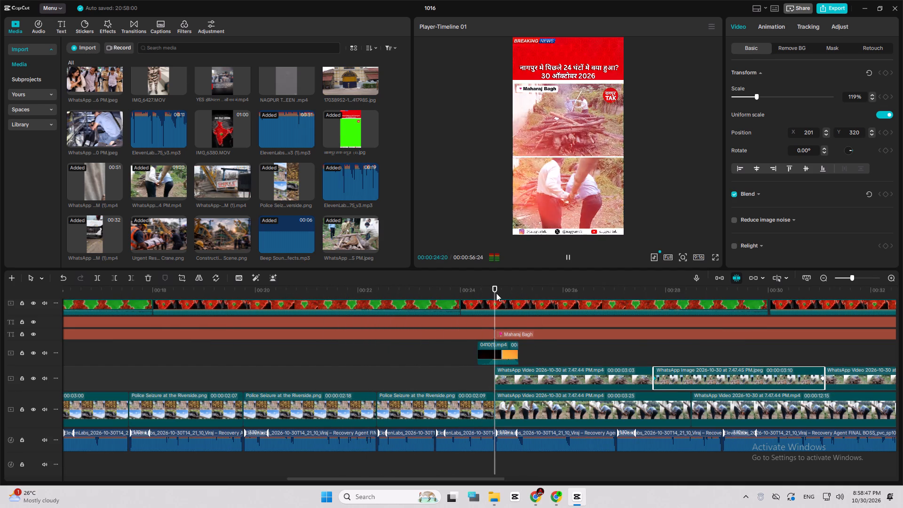
pyautogui.press('space')
pyautogui.click(512, 437)
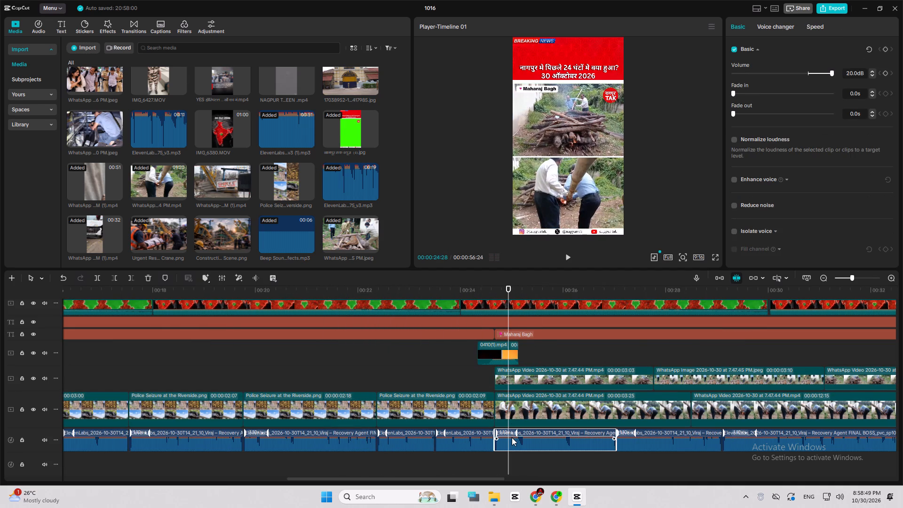
pyautogui.hotkey('ctrl', 'b')
pyautogui.click(506, 438)
pyautogui.hotkey('ctrl', 'c')
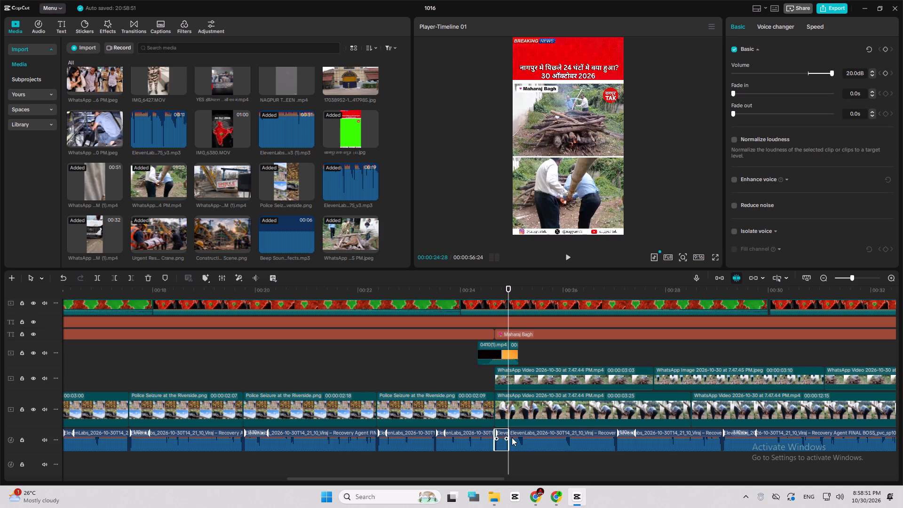
# Paste the copied narration piece at the start of the Wathoda section, 00:00:41:00.
pyautogui.keyDown('alt'); pyautogui.scroll(-13, 512, 437); pyautogui.keyUp('alt')
pyautogui.keyDown('alt'); pyautogui.scroll(-9, 539, 410); pyautogui.keyUp('alt')
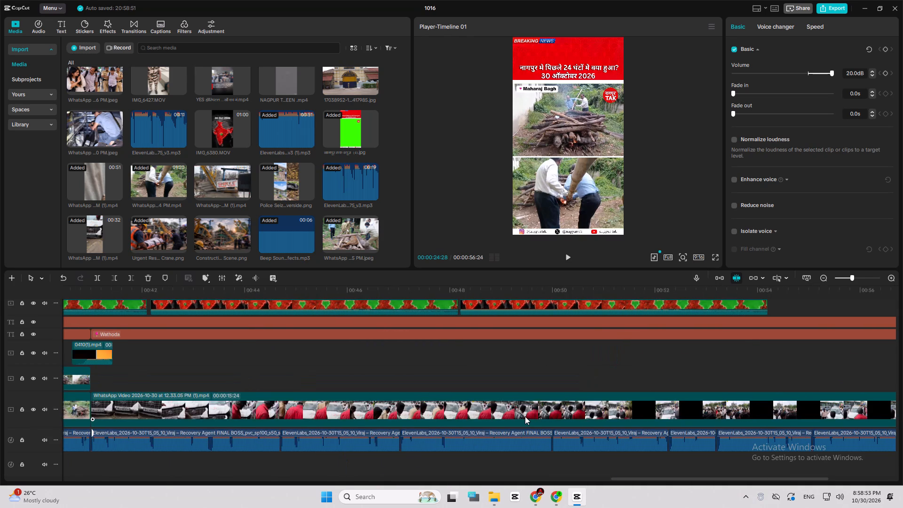
pyautogui.keyDown('ctrl'); pyautogui.scroll(-8, 525, 416); pyautogui.keyUp('ctrl')
pyautogui.keyDown('alt'); pyautogui.scroll(2, 426, 423); pyautogui.keyUp('alt')
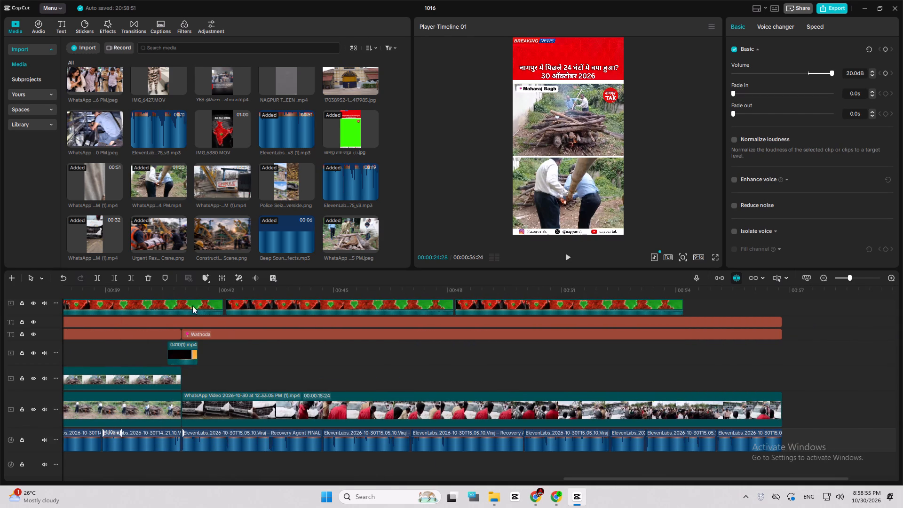
pyautogui.moveTo(184, 292); pyautogui.dragTo(180, 297)
pyautogui.hotkey('ctrl', 'v')
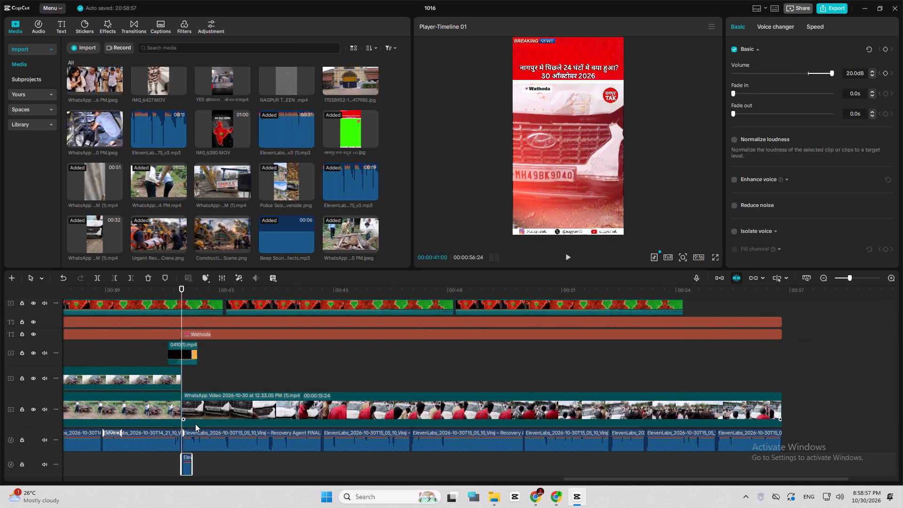
# Shift all Wathoda narration clips later together and place the pasted piece ahead of them on the narration track.
pyautogui.moveTo(238, 453); pyautogui.dragTo(710, 443)
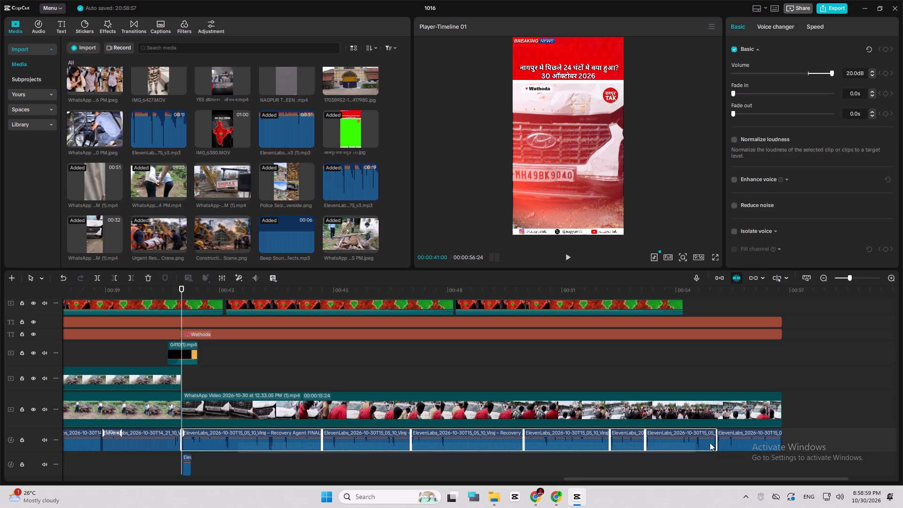
pyautogui.moveTo(710, 443); pyautogui.dragTo(726, 441)
pyautogui.moveTo(295, 446); pyautogui.dragTo(324, 441)
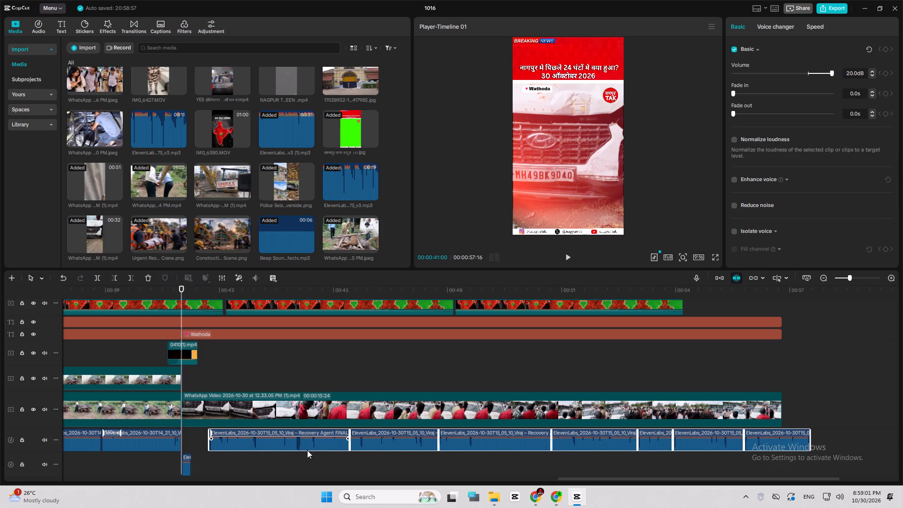
pyautogui.keyDown('ctrl'); pyautogui.scroll(12, 206, 456); pyautogui.keyUp('ctrl')
pyautogui.moveTo(188, 471); pyautogui.dragTo(185, 458)
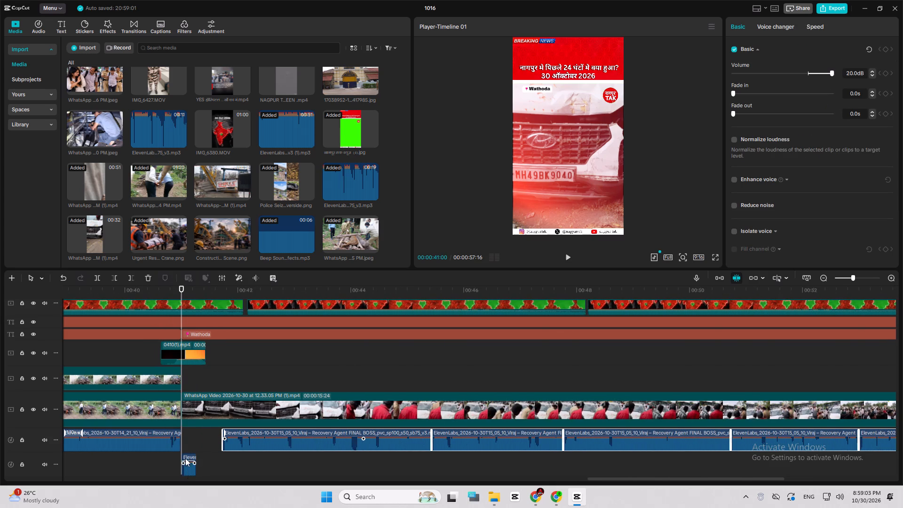
pyautogui.moveTo(185, 458); pyautogui.dragTo(189, 449)
# Move all Wathoda narration clips back against the inserted piece to close the gap, and play back the join.
pyautogui.keyDown('ctrl'); pyautogui.scroll(-15, 224, 460); pyautogui.keyUp('ctrl')
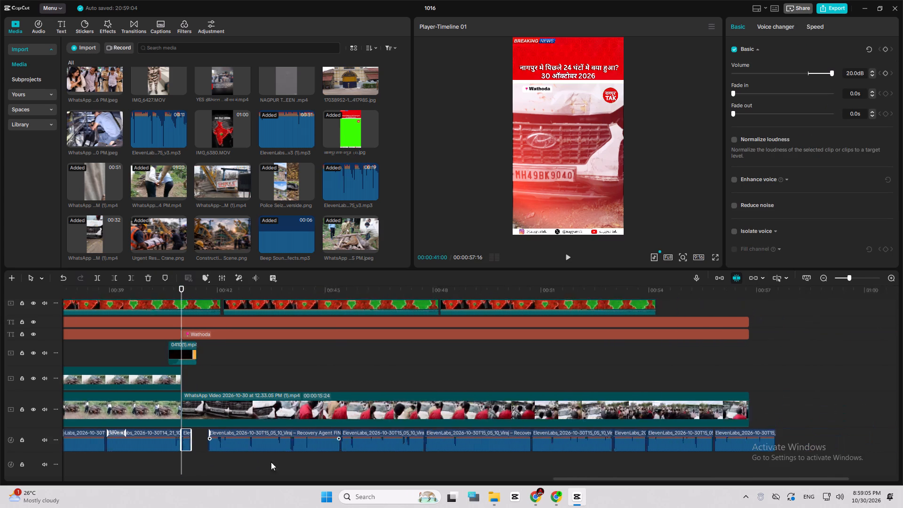
pyautogui.moveTo(690, 445); pyautogui.dragTo(284, 494)
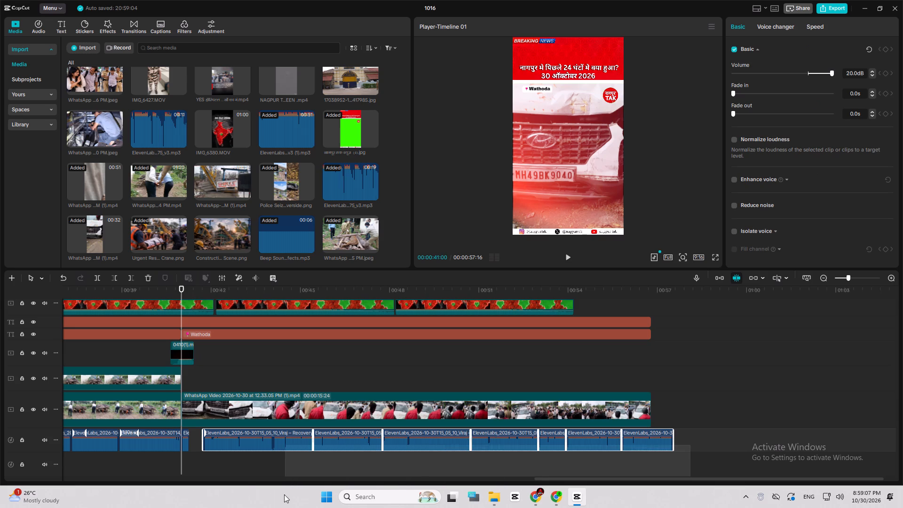
pyautogui.moveTo(284, 494); pyautogui.dragTo(281, 494)
pyautogui.moveTo(240, 449); pyautogui.dragTo(227, 452)
pyautogui.moveTo(201, 468); pyautogui.dragTo(202, 445)
pyautogui.press('space')
pyautogui.press('space')
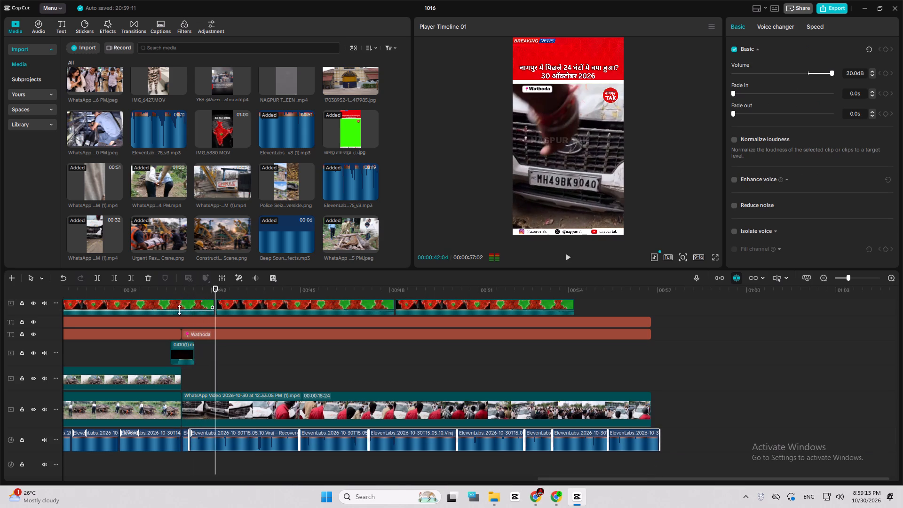
pyautogui.click(173, 299)
pyautogui.press('space')
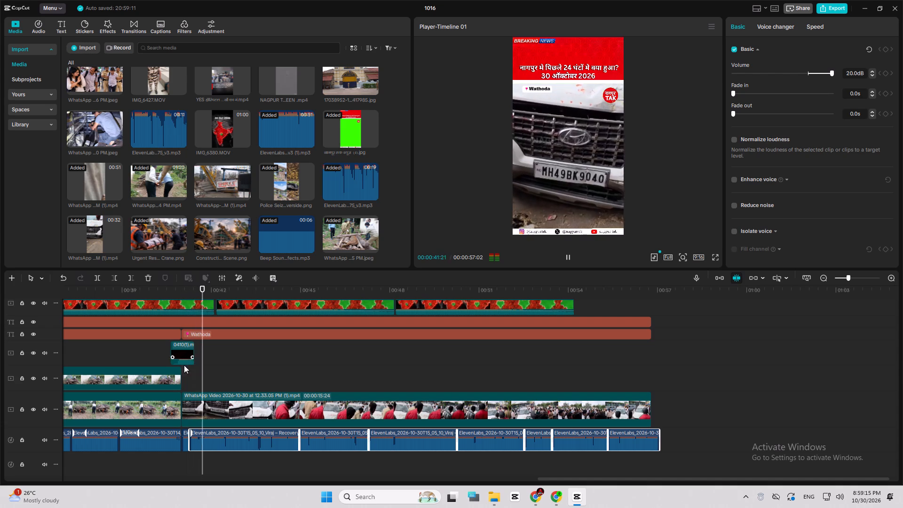
# Extend the Wathoda video, the green overlay image, and the NAGPUR TAK and Wathoda texts to the narration's end at 00:00:57:02.
pyautogui.keyDown('ctrl'); pyautogui.scroll(-5, 191, 434); pyautogui.keyUp('ctrl')
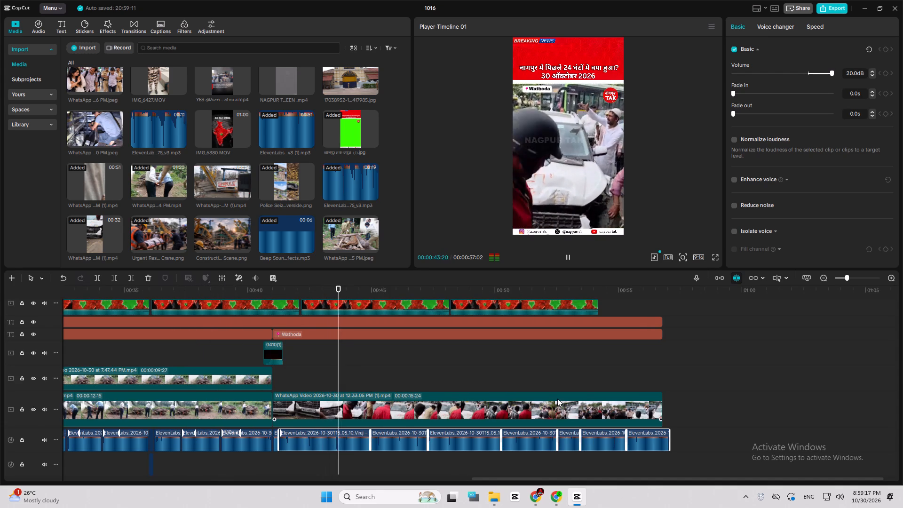
pyautogui.click(655, 402)
pyautogui.moveTo(661, 405); pyautogui.dragTo(666, 406)
pyautogui.scroll(3, 661, 396)
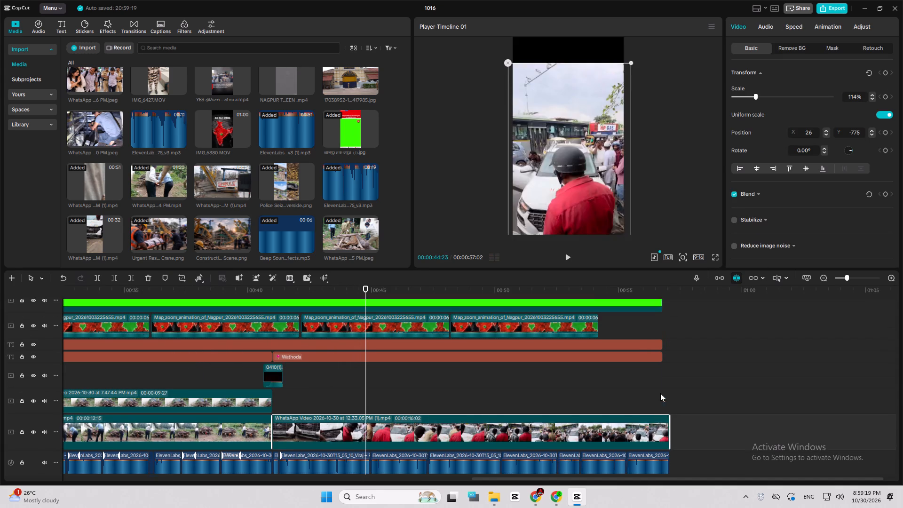
pyautogui.moveTo(657, 381); pyautogui.dragTo(665, 312)
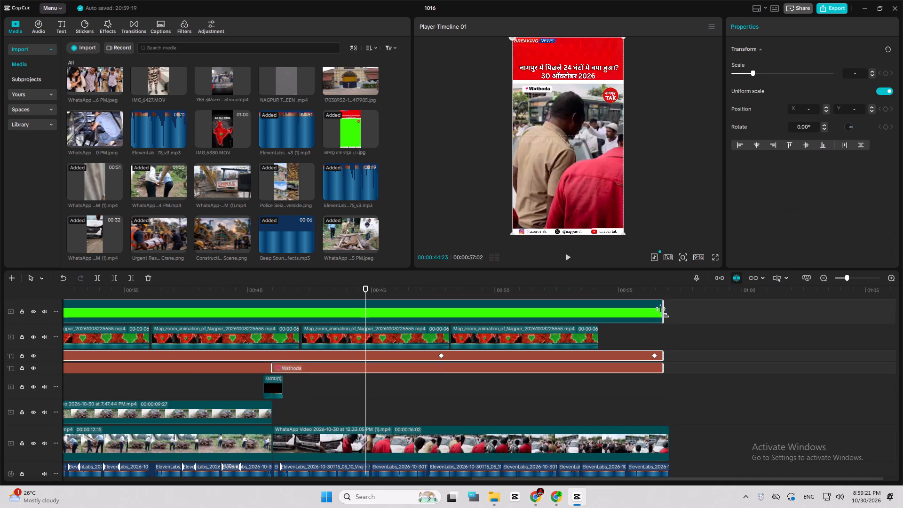
pyautogui.moveTo(663, 313); pyautogui.dragTo(670, 314)
# Duplicate the last Nagpur map zoom animation, place the copy directly after it, and trim off its excess at 00:00:57:02.
pyautogui.click(576, 331)
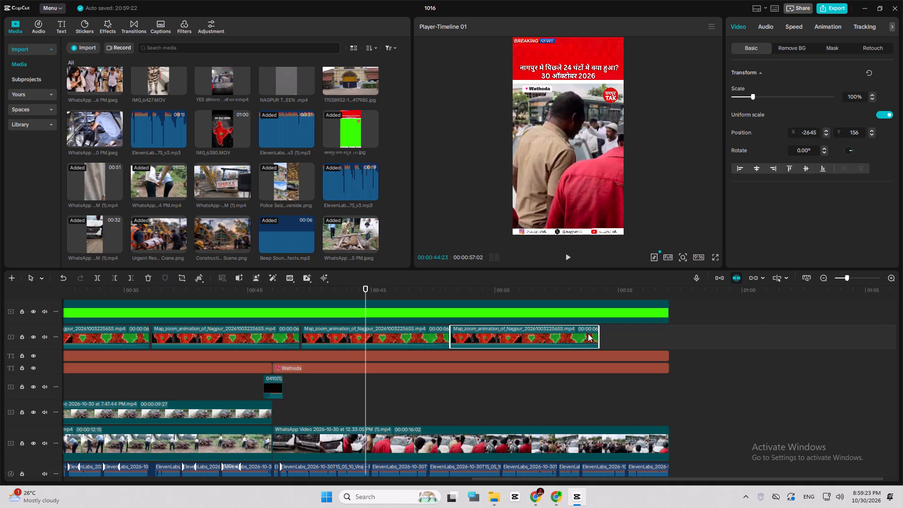
pyautogui.moveTo(598, 335); pyautogui.dragTo(645, 342)
pyautogui.hotkey('ctrl', 'c')
pyautogui.hotkey('ctrl', 'v')
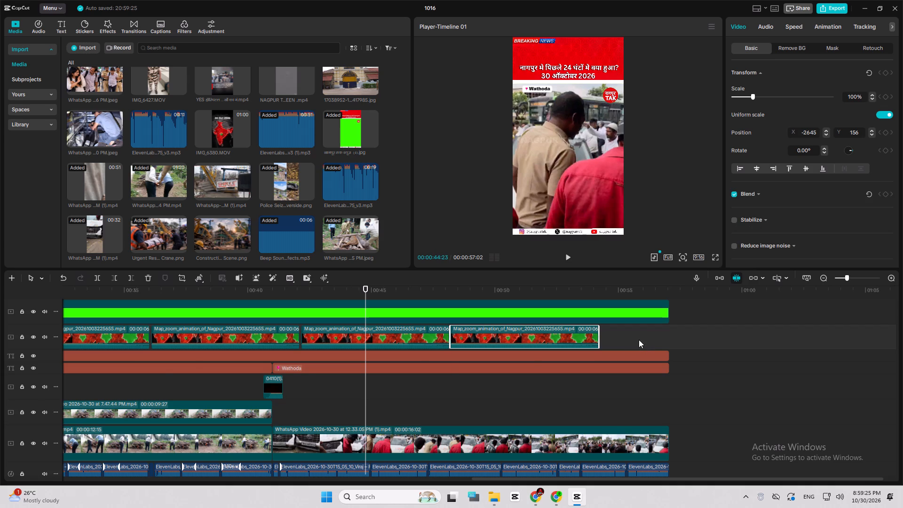
pyautogui.moveTo(473, 340); pyautogui.dragTo(709, 360)
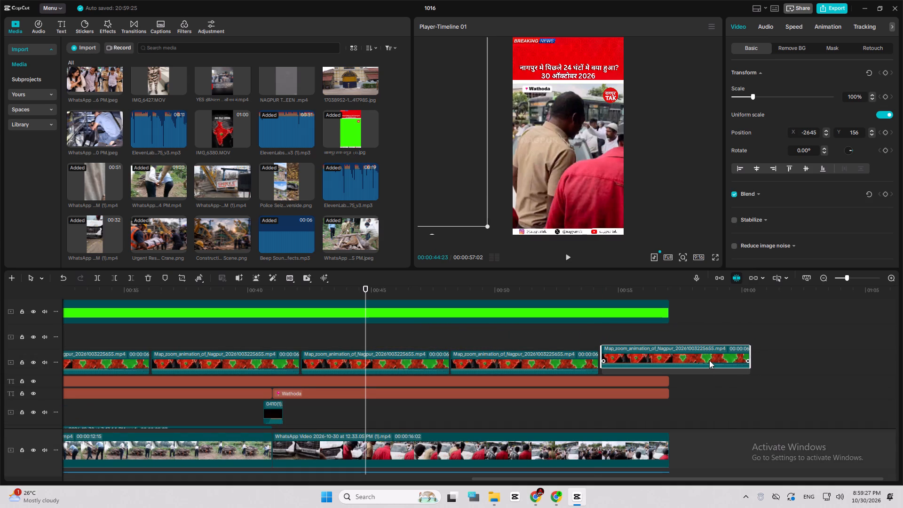
pyautogui.moveTo(709, 360); pyautogui.dragTo(708, 361)
pyautogui.click(671, 288)
pyautogui.press('w')
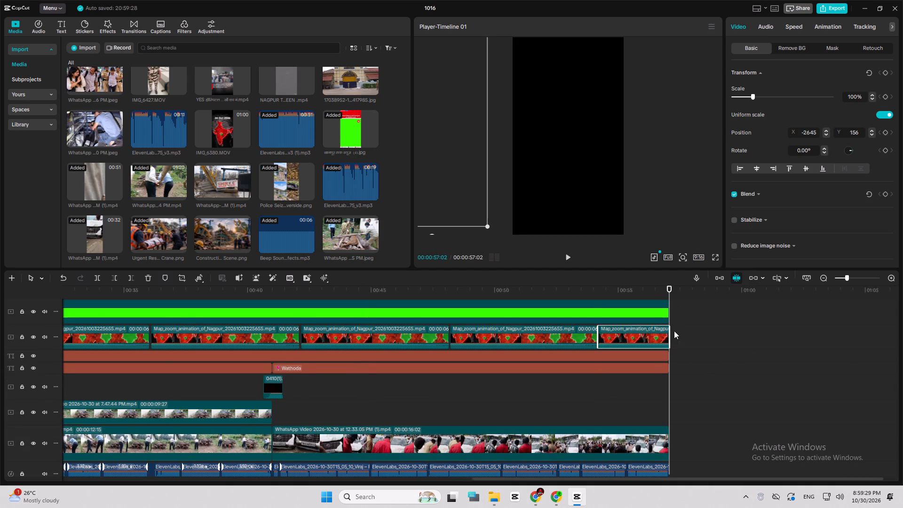
# Close the small gap between the two map zoom animation clips that meet around 00:00:42.
pyautogui.scroll(8, 674, 332)
pyautogui.scroll(-2, 557, 336)
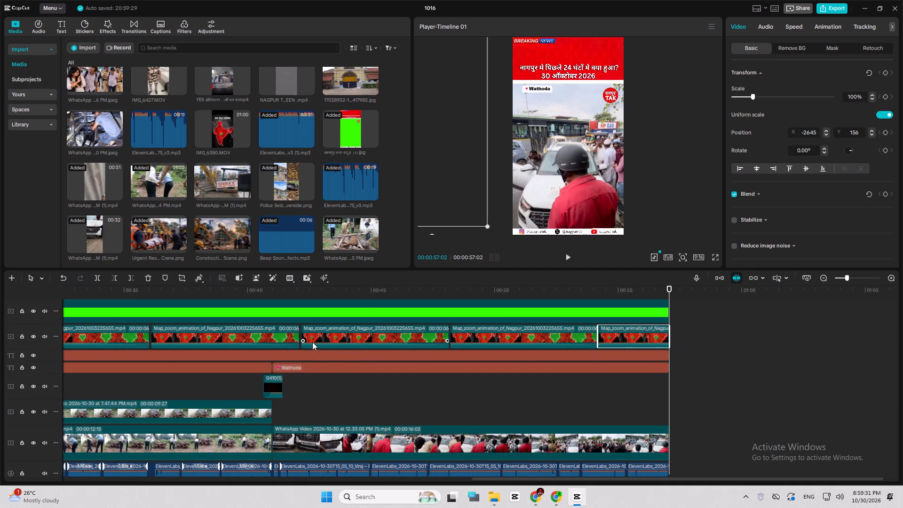
pyautogui.click(314, 336)
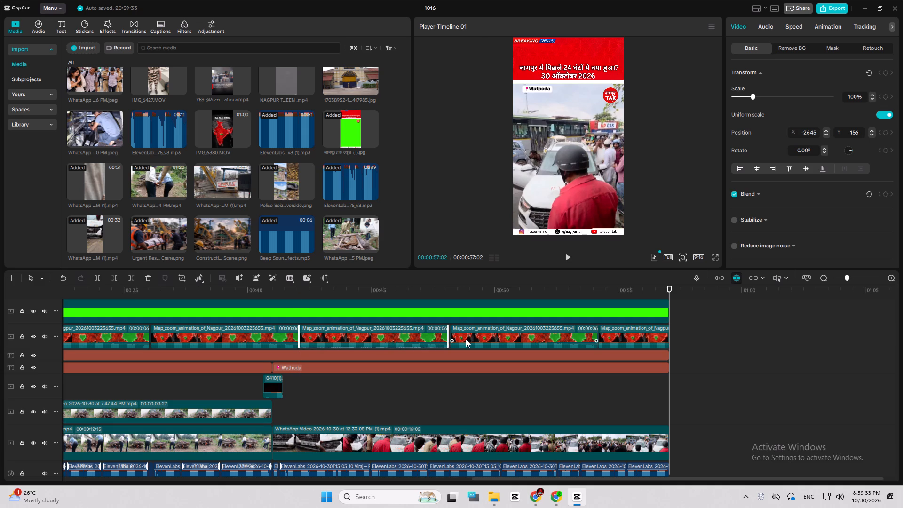
pyautogui.click(466, 339)
# Play back parts of the Wathoda and Maharaj Bagh sections, including the transition between them, to check the edit.
pyautogui.click(437, 296)
pyautogui.press('space')
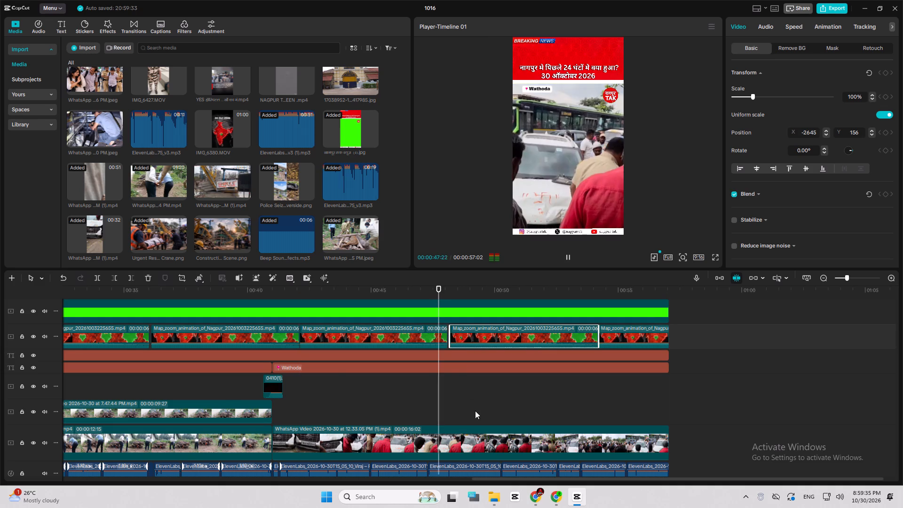
pyautogui.keyDown('ctrl'); pyautogui.scroll(-9, 477, 410); pyautogui.keyUp('ctrl')
pyautogui.press('space')
pyautogui.keyDown('ctrl'); pyautogui.scroll(-4, 438, 409); pyautogui.keyUp('ctrl')
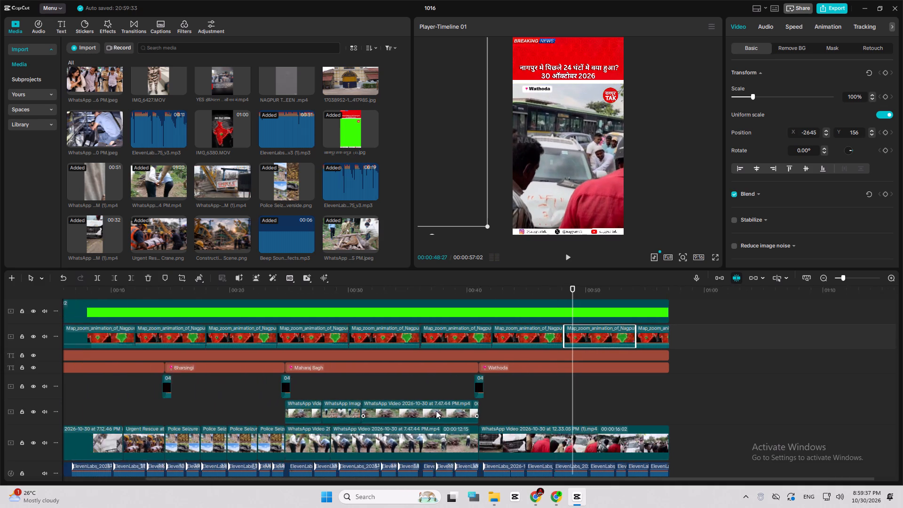
pyautogui.keyDown('ctrl'); pyautogui.scroll(-10, 436, 411); pyautogui.keyUp('ctrl')
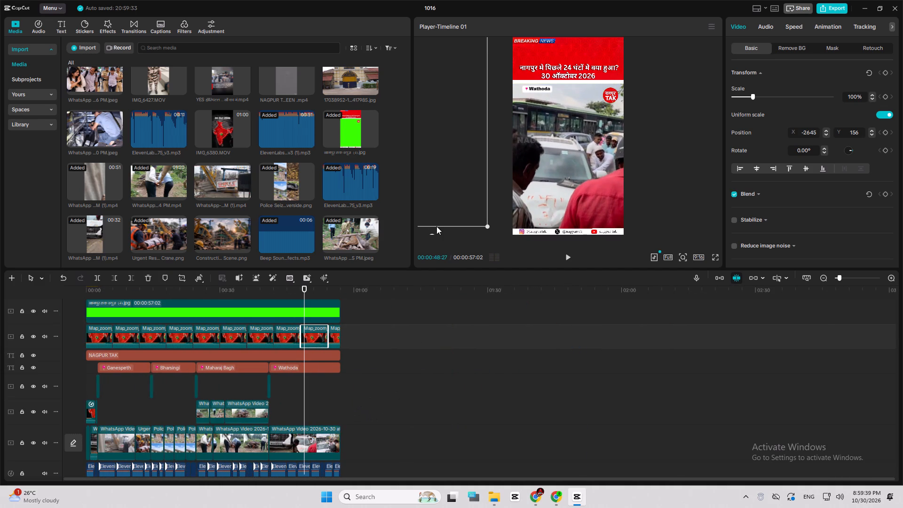
pyautogui.click(237, 294)
pyautogui.press('space')
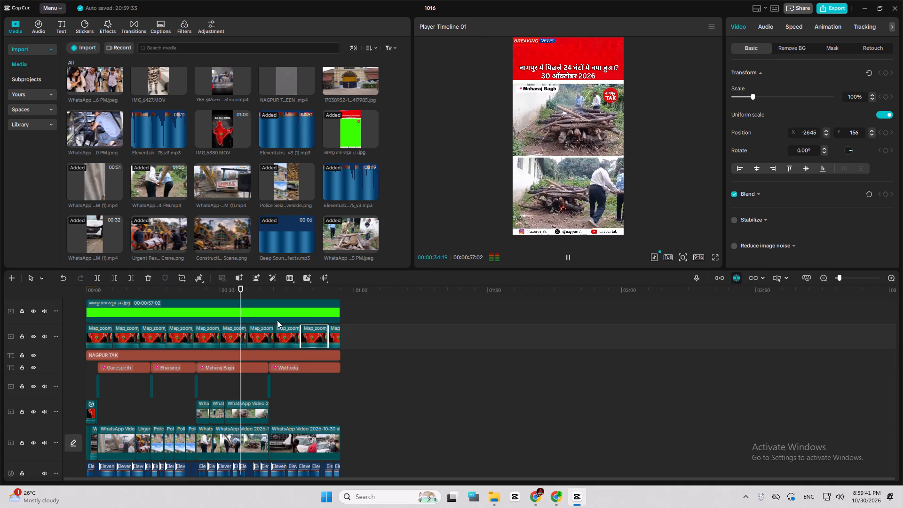
pyautogui.scroll(-3, 286, 324)
pyautogui.keyDown('ctrl'); pyautogui.scroll(4, 287, 345); pyautogui.keyUp('ctrl')
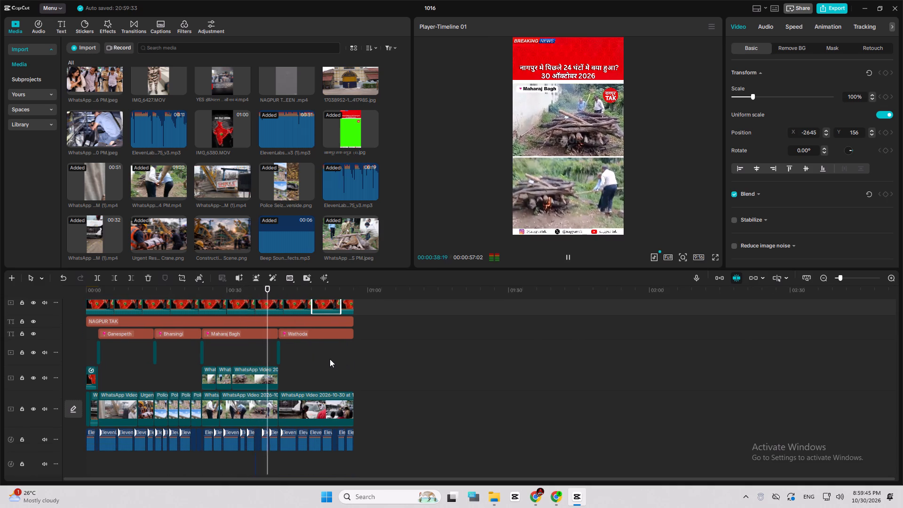
pyautogui.scroll(1, 330, 359)
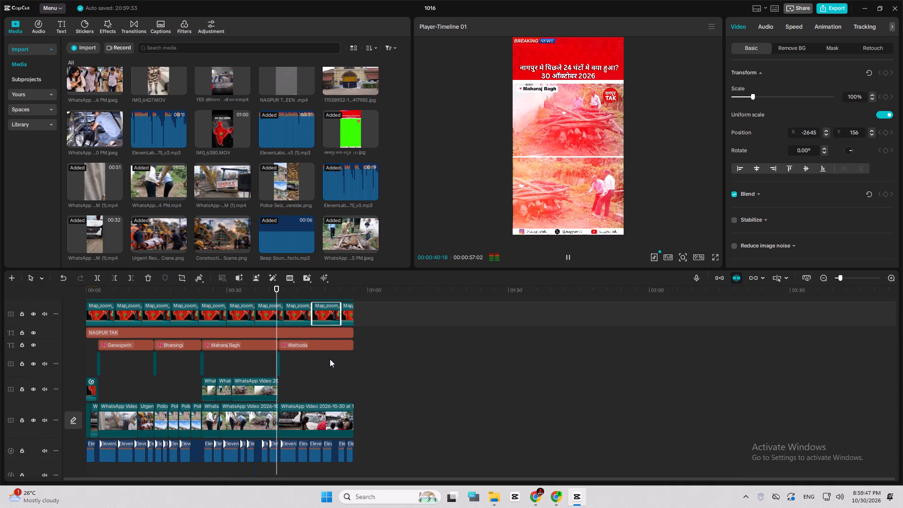
pyautogui.keyDown('ctrl'); pyautogui.scroll(4, 331, 354); pyautogui.keyUp('ctrl')
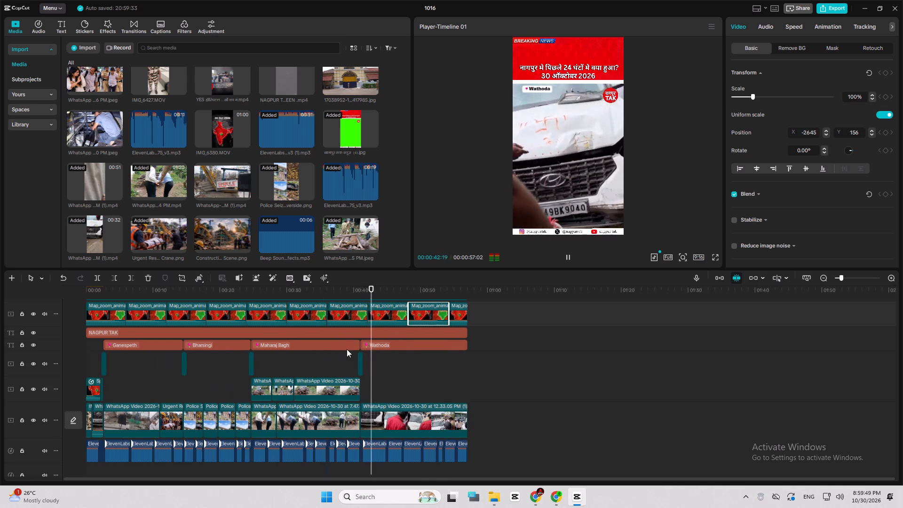
pyautogui.keyDown('ctrl'); pyautogui.scroll(-3, 392, 362); pyautogui.keyUp('ctrl')
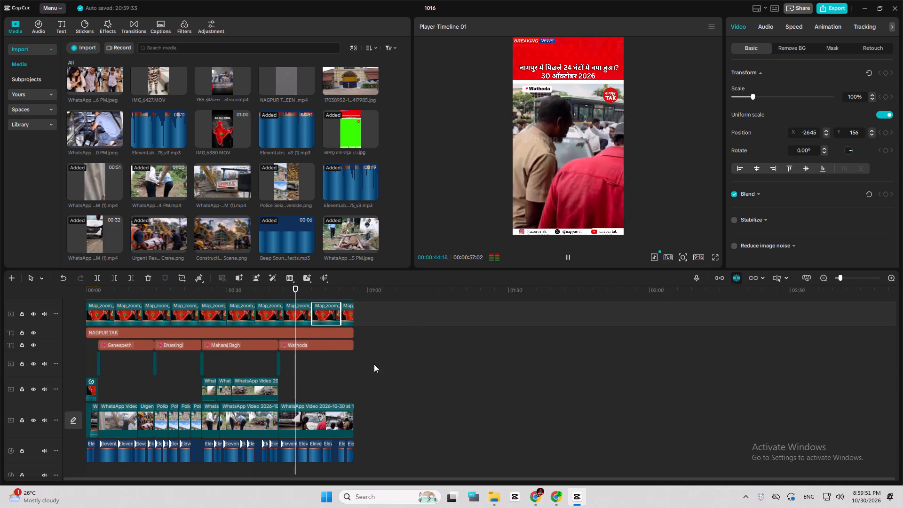
pyautogui.press('space')
# Nudge the Wathoda location text slightly to the left in the video frame.
pyautogui.click(316, 345)
pyautogui.keyDown('ctrl'); pyautogui.scroll(5, 526, 139); pyautogui.keyUp('ctrl')
pyautogui.scroll(2, 532, 129)
pyautogui.scroll(2, 514, 71)
pyautogui.moveTo(505, 82); pyautogui.dragTo(496, 81)
pyautogui.keyDown('ctrl'); pyautogui.scroll(-7, 522, 161); pyautogui.keyUp('ctrl')
# Play the Wathoda section to about 00:00:49 and reposition its video in the frame to X 72, Y -437.
pyautogui.press('space')
pyautogui.scroll(-3, 430, 318)
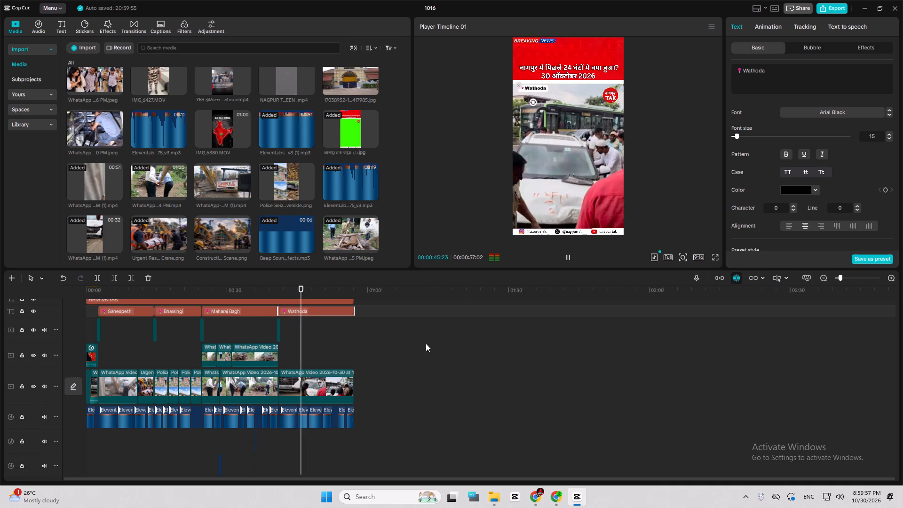
pyautogui.scroll(-1, 405, 377)
pyautogui.keyDown('ctrl'); pyautogui.scroll(5, 359, 407); pyautogui.keyUp('ctrl')
pyautogui.scroll(-2, 445, 380)
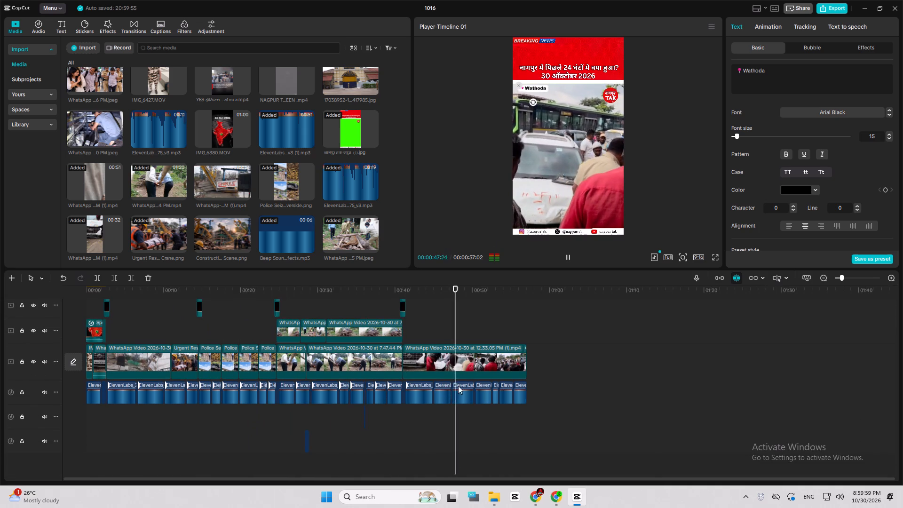
pyautogui.keyDown('ctrl'); pyautogui.scroll(-1, 502, 389); pyautogui.keyUp('ctrl')
pyautogui.press('space')
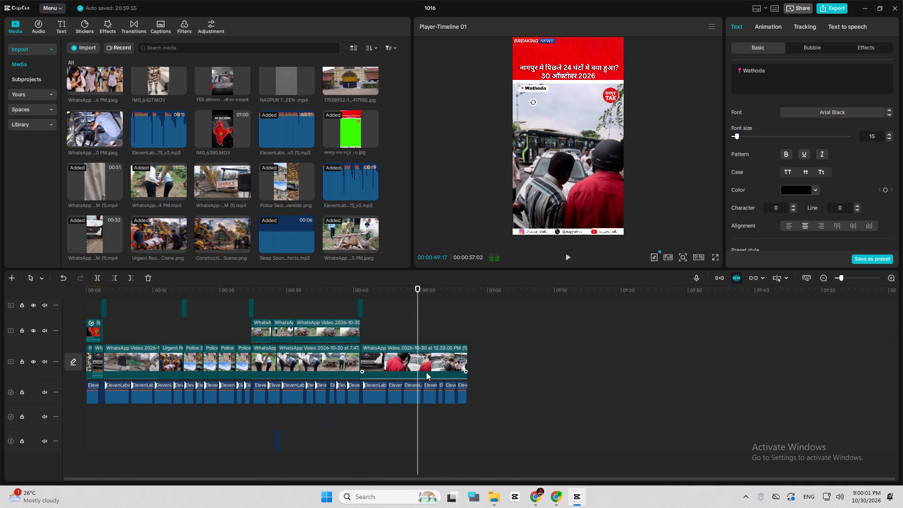
pyautogui.click(426, 369)
pyautogui.moveTo(541, 218); pyautogui.dragTo(548, 199)
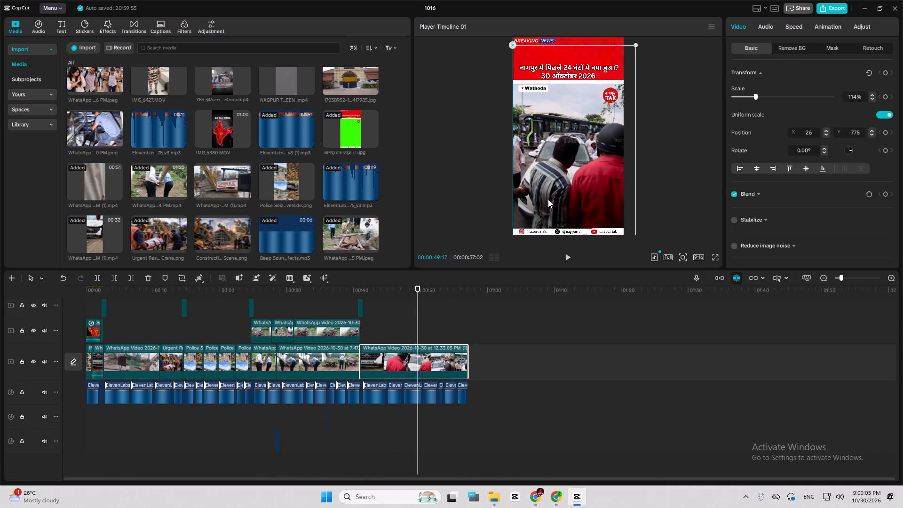
pyautogui.moveTo(548, 199); pyautogui.dragTo(543, 200)
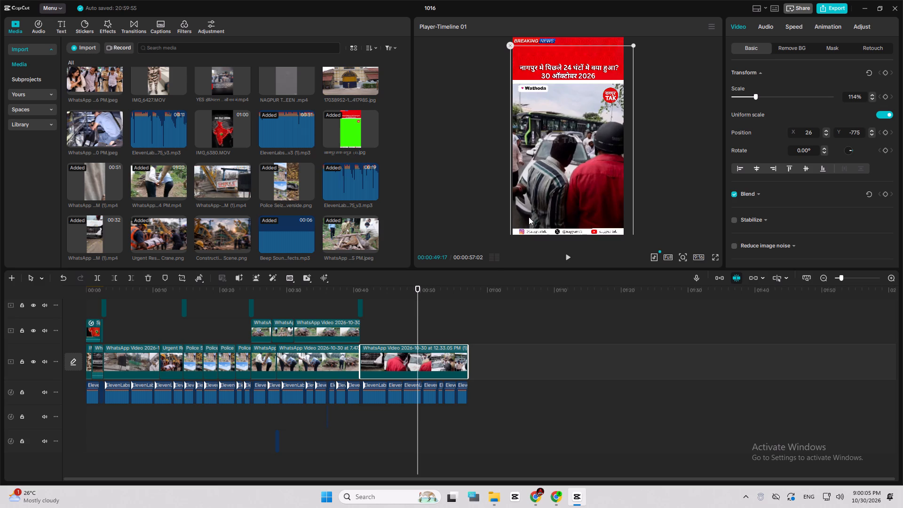
# Play the repositioned Wathoda video through to the end of the timeline to check its framing.
pyautogui.press('space')
pyautogui.moveTo(400, 293); pyautogui.dragTo(417, 300)
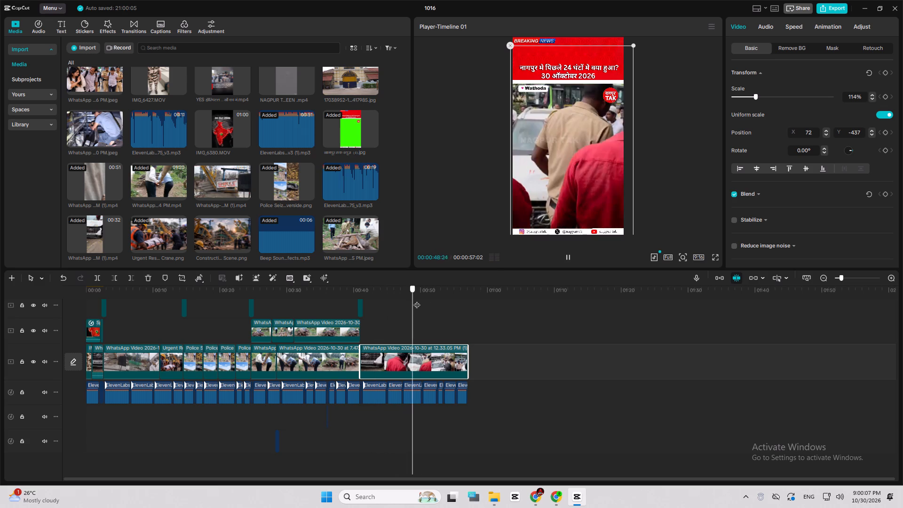
pyautogui.moveTo(417, 300); pyautogui.dragTo(426, 302)
pyautogui.press('space')
pyautogui.scroll(-4, 708, 382)
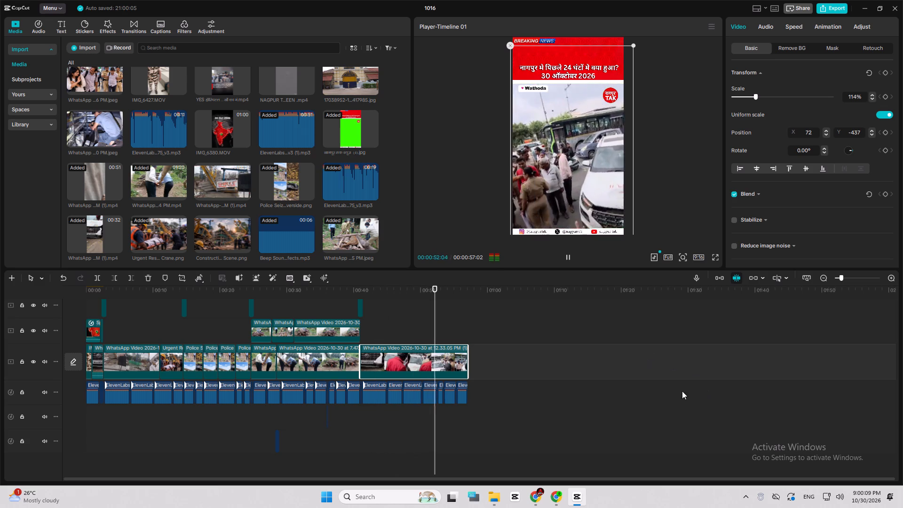
pyautogui.press('space')
pyautogui.scroll(-4, 552, 369)
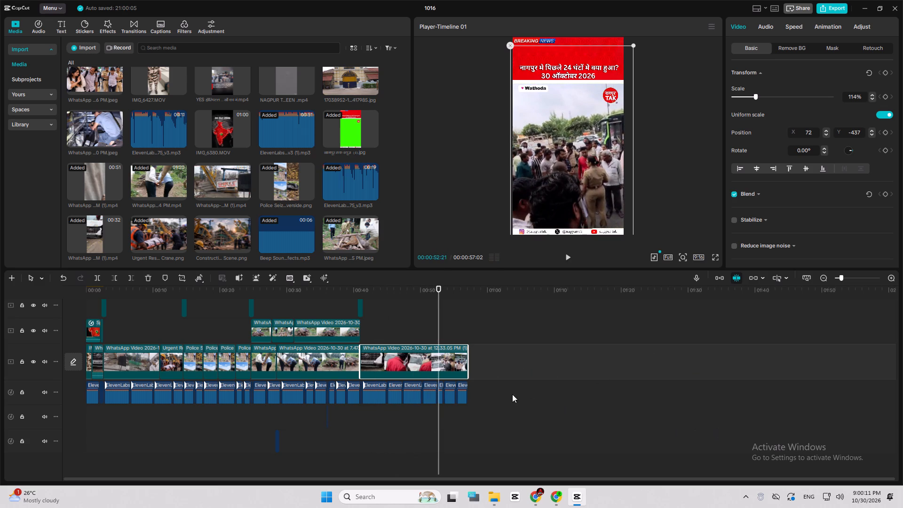
pyautogui.press('space')
pyautogui.keyDown('ctrl'); pyautogui.scroll(-1, 486, 378); pyautogui.keyUp('ctrl')
pyautogui.keyDown('ctrl'); pyautogui.scroll(4, 485, 378); pyautogui.keyUp('ctrl')
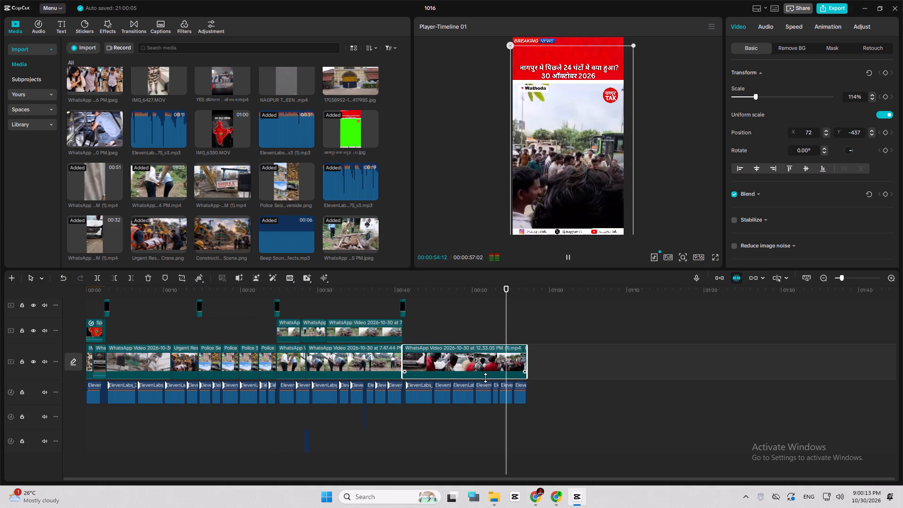
pyautogui.press('space')
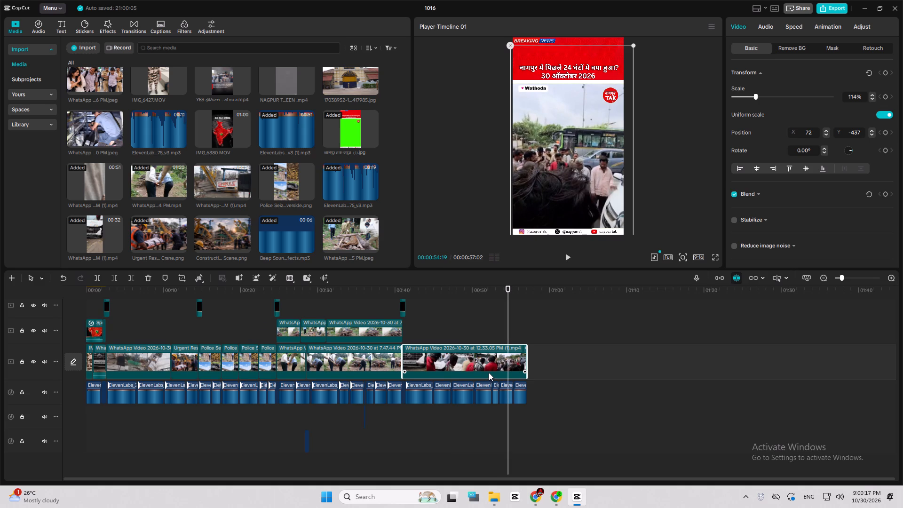
pyautogui.press('space')
pyautogui.keyDown('ctrl'); pyautogui.scroll(-5, 544, 374); pyautogui.keyUp('ctrl')
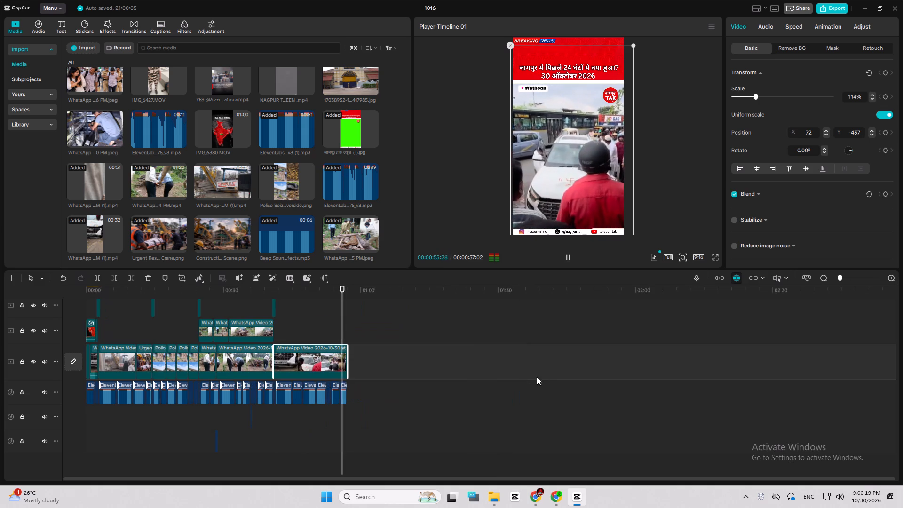
pyautogui.keyDown('ctrl'); pyautogui.scroll(5, 434, 375); pyautogui.keyUp('ctrl')
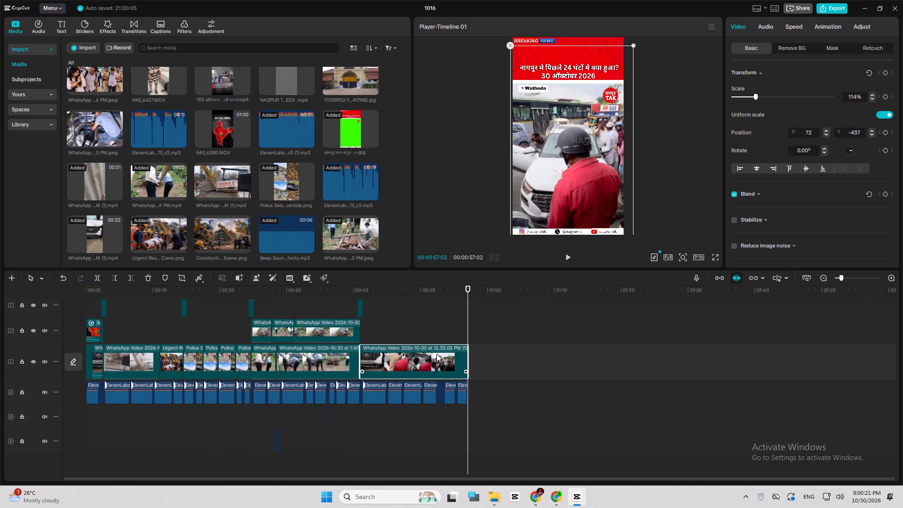
# Look through the imported media library.
pyautogui.scroll(18, 339, 235)
pyautogui.scroll(5, 339, 234)
pyautogui.scroll(-14, 340, 233)
pyautogui.scroll(-4, 296, 219)
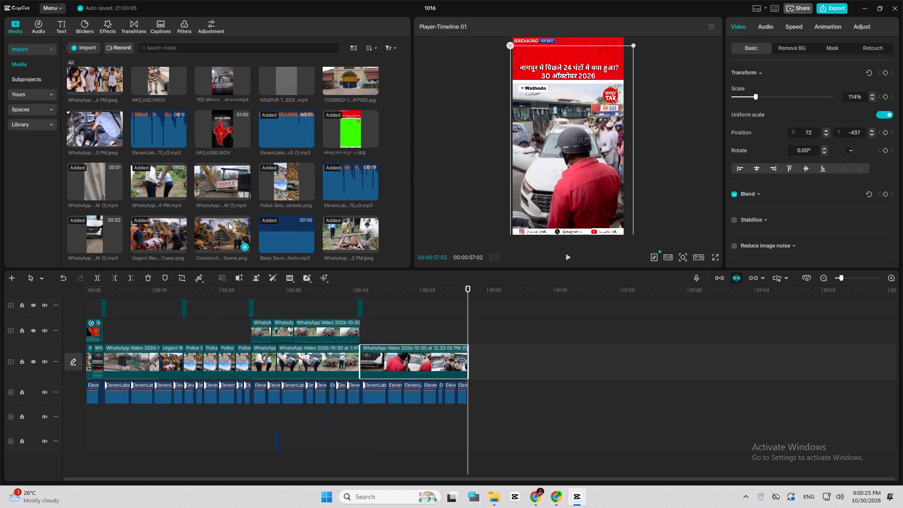
pyautogui.scroll(-2, 168, 222)
pyautogui.scroll(3, 169, 221)
pyautogui.scroll(-2, 167, 218)
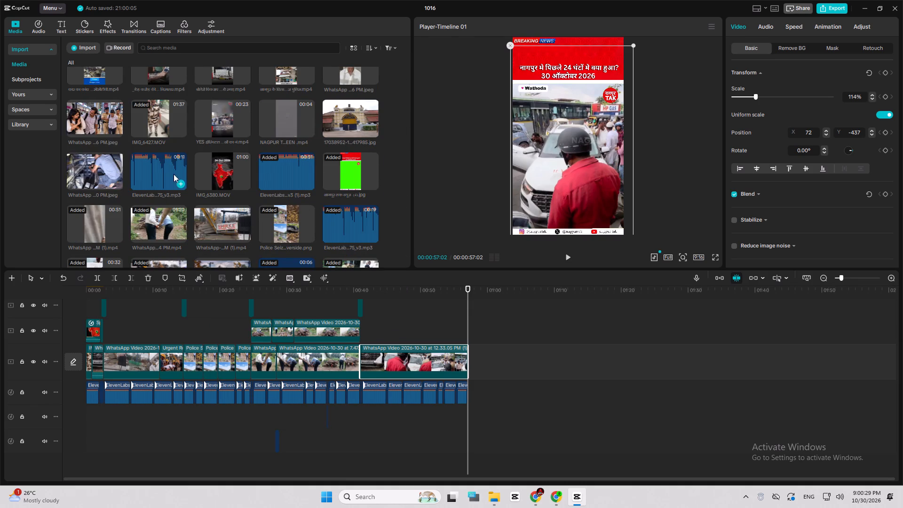
# Replay the closing seconds of the Wathoda section and examine the footage around 00:00:56:21.
pyautogui.click(432, 287)
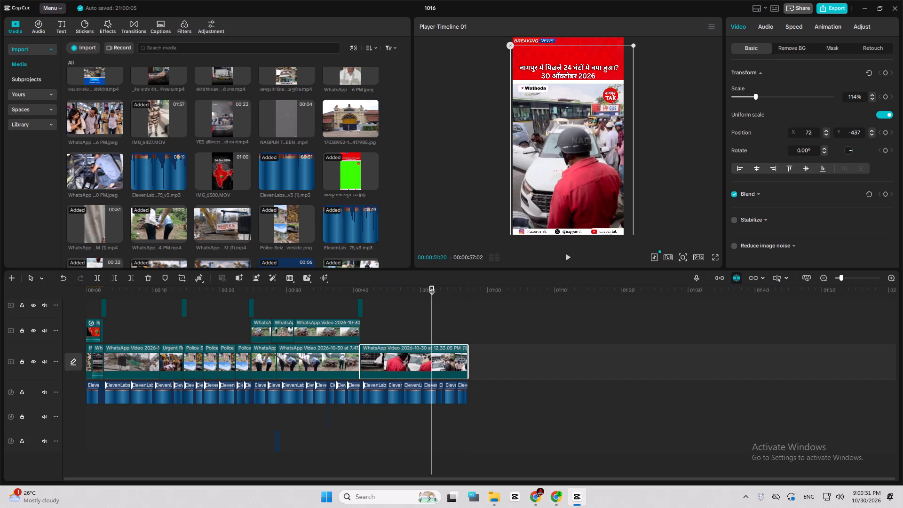
pyautogui.press('space')
pyautogui.press('space')
pyautogui.click(456, 298)
pyautogui.press('space')
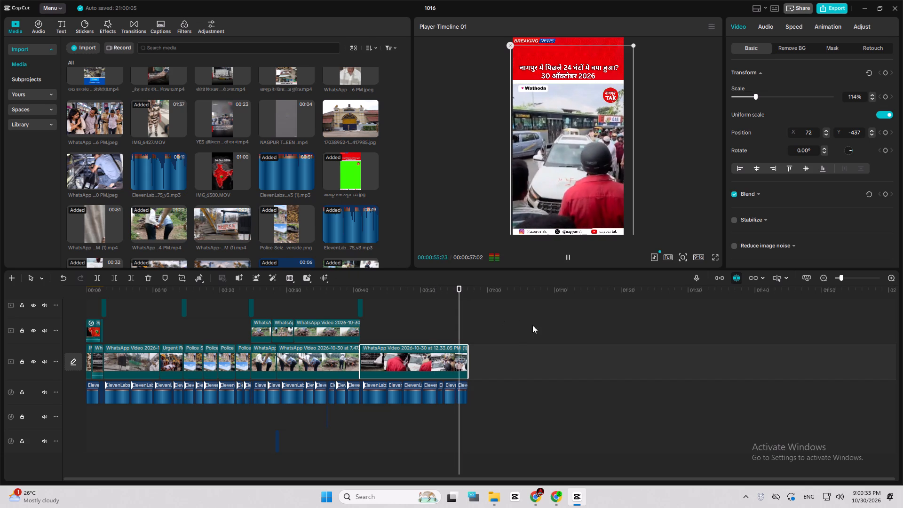
pyautogui.press('space')
pyautogui.keyDown('ctrl'); pyautogui.scroll(15, 533, 335); pyautogui.keyUp('ctrl')
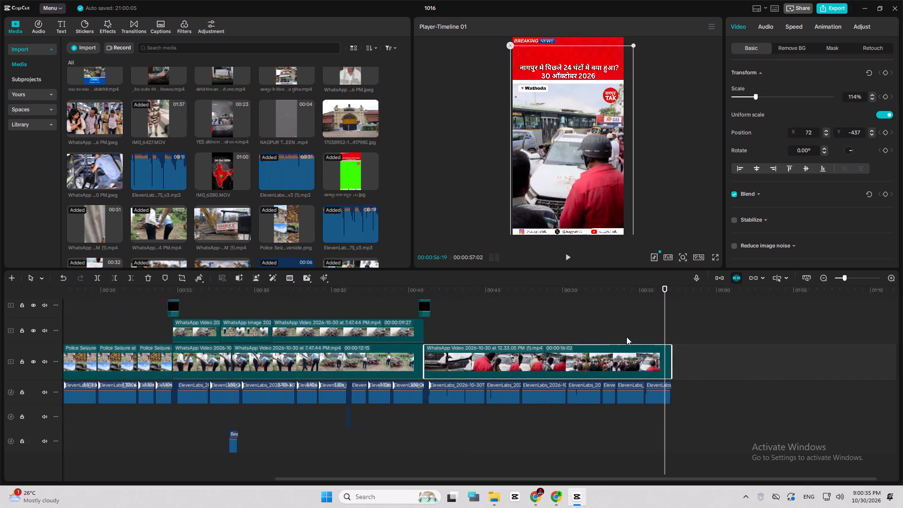
pyautogui.keyDown('ctrl'); pyautogui.scroll(11, 626, 337); pyautogui.keyUp('ctrl')
pyautogui.moveTo(667, 286); pyautogui.dragTo(667, 307)
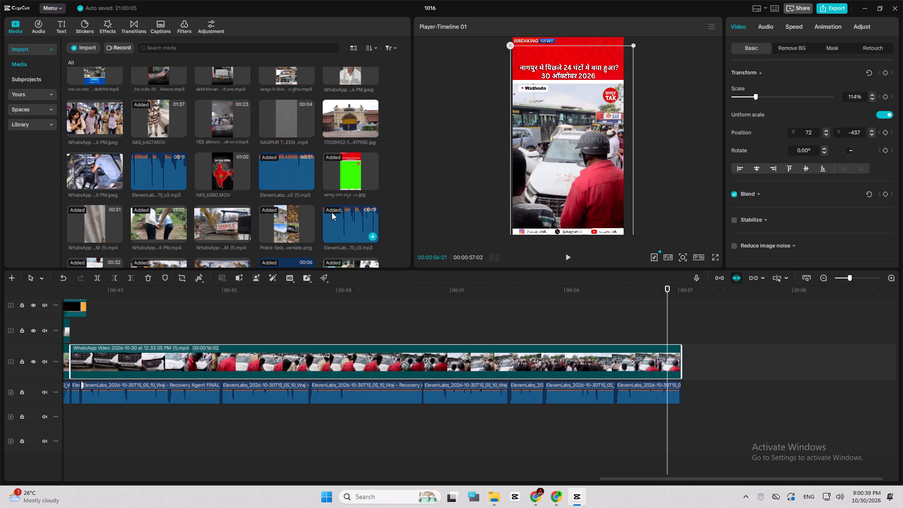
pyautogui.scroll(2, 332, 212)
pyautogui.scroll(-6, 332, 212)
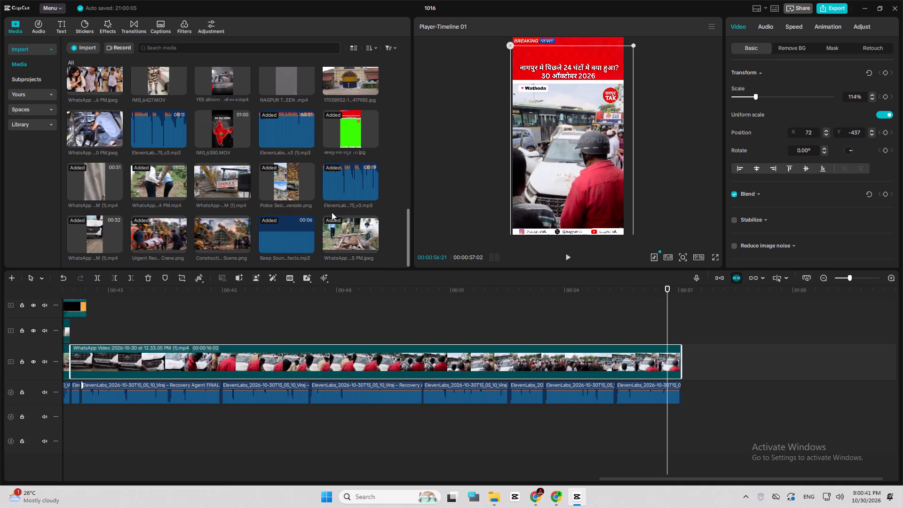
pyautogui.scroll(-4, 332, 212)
# Inspect the whole timeline from the green overlay down to the audio tracks, and scrub through its final seconds.
pyautogui.moveTo(665, 291); pyautogui.dragTo(677, 295)
pyautogui.keyDown('ctrl'); pyautogui.scroll(-16, 667, 310); pyautogui.keyUp('ctrl')
pyautogui.keyDown('ctrl'); pyautogui.scroll(-4, 629, 320); pyautogui.keyUp('ctrl')
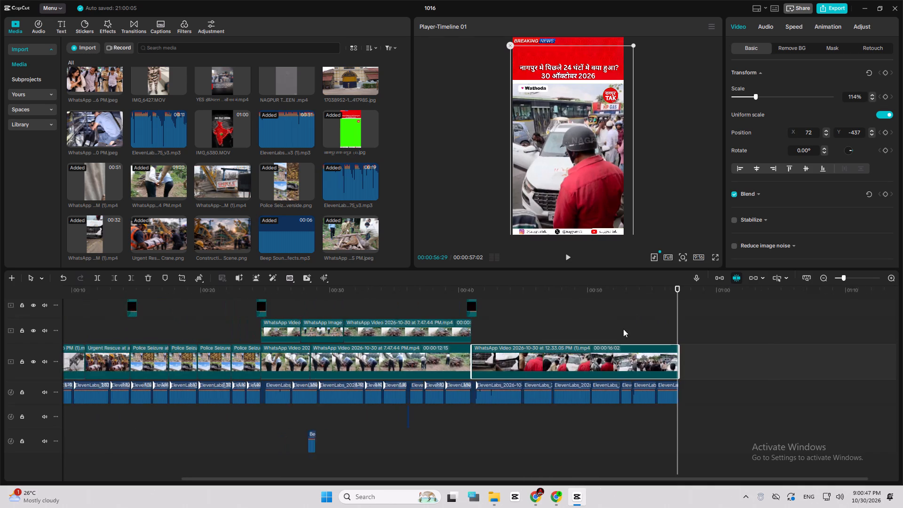
pyautogui.keyDown('ctrl'); pyautogui.scroll(-10, 623, 329); pyautogui.keyUp('ctrl')
pyautogui.scroll(10, 387, 347)
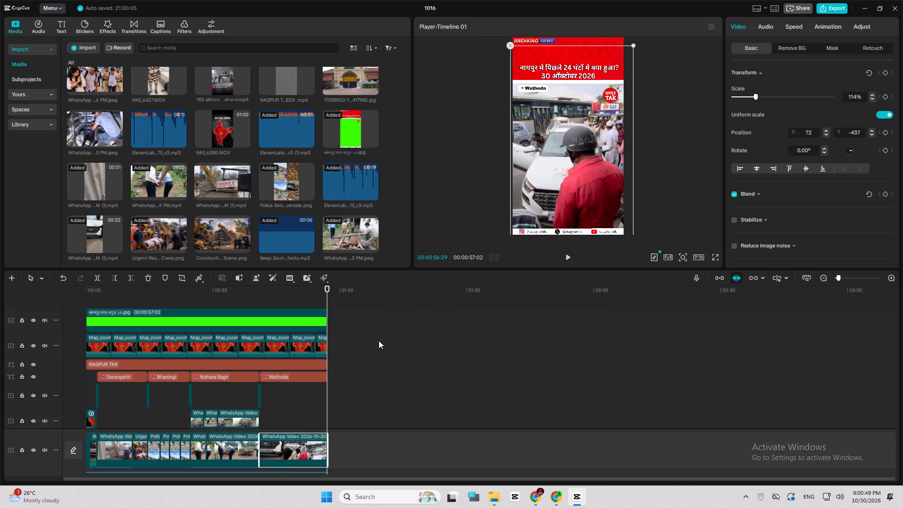
pyautogui.scroll(4, 355, 339)
pyautogui.scroll(-9, 320, 313)
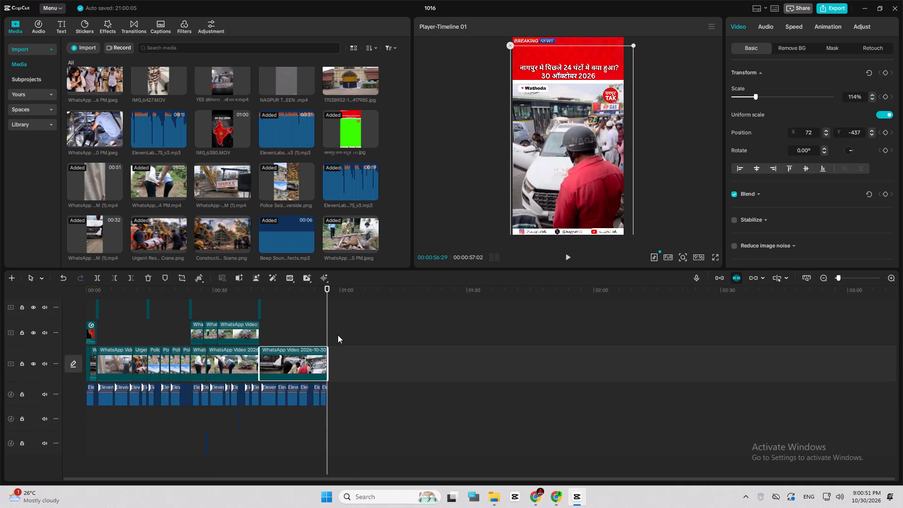
pyautogui.keyDown('ctrl'); pyautogui.scroll(5, 338, 335); pyautogui.keyUp('ctrl')
pyautogui.keyDown('ctrl'); pyautogui.scroll(8, 382, 340); pyautogui.keyUp('ctrl')
pyautogui.keyDown('ctrl'); pyautogui.scroll(11, 555, 342); pyautogui.keyUp('ctrl')
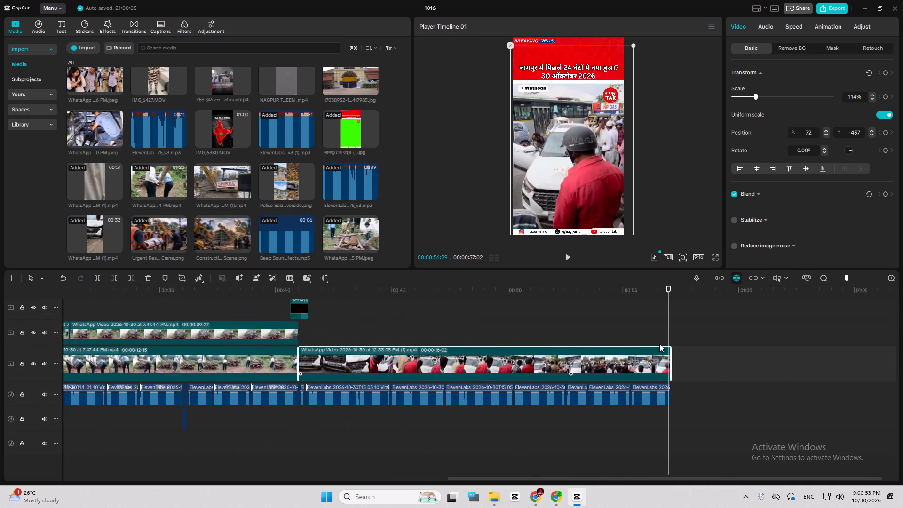
pyautogui.keyDown('ctrl'); pyautogui.scroll(8, 659, 344); pyautogui.keyUp('ctrl')
pyautogui.keyDown('ctrl'); pyautogui.scroll(-20, 664, 344); pyautogui.keyUp('ctrl')
pyautogui.keyDown('ctrl'); pyautogui.scroll(-5, 664, 344); pyautogui.keyUp('ctrl')
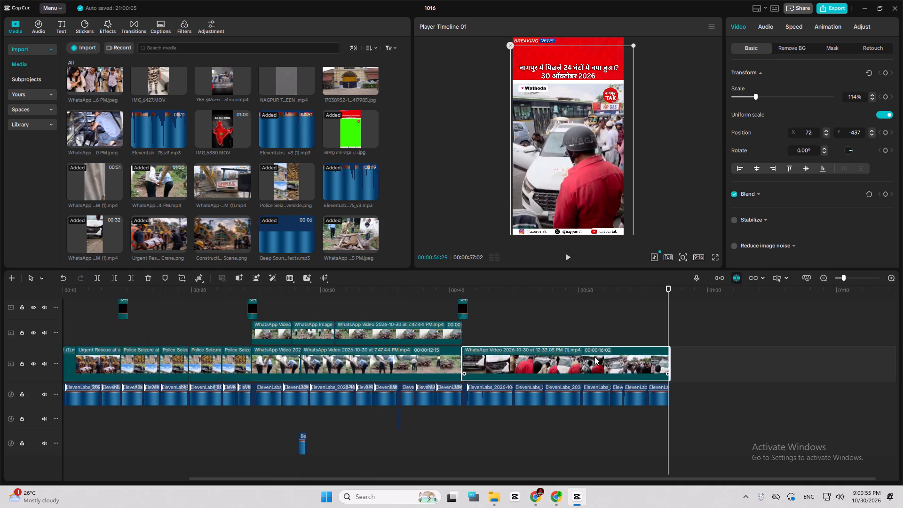
pyautogui.keyDown('ctrl'); pyautogui.scroll(-11, 594, 357); pyautogui.keyUp('ctrl')
pyautogui.keyDown('ctrl'); pyautogui.scroll(4, 460, 343); pyautogui.keyUp('ctrl')
pyautogui.keyDown('ctrl'); pyautogui.scroll(4, 507, 342); pyautogui.keyUp('ctrl')
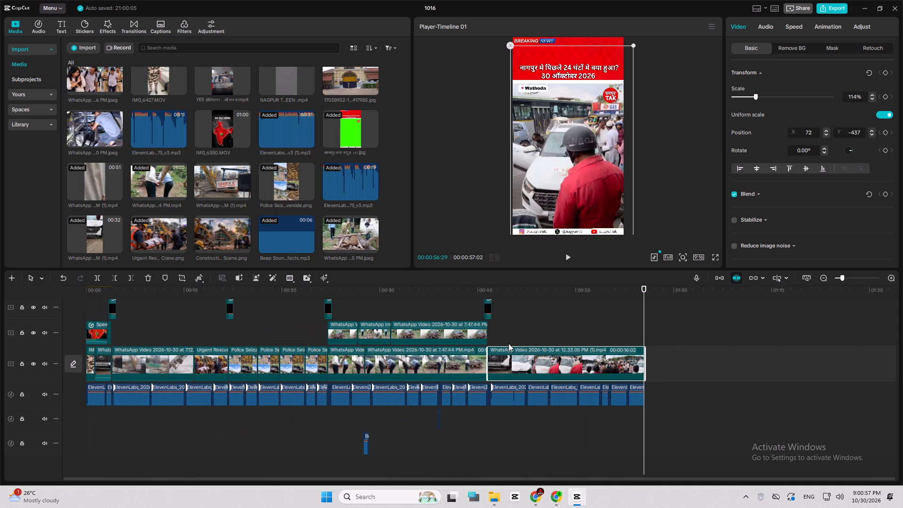
pyautogui.scroll(-3, 594, 367)
pyautogui.scroll(4, 609, 353)
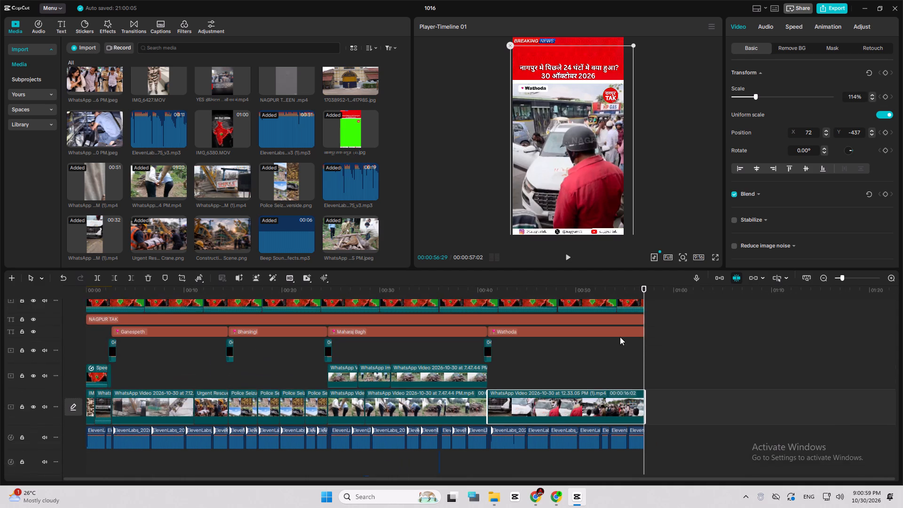
pyautogui.scroll(5, 620, 336)
pyautogui.moveTo(639, 296); pyautogui.dragTo(626, 330)
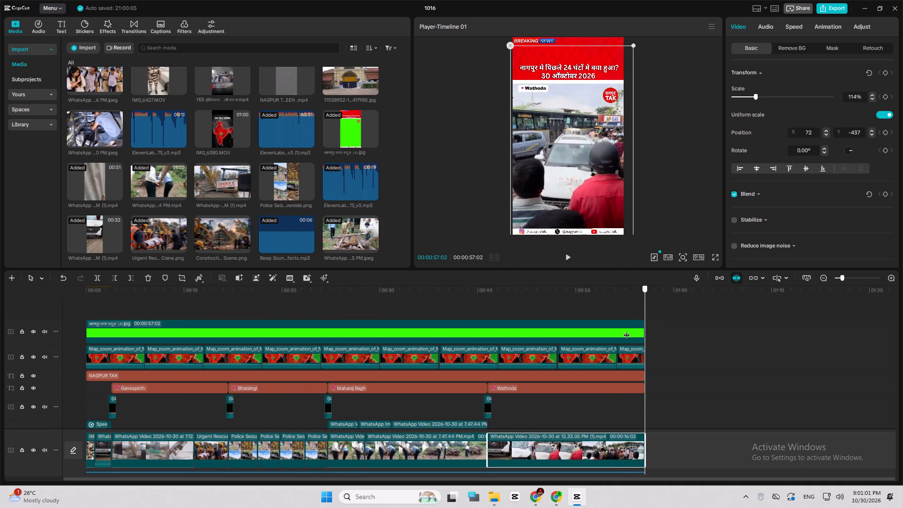
pyautogui.moveTo(626, 330); pyautogui.dragTo(632, 335)
pyautogui.keyDown('ctrl'); pyautogui.scroll(-5, 628, 320); pyautogui.keyUp('ctrl')
pyautogui.keyDown('ctrl'); pyautogui.scroll(-4, 582, 319); pyautogui.keyUp('ctrl')
pyautogui.keyDown('ctrl'); pyautogui.scroll(5, 422, 352); pyautogui.keyUp('ctrl')
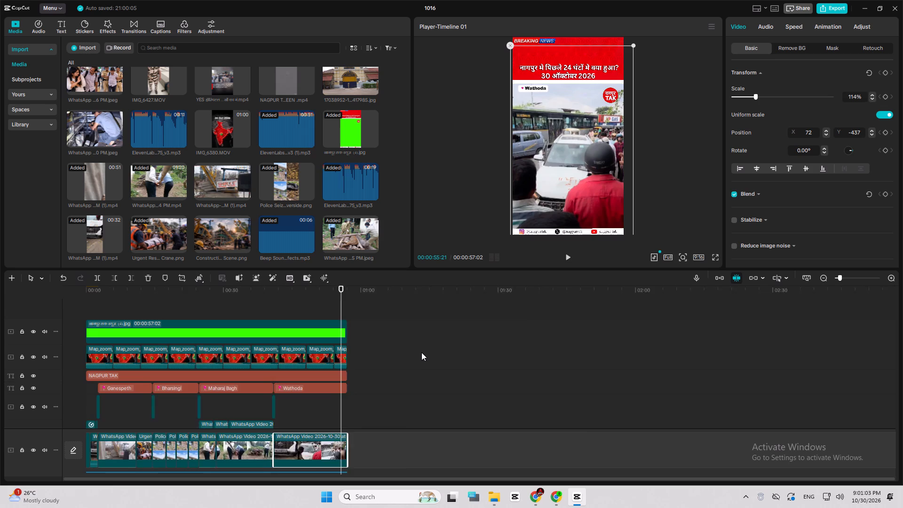
pyautogui.keyDown('ctrl'); pyautogui.scroll(3, 424, 349); pyautogui.keyUp('ctrl')
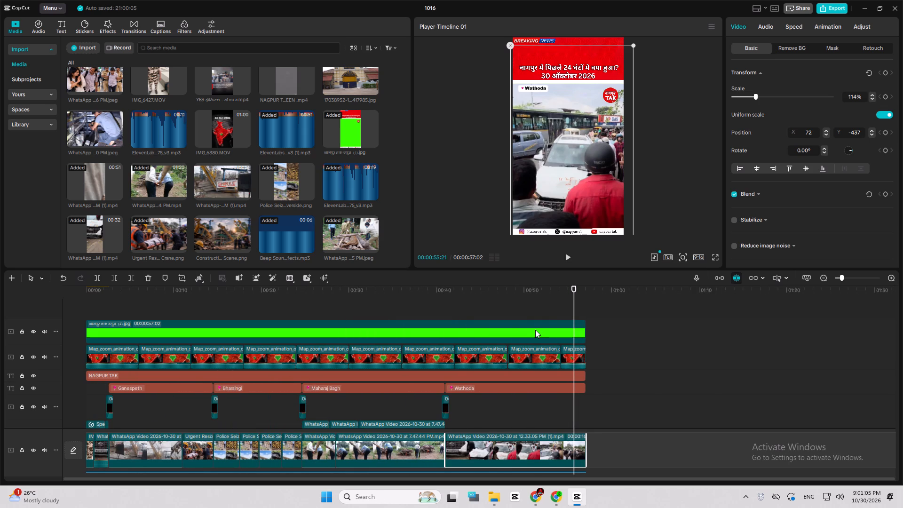
pyautogui.scroll(1, 525, 331)
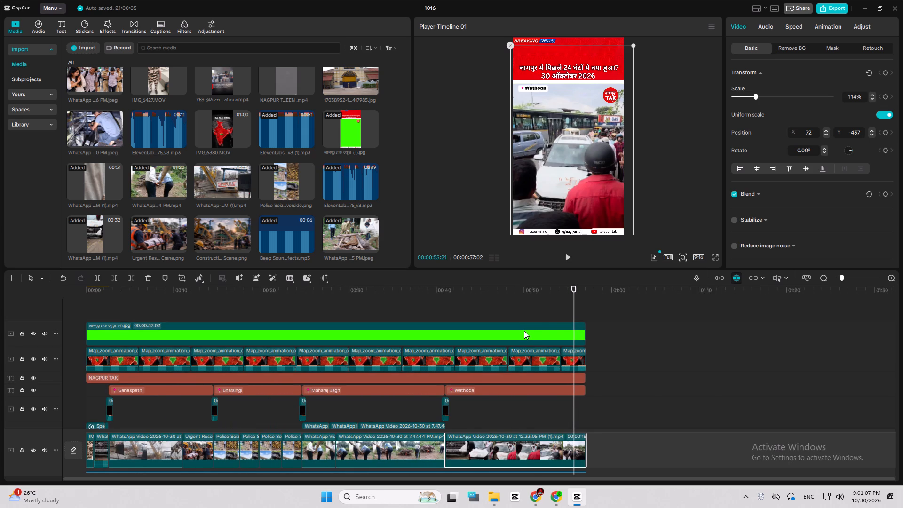
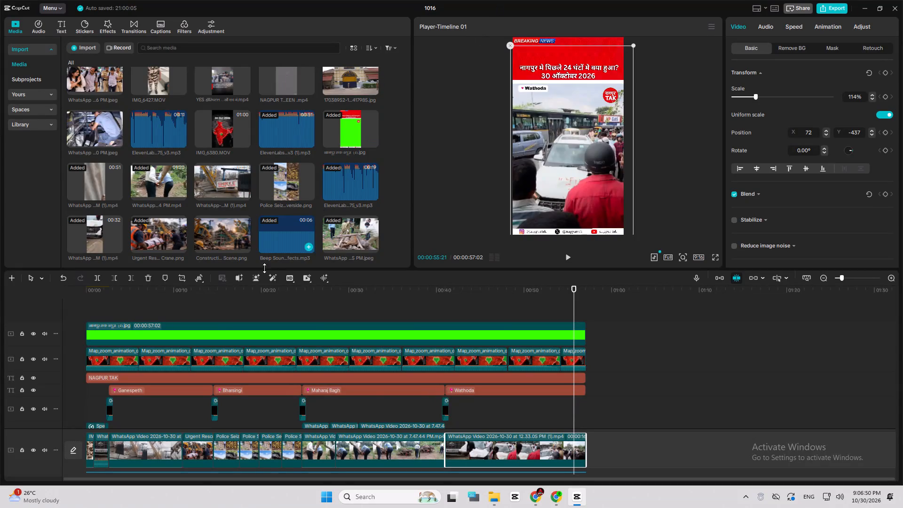
# Spot-check playback of the Bharsingi, Maharaj Bagh and Wathoda sections, moving through to the end of the timeline.
pyautogui.click(242, 296)
pyautogui.press('space')
pyautogui.keyDown('ctrl'); pyautogui.scroll(-9, 292, 360); pyautogui.keyUp('ctrl')
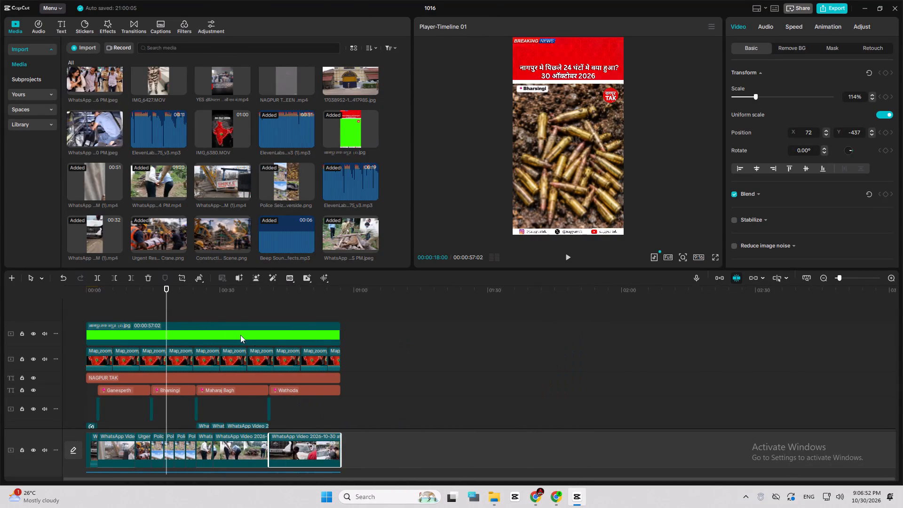
pyautogui.click(201, 300)
pyautogui.press('space')
pyautogui.scroll(-3, 222, 302)
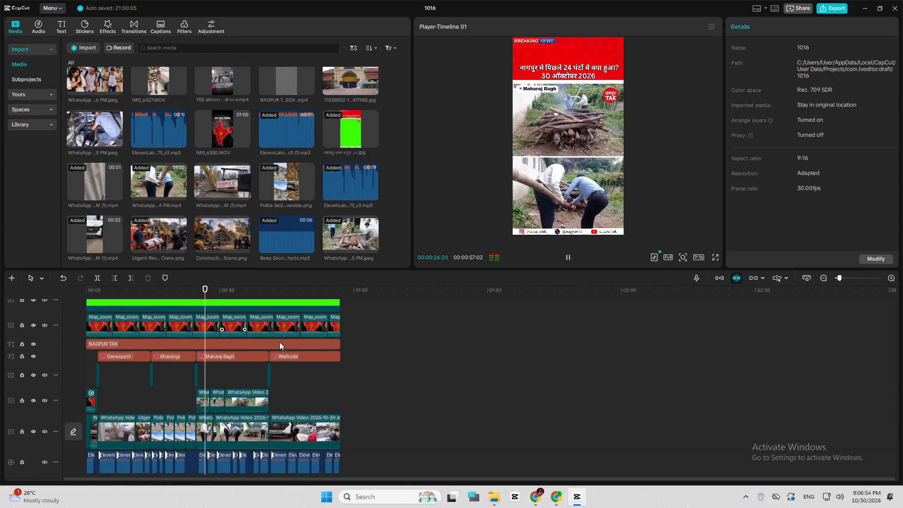
pyautogui.keyDown('ctrl'); pyautogui.scroll(4, 279, 342); pyautogui.keyUp('ctrl')
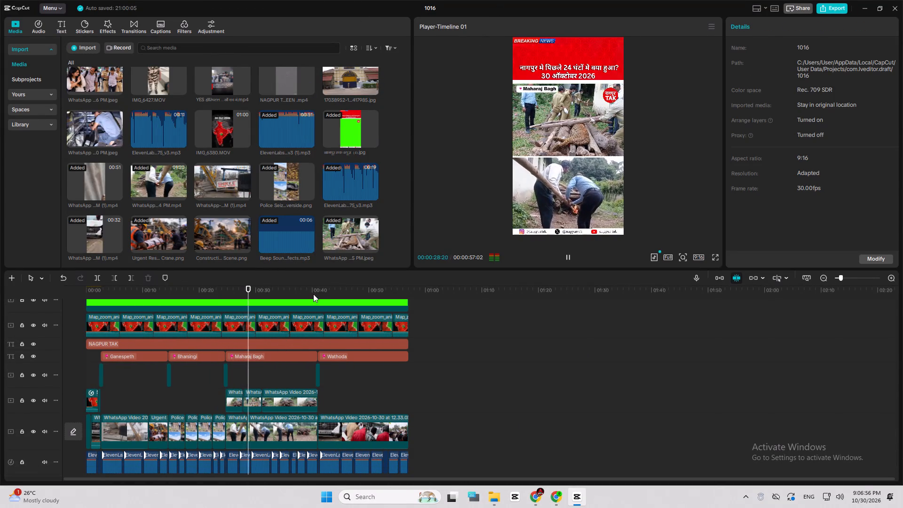
pyautogui.click(311, 291)
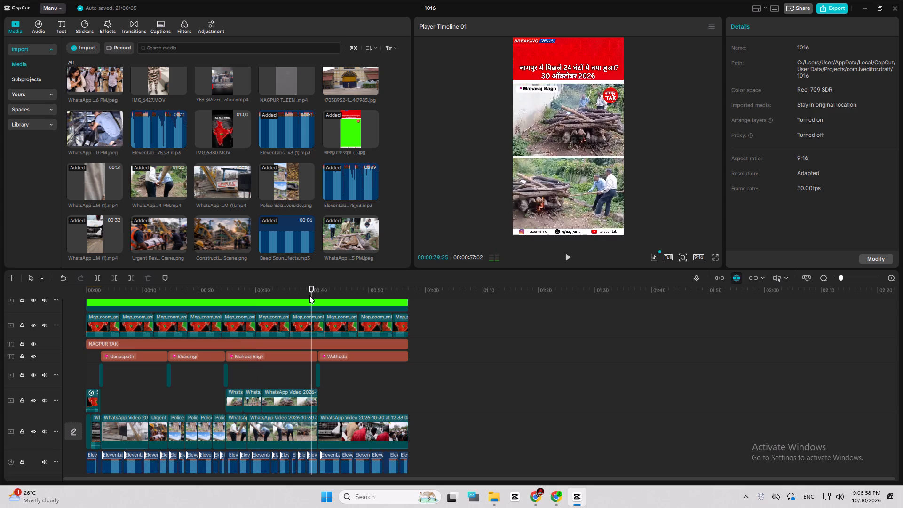
pyautogui.press('space')
pyautogui.keyDown('ctrl'); pyautogui.scroll(7, 341, 387); pyautogui.keyUp('ctrl')
pyautogui.keyDown('ctrl'); pyautogui.scroll(1, 428, 380); pyautogui.keyUp('ctrl')
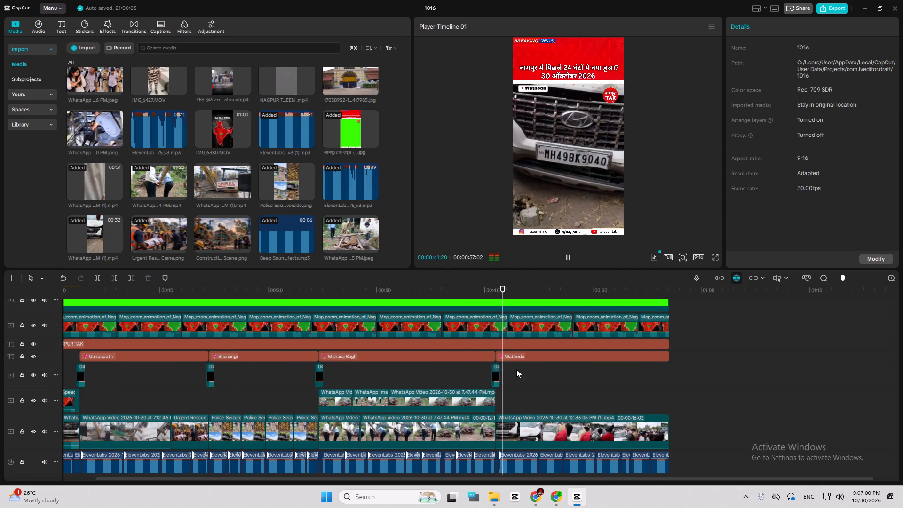
pyautogui.scroll(-4, 516, 369)
pyautogui.click(602, 293)
pyautogui.press('space')
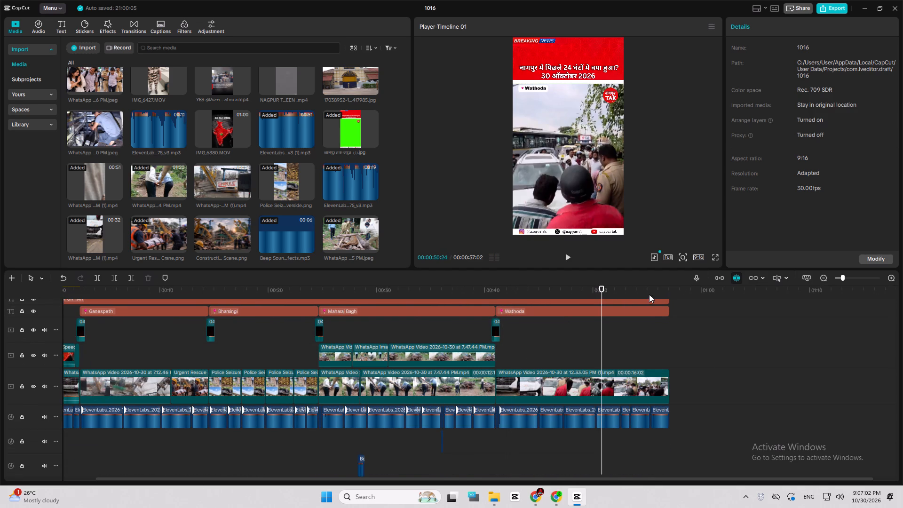
pyautogui.click(654, 293)
pyautogui.press('space')
pyautogui.keyDown('ctrl'); pyautogui.scroll(-8, 688, 354); pyautogui.keyUp('ctrl')
pyautogui.press('space')
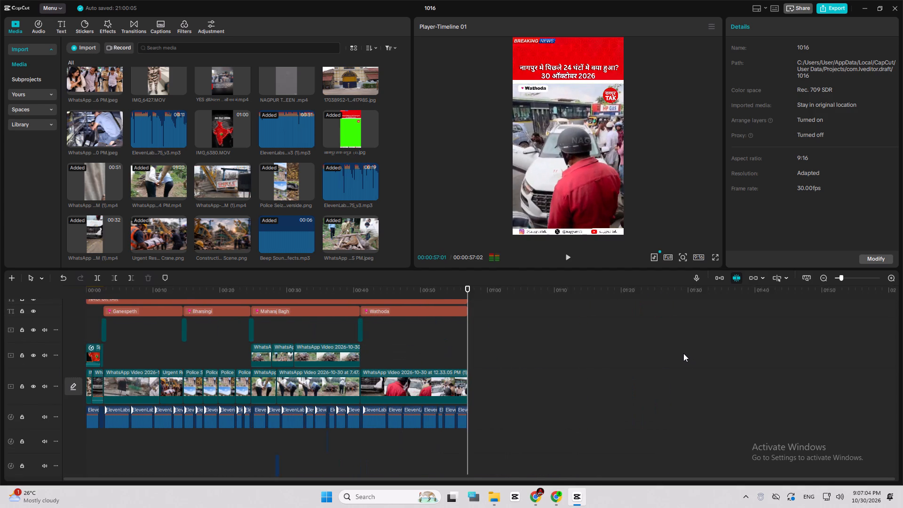
# Find the outro clip 1003 (1)(2).mp4 in the media library and place it on the overlay track at 00:00:57:01, right after the Wathoda footage.
pyautogui.scroll(3, 359, 205)
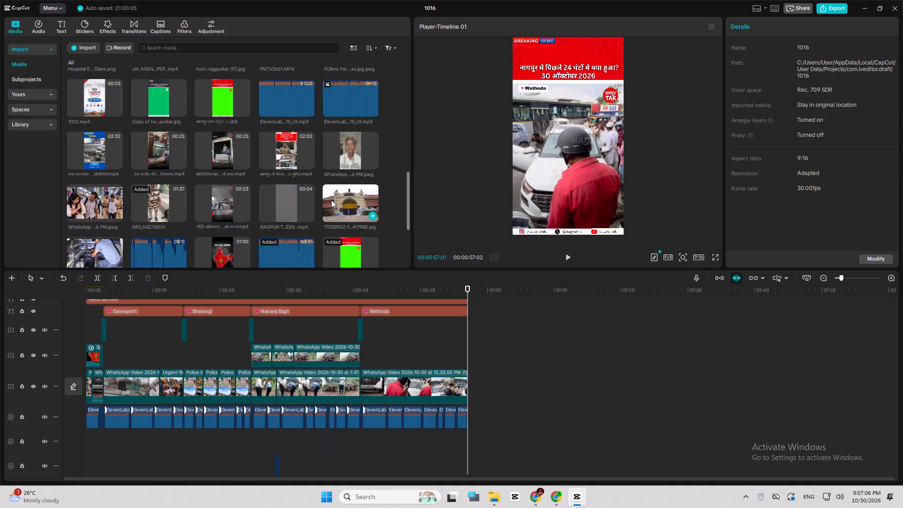
pyautogui.scroll(1, 332, 197)
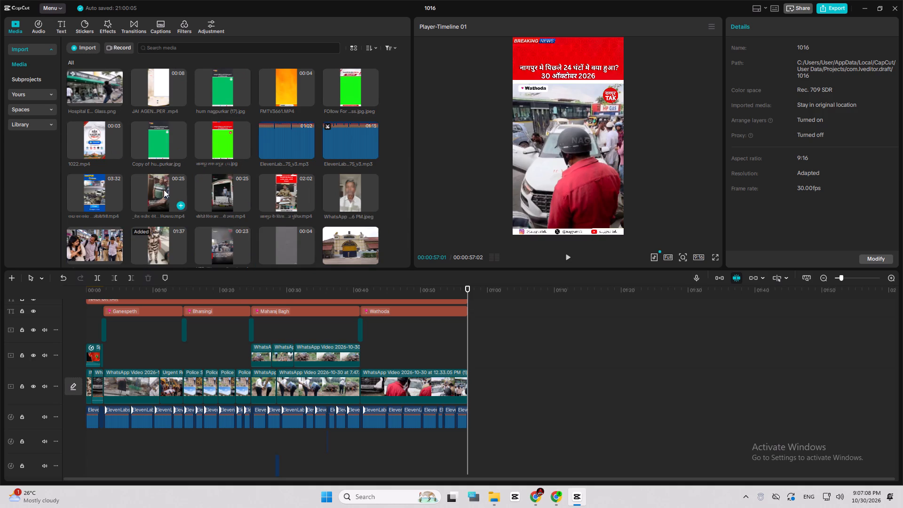
pyautogui.scroll(1, 166, 187)
pyautogui.scroll(2, 281, 167)
pyautogui.scroll(-2, 278, 175)
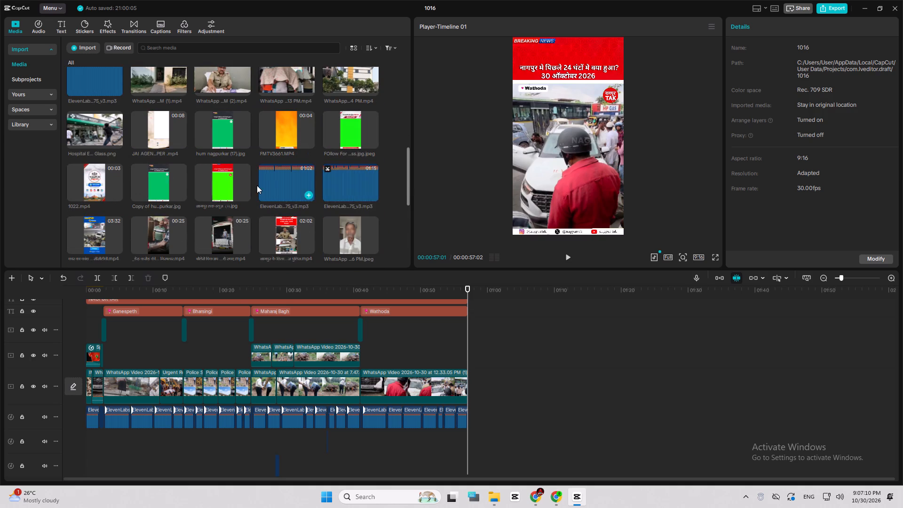
pyautogui.scroll(1, 201, 193)
pyautogui.scroll(1, 224, 151)
pyautogui.click(264, 126)
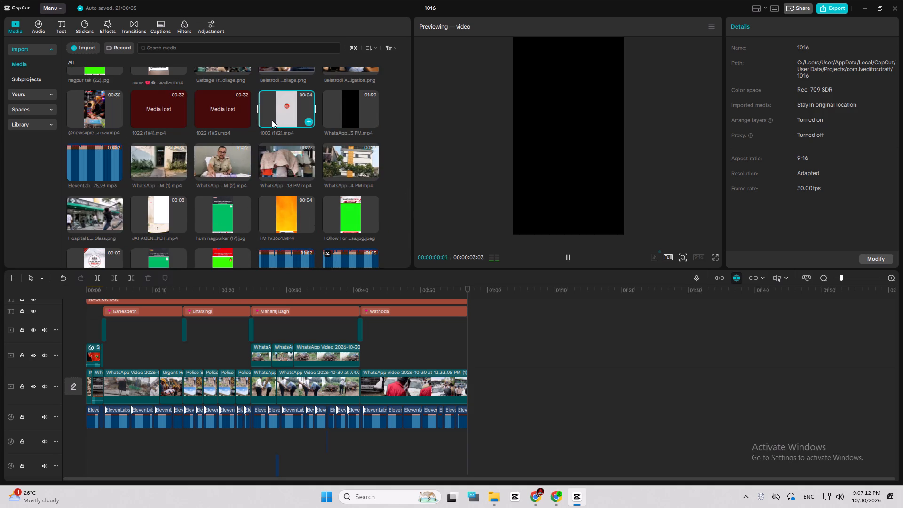
pyautogui.moveTo(275, 114); pyautogui.dragTo(470, 406)
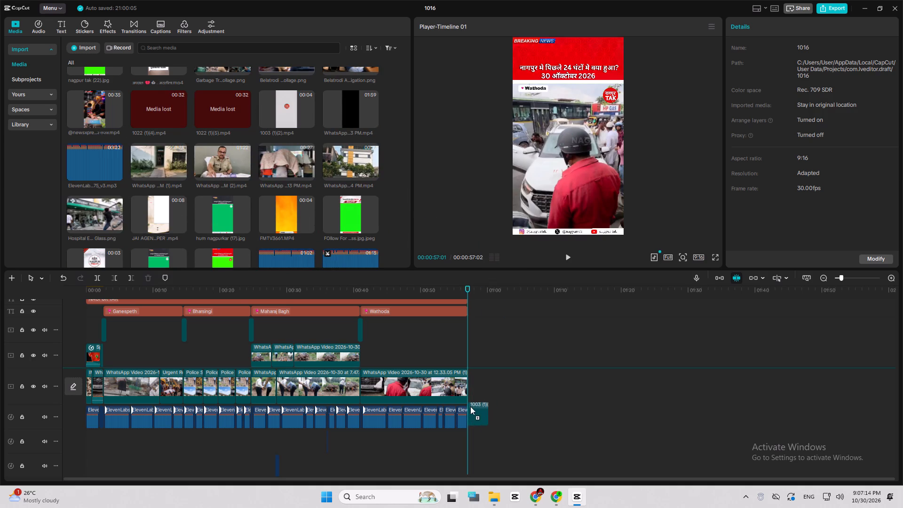
pyautogui.moveTo(470, 406); pyautogui.dragTo(471, 397)
pyautogui.keyDown('ctrl'); pyautogui.scroll(20, 484, 393); pyautogui.keyUp('ctrl')
pyautogui.keyDown('ctrl'); pyautogui.scroll(6, 484, 393); pyautogui.keyUp('ctrl')
pyautogui.keyDown('ctrl'); pyautogui.scroll(6, 660, 381); pyautogui.keyUp('ctrl')
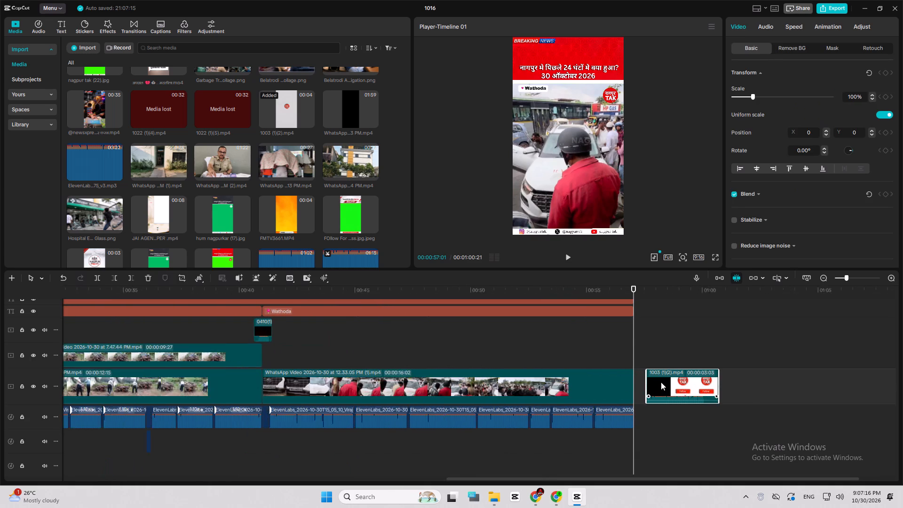
pyautogui.moveTo(670, 382); pyautogui.dragTo(655, 383)
pyautogui.moveTo(656, 361); pyautogui.dragTo(656, 377)
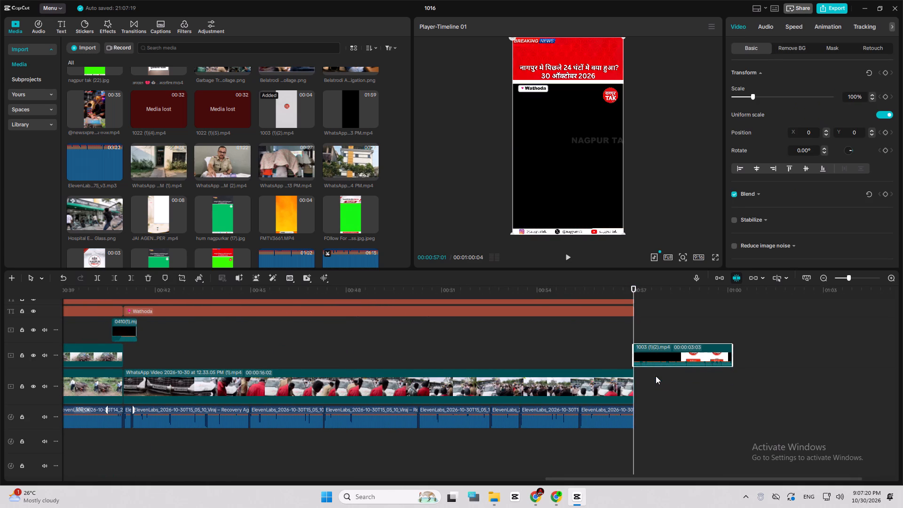
# Find the frame where the black opening of the 1003 (1)(2).mp4 outro ends and split the clip at 00:00:58:04.
pyautogui.press('space')
pyautogui.press('space')
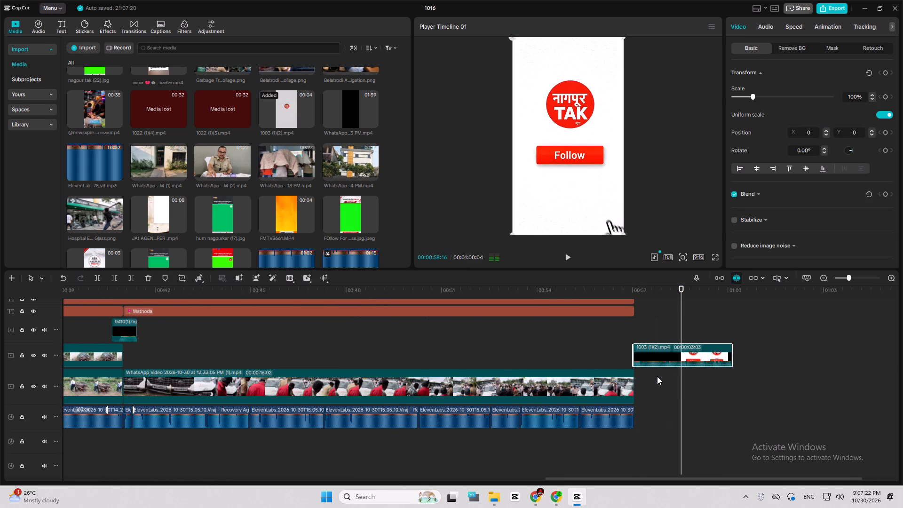
pyautogui.scroll(5, 661, 376)
pyautogui.press('Left')
pyautogui.press('Left')
pyautogui.press('Left')
pyautogui.press('Left')
pyautogui.press('Left')
pyautogui.press('Left')
pyautogui.press('Left')
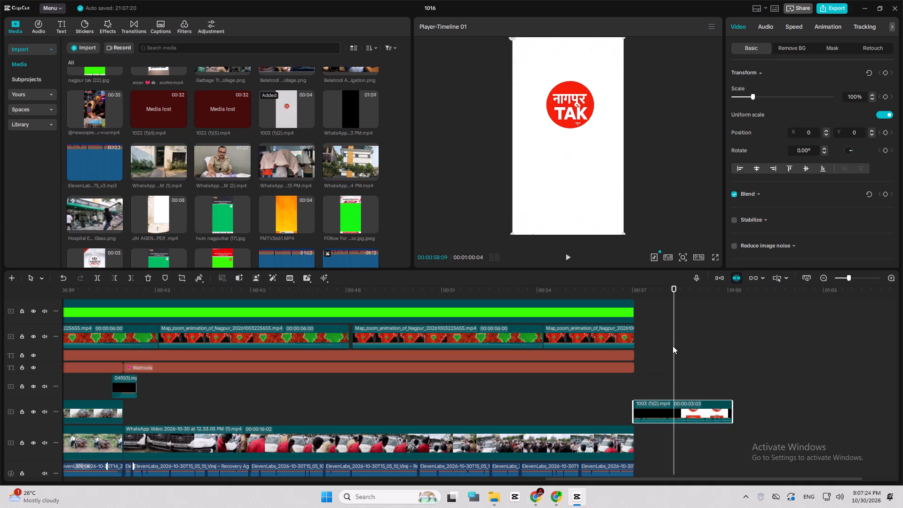
pyautogui.press('Left')
pyautogui.press('Left')
pyautogui.press('Left')
pyautogui.press('Left')
pyautogui.press('Left')
pyautogui.press('Left')
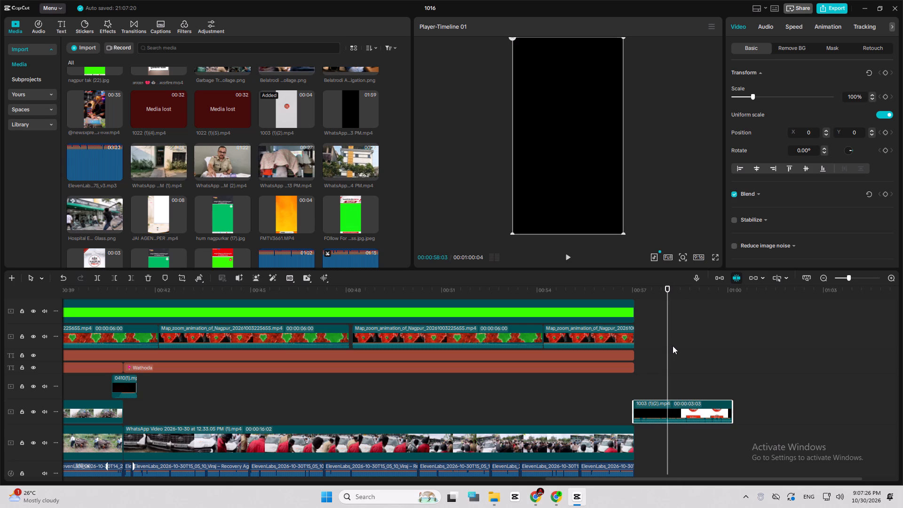
pyautogui.press('Right')
pyautogui.hotkey('ctrl', 'b')
# Move the black first part of the split outro sideways out of the frame, to about X -2403, Y 0.
pyautogui.click(663, 408)
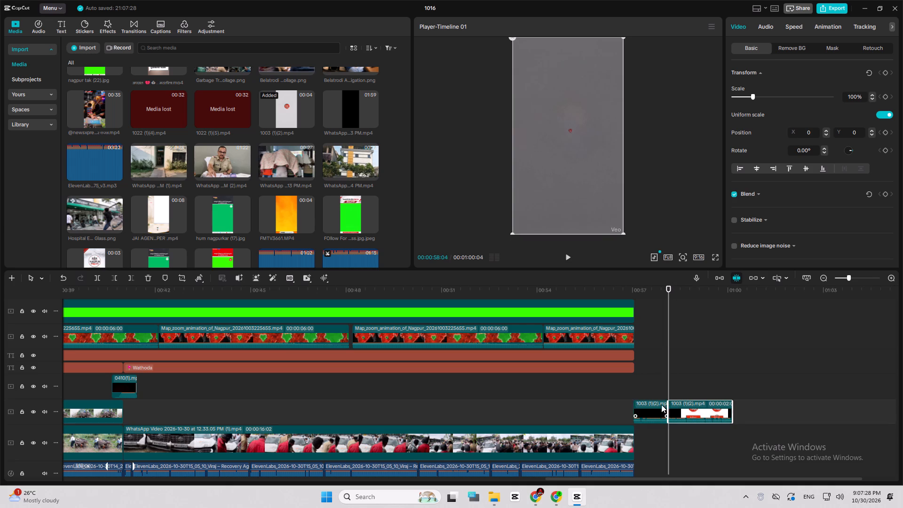
pyautogui.click(650, 295)
pyautogui.click(652, 393)
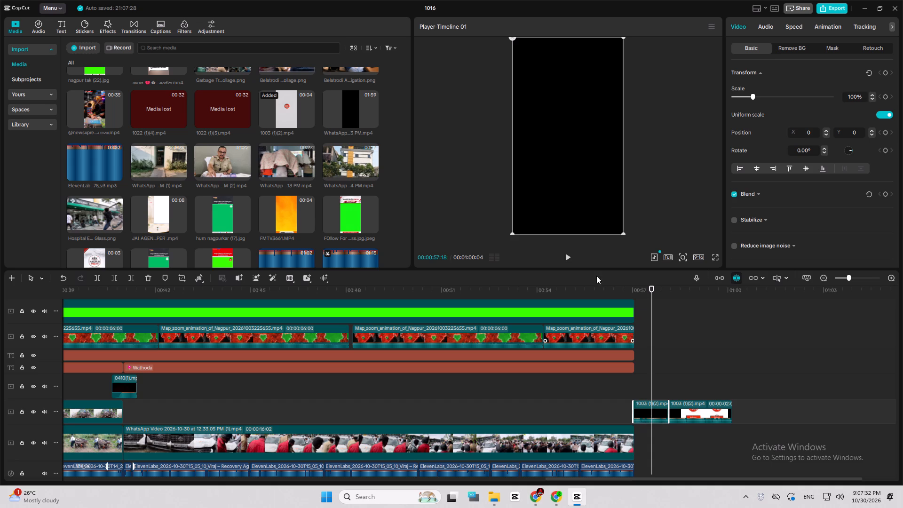
pyautogui.moveTo(582, 218); pyautogui.dragTo(459, 219)
# Extend the end of the Wathoda video to the outro's split point, for a clip duration of 00:00:17:04.
pyautogui.click(630, 449)
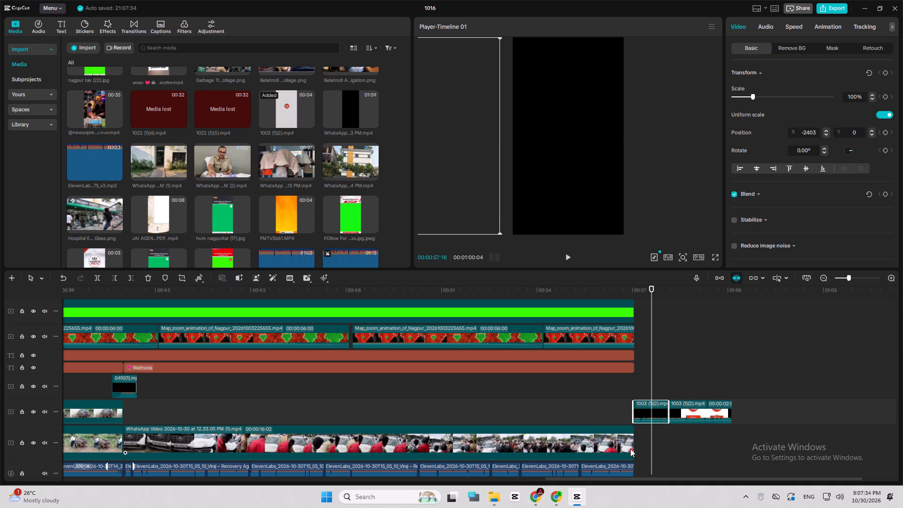
pyautogui.moveTo(634, 444); pyautogui.dragTo(666, 440)
pyautogui.scroll(-1, 665, 441)
pyautogui.click(629, 460)
pyautogui.scroll(-1, 629, 460)
pyautogui.click(635, 457)
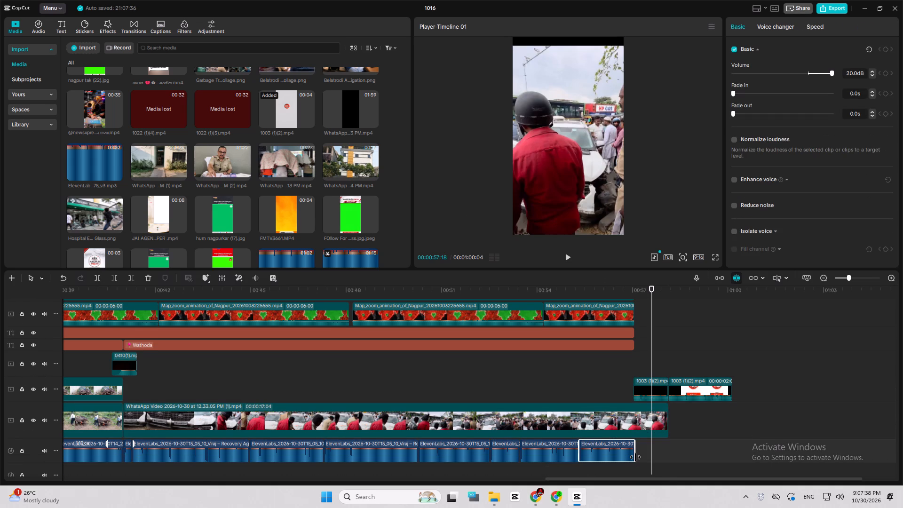
# Extend the green overlay, last map animation, NAGPUR TAK text and Wathoda text together to the new end of the Wathoda video.
pyautogui.scroll(1, 632, 349)
pyautogui.moveTo(623, 371); pyautogui.dragTo(630, 319)
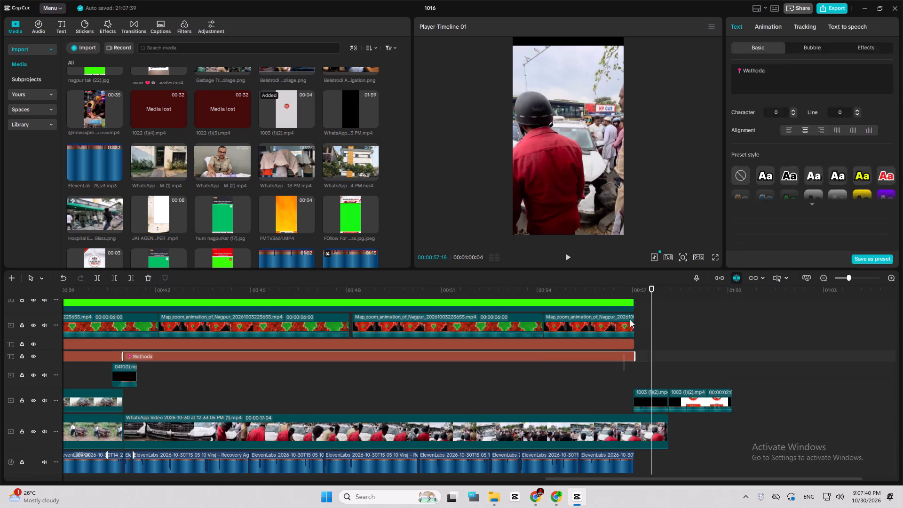
pyautogui.moveTo(630, 319); pyautogui.dragTo(631, 298)
pyautogui.moveTo(636, 309); pyautogui.dragTo(666, 320)
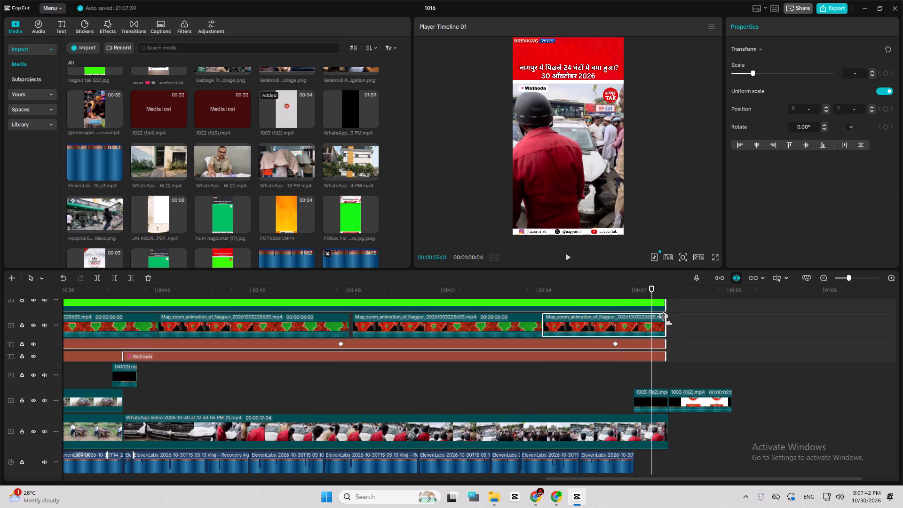
pyautogui.moveTo(666, 320); pyautogui.dragTo(667, 320)
# Play the end of the Wathoda section through the outro to check the transition and sound.
pyautogui.scroll(7, 657, 332)
pyautogui.scroll(-3, 641, 349)
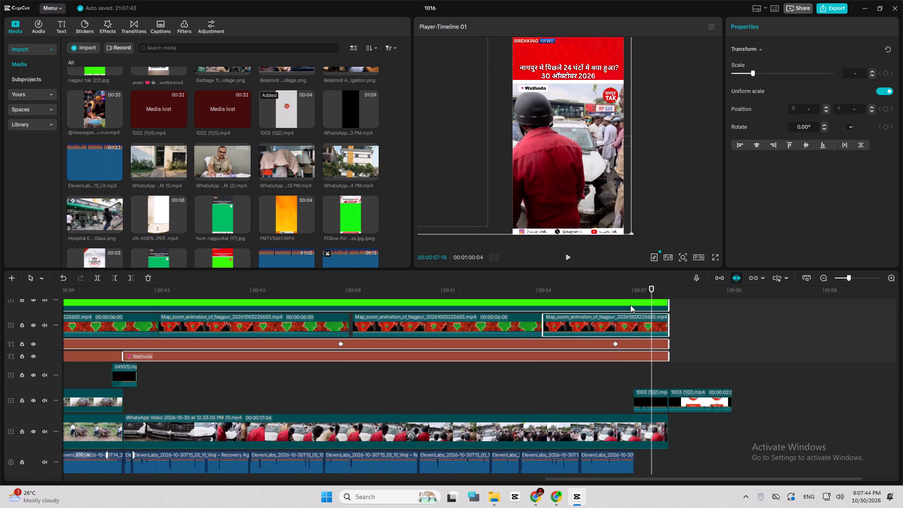
pyautogui.click(626, 292)
pyautogui.press('space')
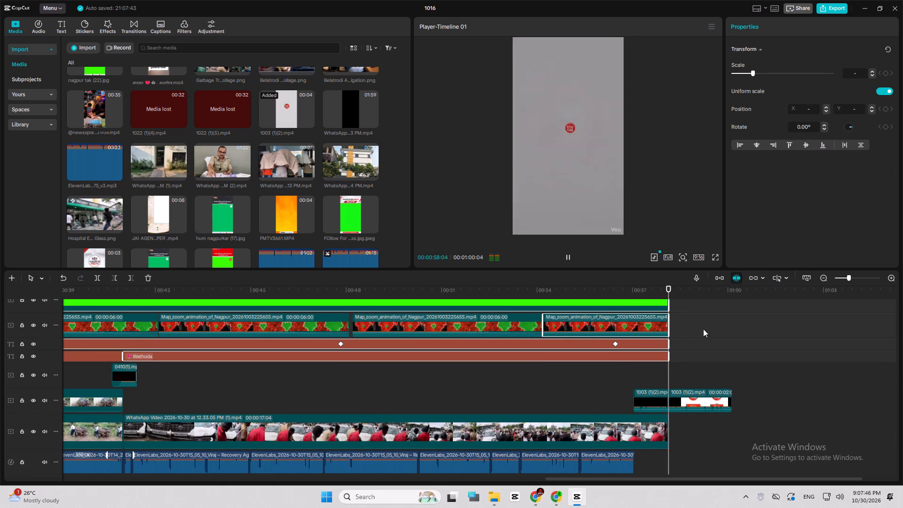
pyautogui.keyDown('ctrl'); pyautogui.scroll(-18, 730, 376); pyautogui.keyUp('ctrl')
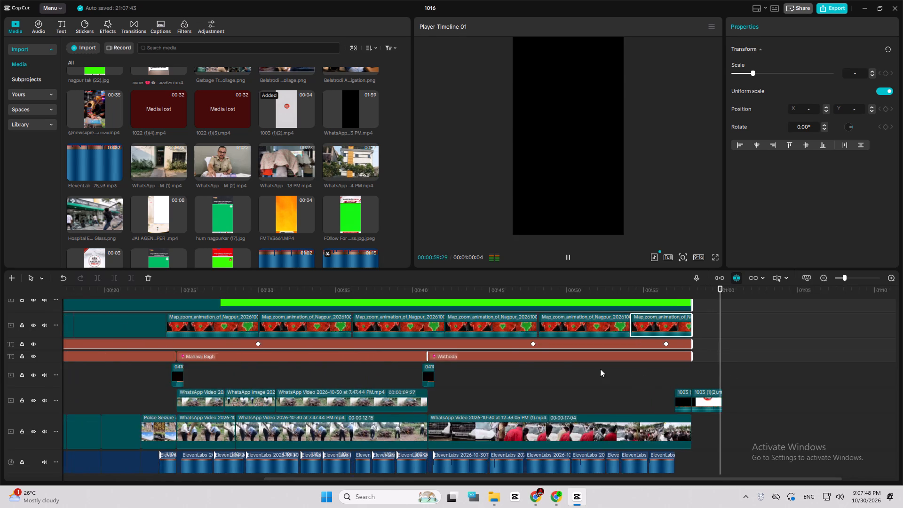
pyautogui.keyDown('ctrl'); pyautogui.scroll(-1, 600, 369); pyautogui.keyUp('ctrl')
# Scrub back through the Maharaj Bagh and Bharsingi sections and play the map intro from the timeline start to review it.
pyautogui.moveTo(532, 289); pyautogui.dragTo(420, 304)
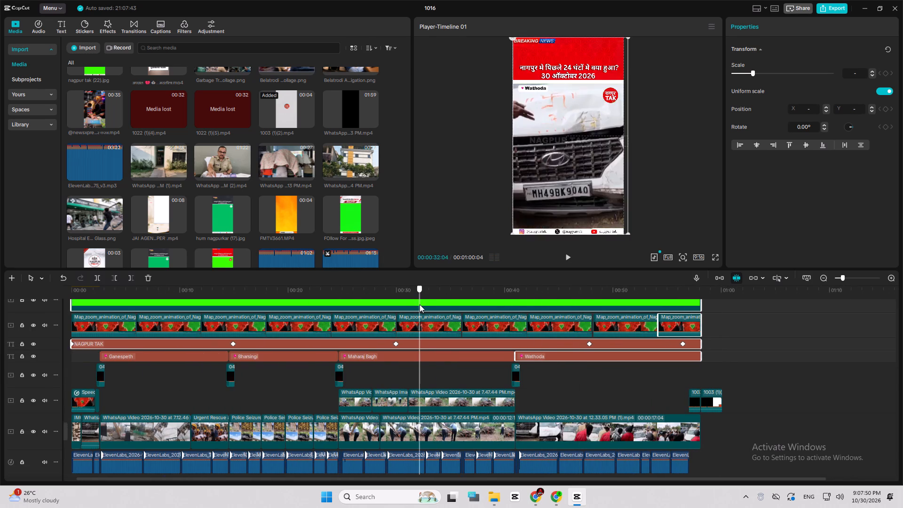
pyautogui.moveTo(420, 304); pyautogui.dragTo(288, 320)
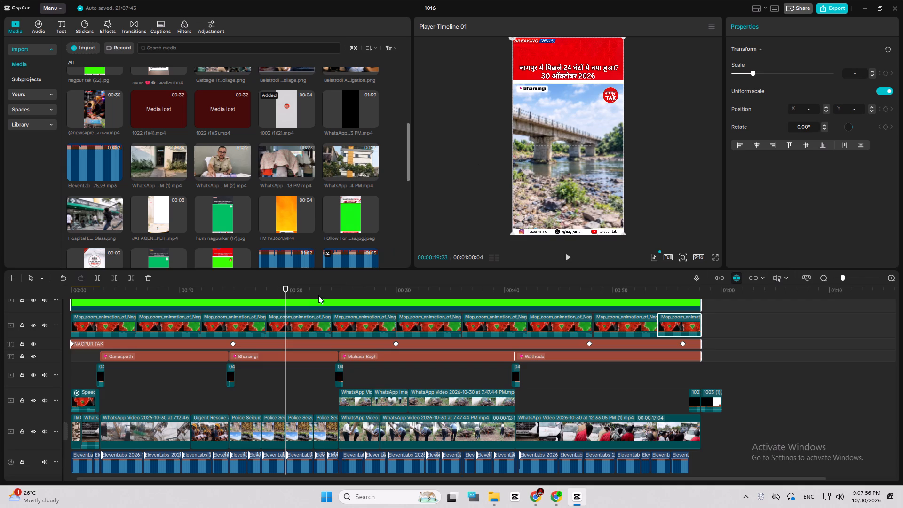
pyautogui.click(269, 354)
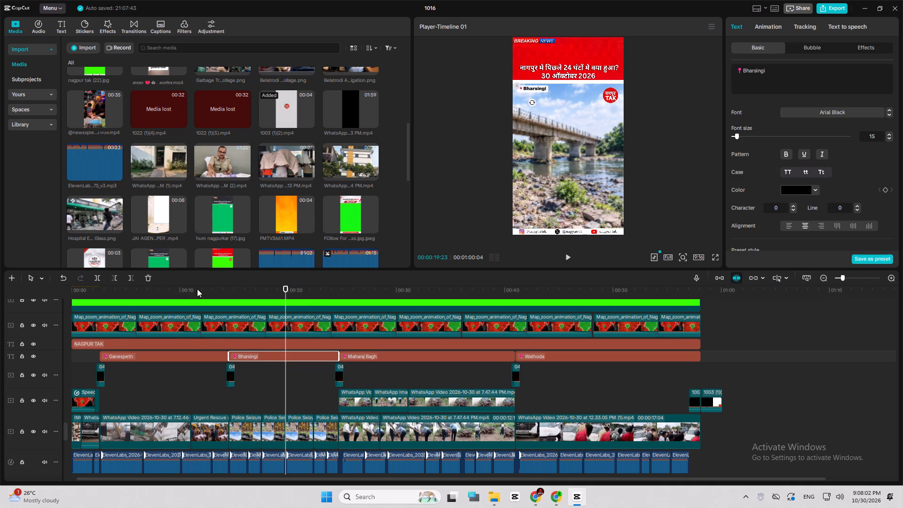
pyautogui.moveTo(197, 289); pyautogui.dragTo(86, 321)
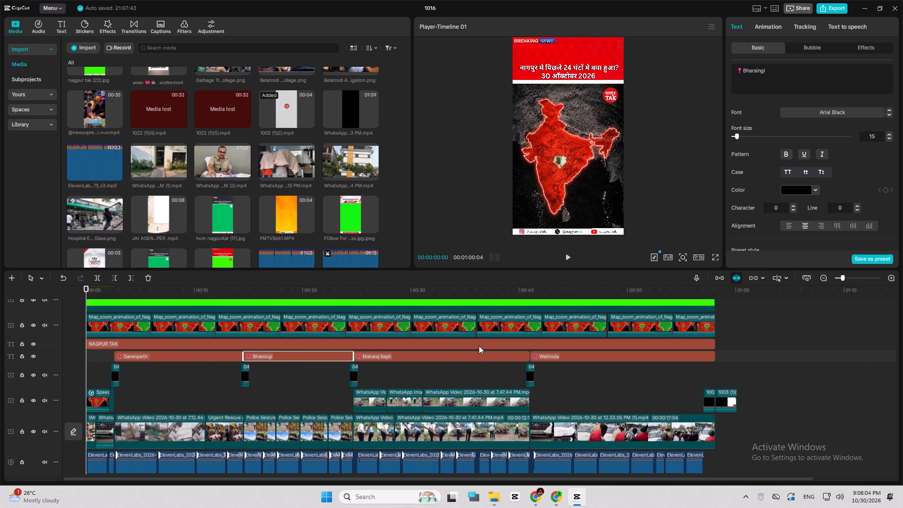
pyautogui.keyDown('ctrl'); pyautogui.scroll(-6, 357, 415); pyautogui.keyUp('ctrl')
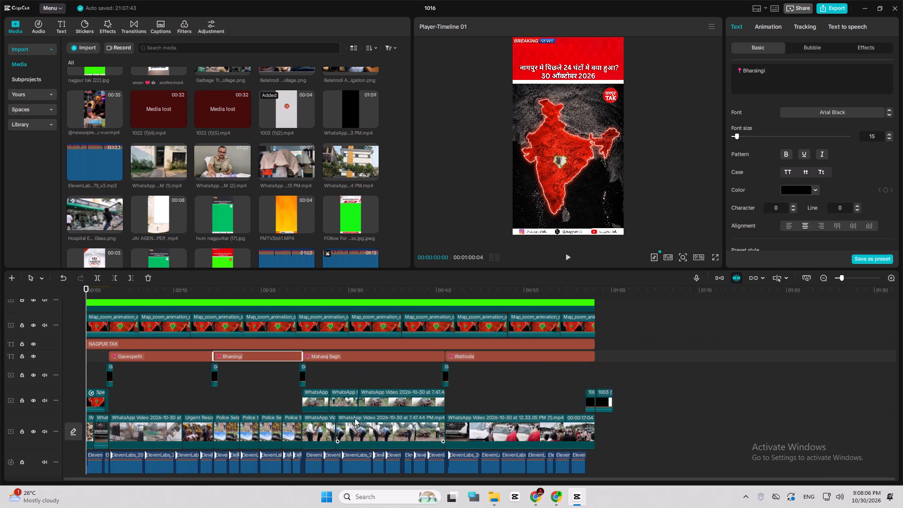
pyautogui.press('space')
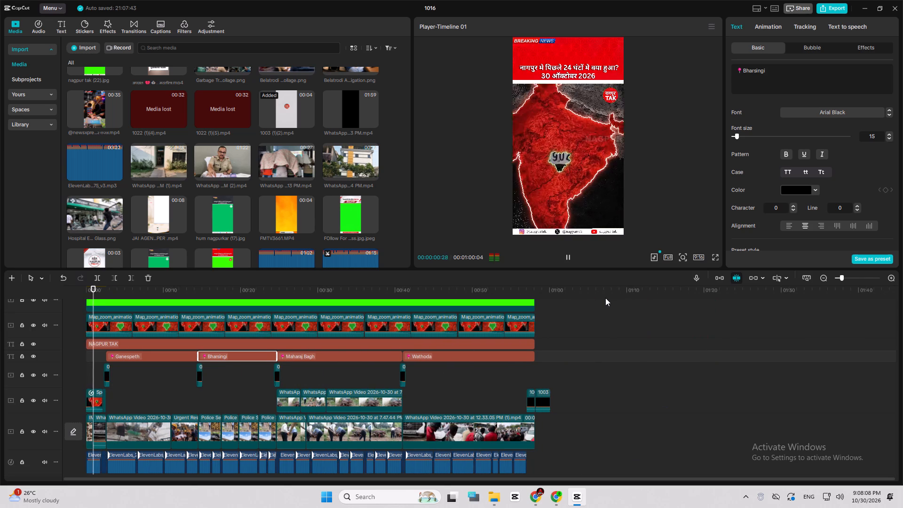
pyautogui.press('space')
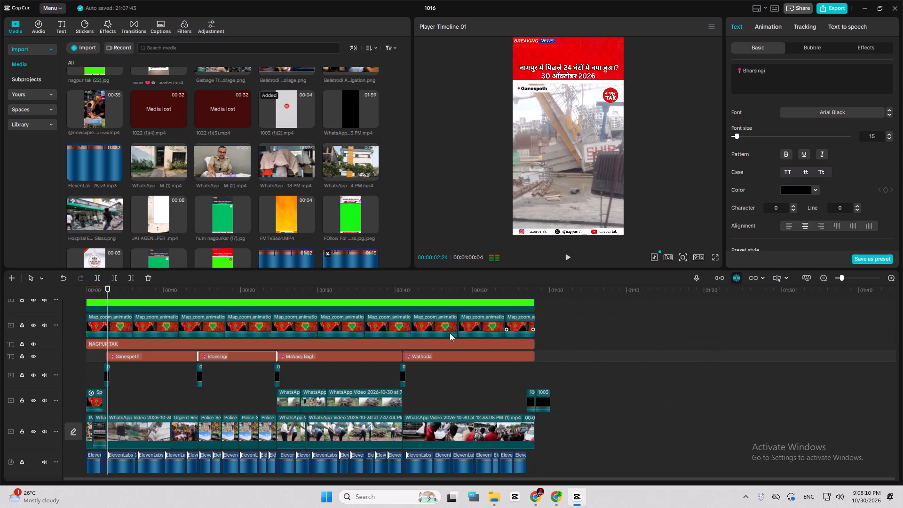
pyautogui.keyDown('ctrl'); pyautogui.scroll(-3, 271, 378); pyautogui.keyUp('ctrl')
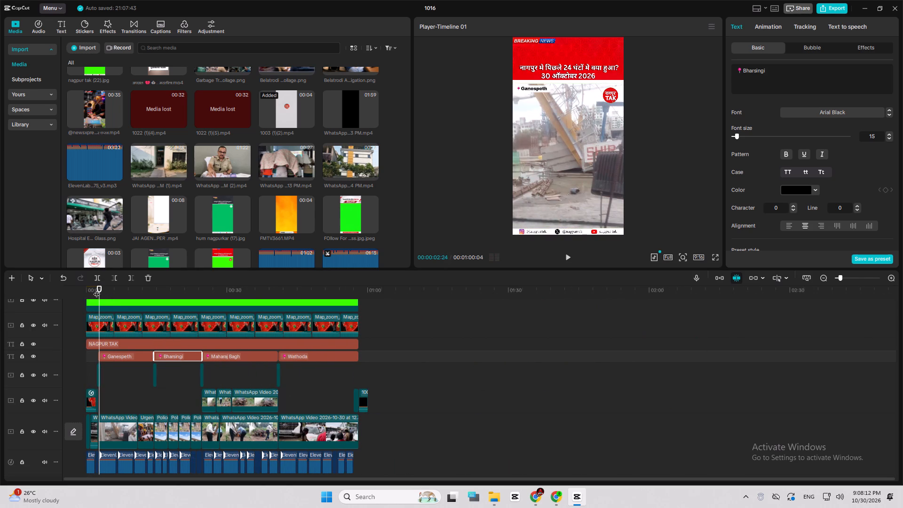
pyautogui.moveTo(96, 289); pyautogui.dragTo(79, 296)
pyautogui.press('space')
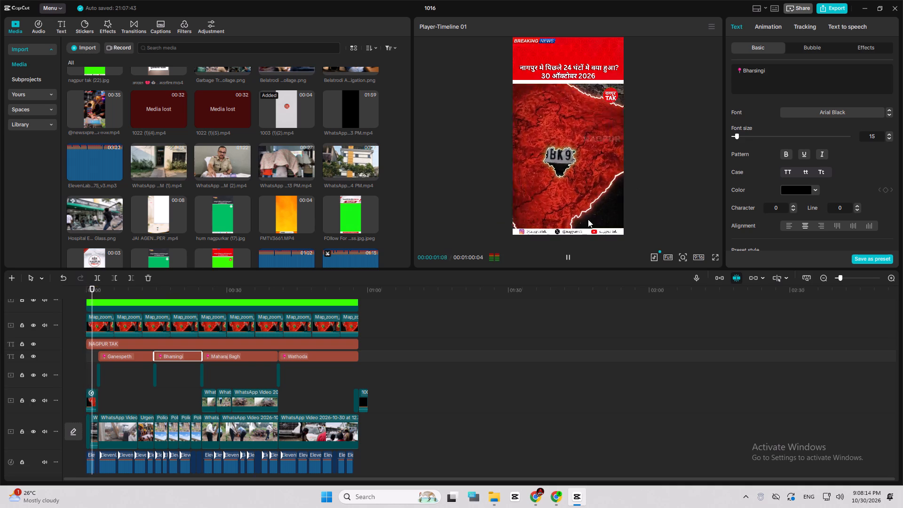
pyautogui.press('space')
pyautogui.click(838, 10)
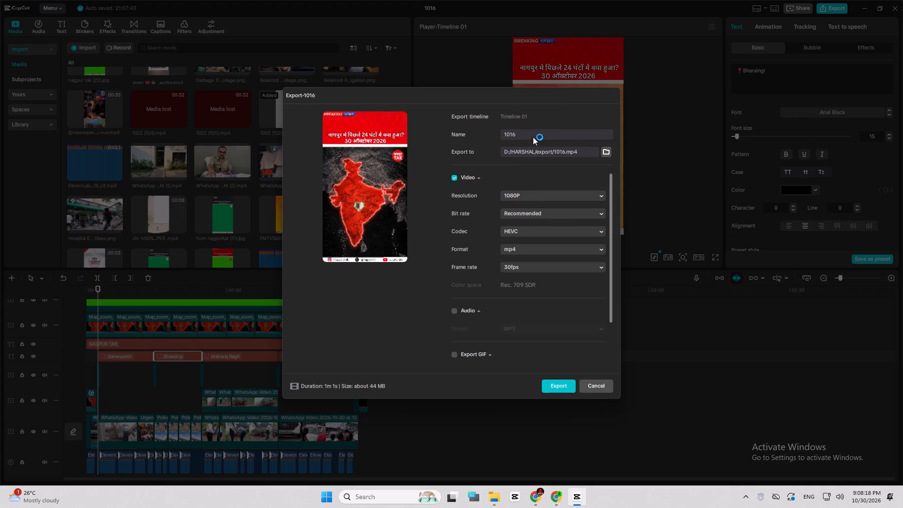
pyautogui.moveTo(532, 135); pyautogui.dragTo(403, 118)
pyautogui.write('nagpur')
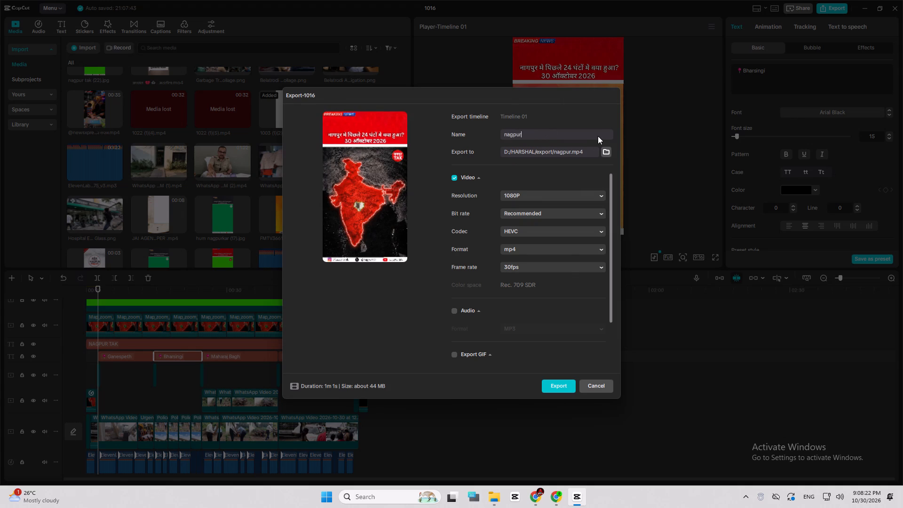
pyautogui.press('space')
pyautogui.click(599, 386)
# Review the lower tracks, play the Wathoda ending through the follow outro, and check the cut from Maharaj Bagh to Wathoda.
pyautogui.keyDown('ctrl'); pyautogui.scroll(-4, 427, 408); pyautogui.keyUp('ctrl')
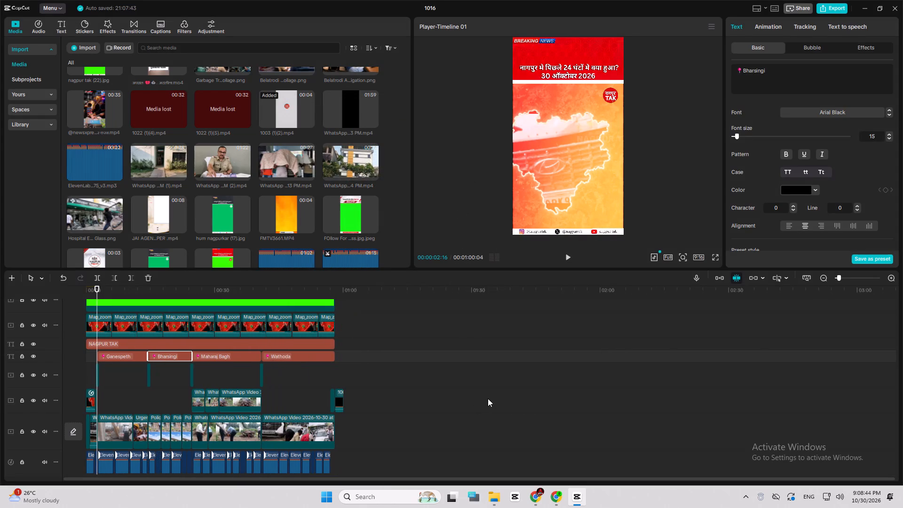
pyautogui.scroll(-2, 486, 399)
pyautogui.scroll(-4, 416, 416)
pyautogui.keyDown('ctrl'); pyautogui.scroll(7, 408, 406); pyautogui.keyUp('ctrl')
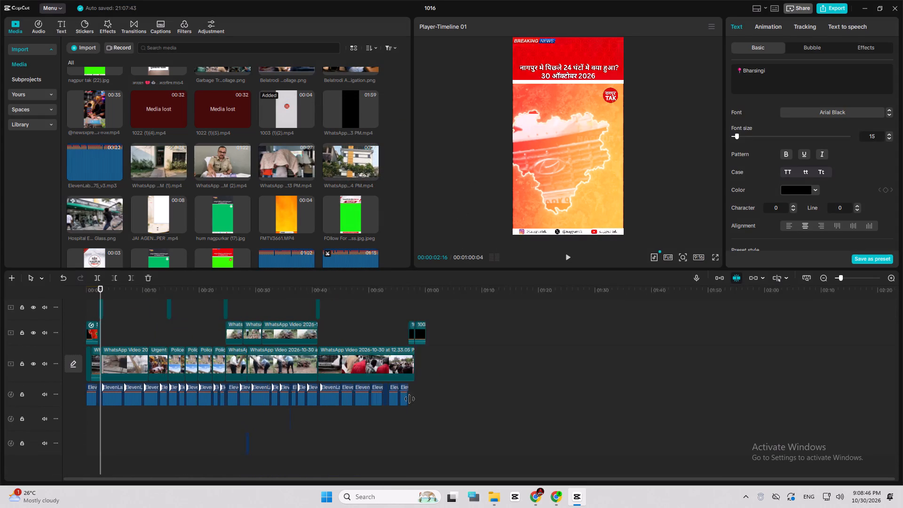
pyautogui.keyDown('ctrl'); pyautogui.scroll(3, 410, 399); pyautogui.keyUp('ctrl')
pyautogui.click(576, 297)
pyautogui.press('space')
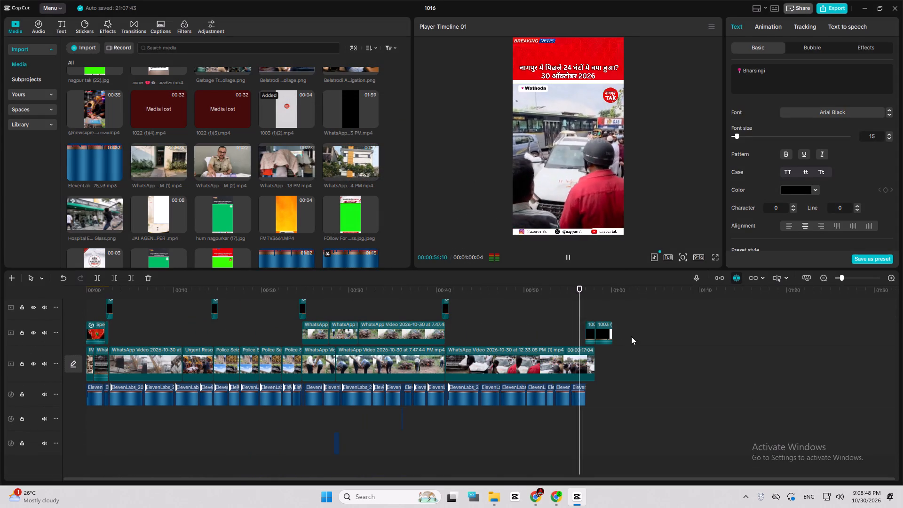
pyautogui.keyDown('ctrl'); pyautogui.scroll(-2, 632, 345); pyautogui.keyUp('ctrl')
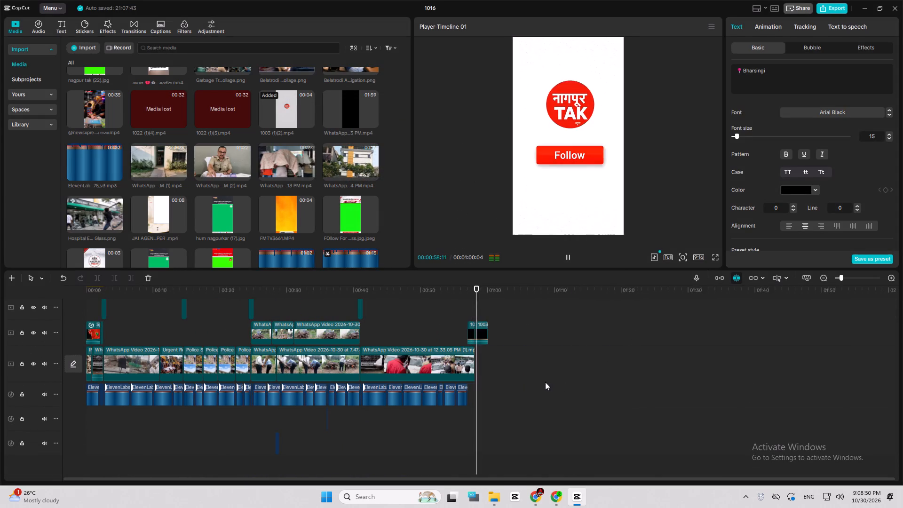
pyautogui.scroll(4, 415, 370)
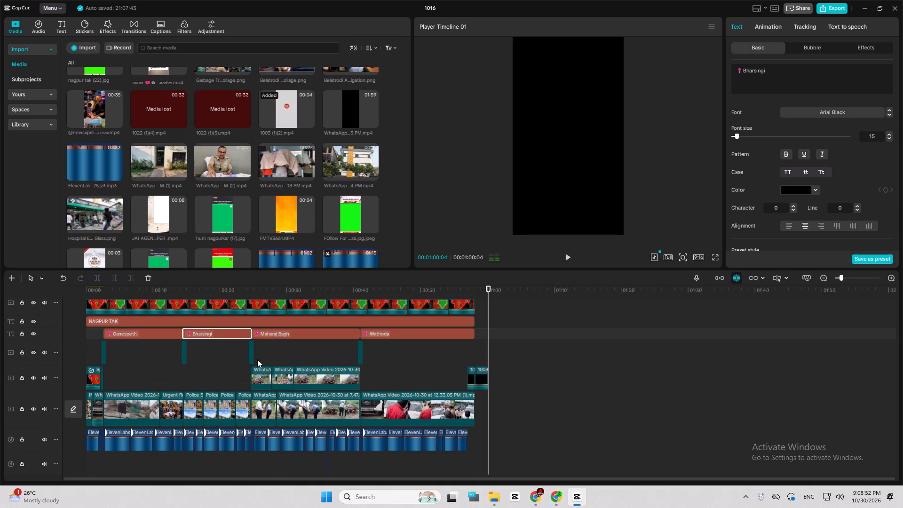
pyautogui.scroll(3, 170, 306)
pyautogui.moveTo(261, 292); pyautogui.dragTo(256, 295)
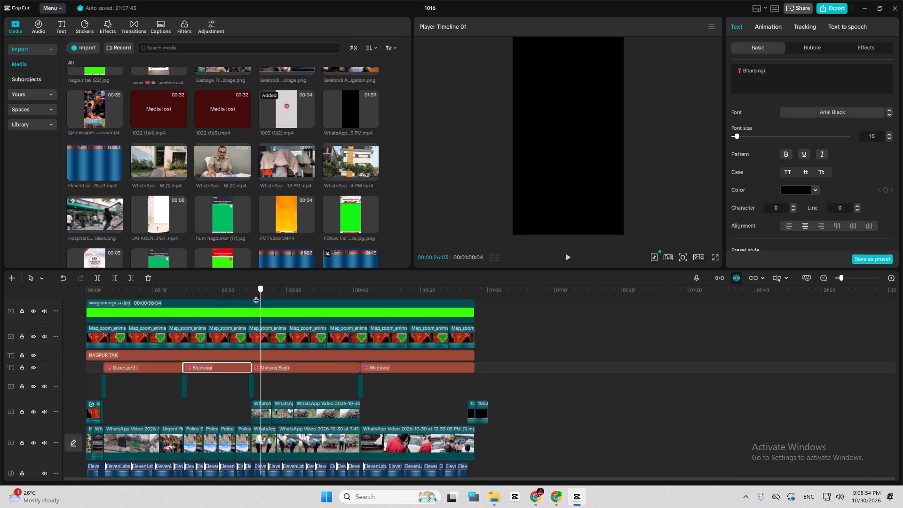
pyautogui.moveTo(256, 295); pyautogui.dragTo(361, 300)
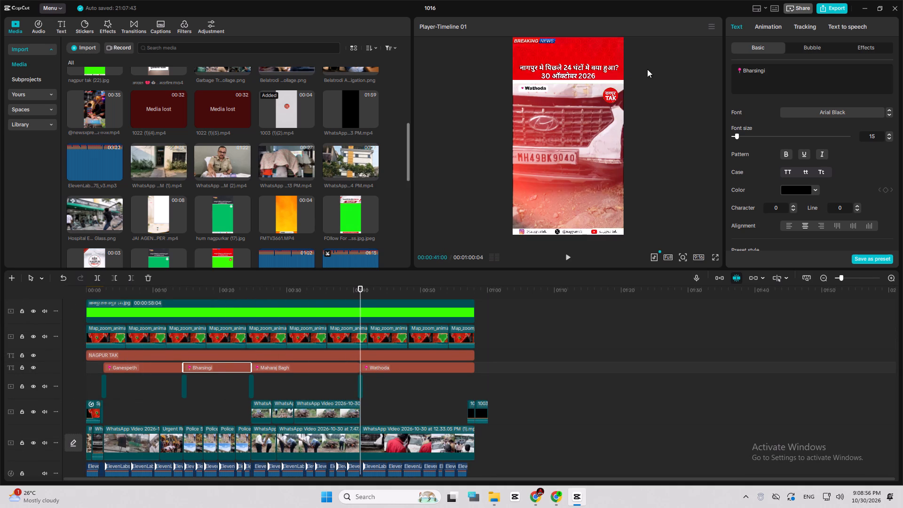
# Export the video under the name "nagpur tak" and close the finished export window.
pyautogui.click(828, 12)
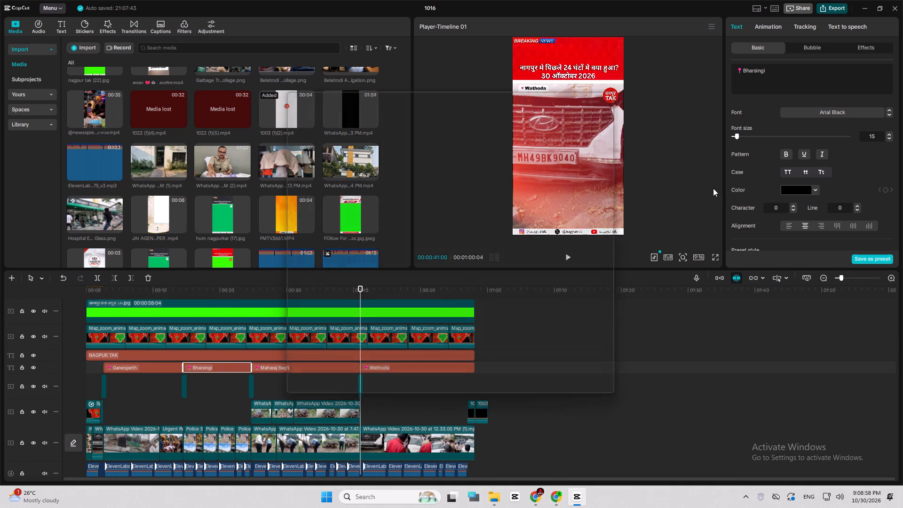
pyautogui.moveTo(539, 135); pyautogui.dragTo(363, 102)
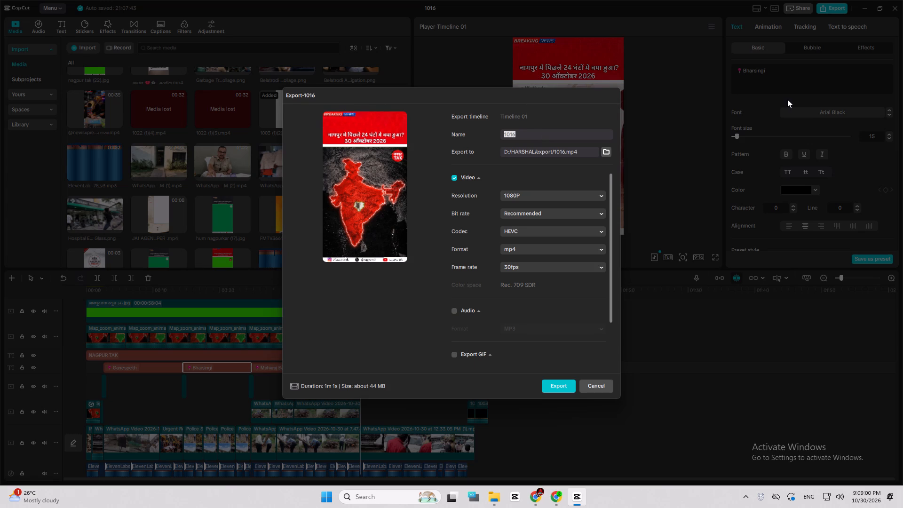
pyautogui.write('nagpur tal')
pyautogui.press('BackSpace')
pyautogui.write('k')
pyautogui.press('space')
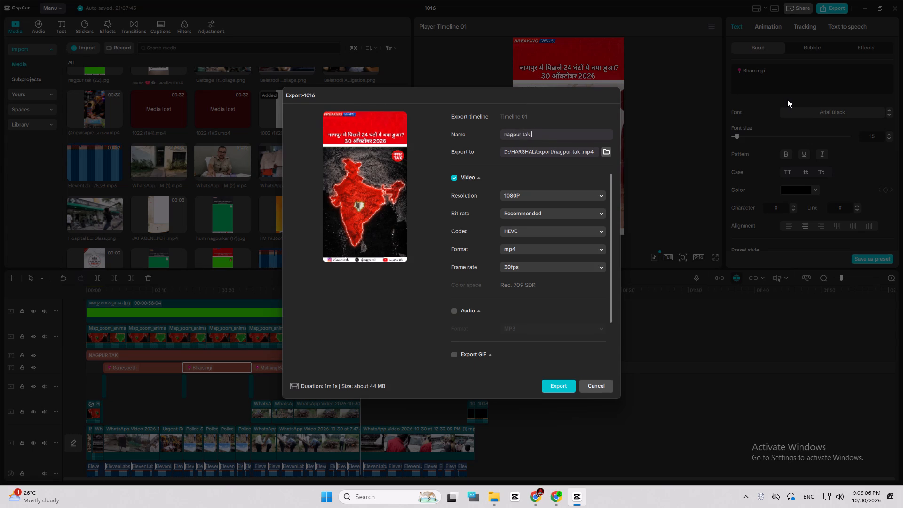
pyautogui.press('Return')
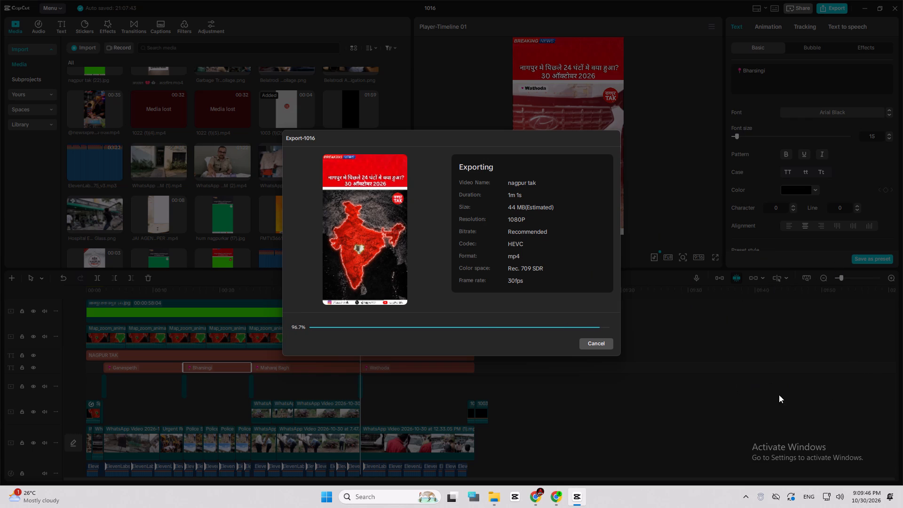
pyautogui.click(351, 252)
pyautogui.click(603, 383)
# Look through the project's imported media for the hum nagpurkar green frame image and preview the existing copy.
pyautogui.scroll(-4, 436, 400)
pyautogui.scroll(4, 344, 411)
pyautogui.scroll(3, 230, 246)
pyautogui.scroll(-2, 229, 229)
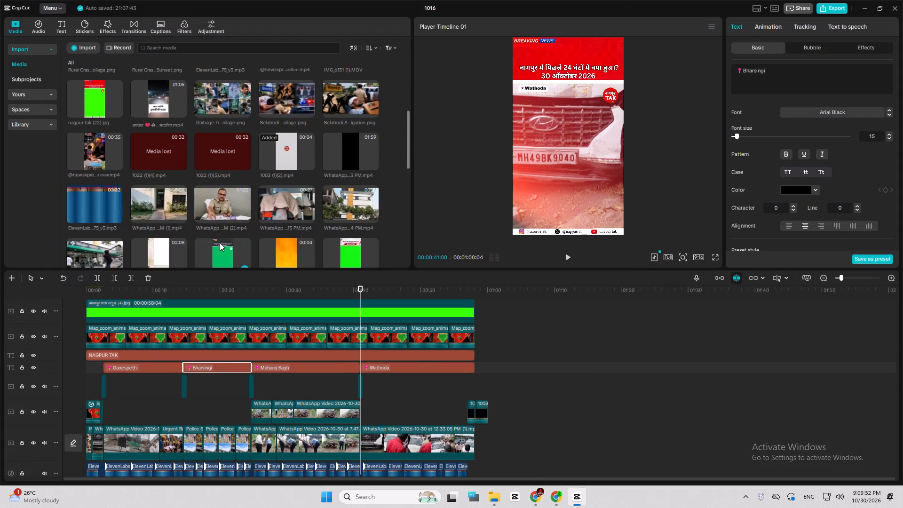
pyautogui.scroll(-2, 198, 253)
pyautogui.click(165, 227)
pyautogui.scroll(-3, 216, 214)
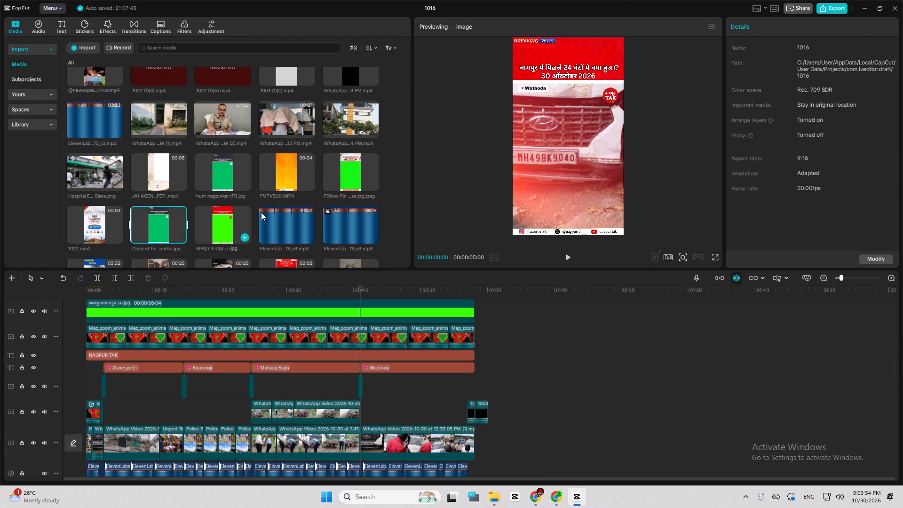
pyautogui.scroll(-4, 254, 224)
pyautogui.scroll(-2, 326, 238)
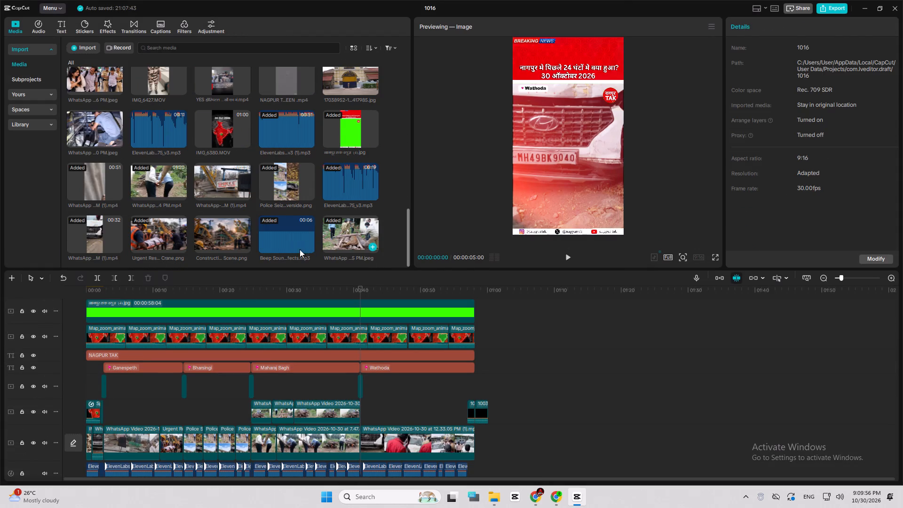
pyautogui.scroll(2, 197, 198)
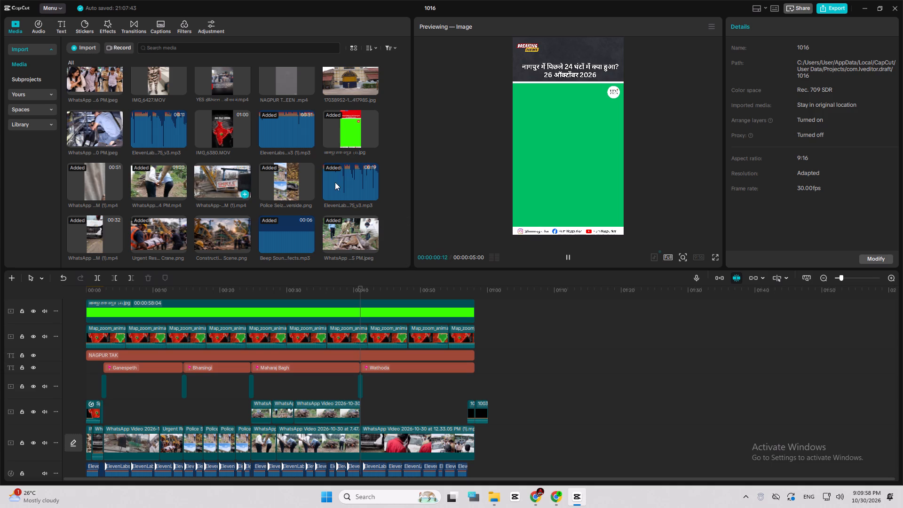
pyautogui.scroll(-4, 338, 183)
pyautogui.scroll(3, 173, 223)
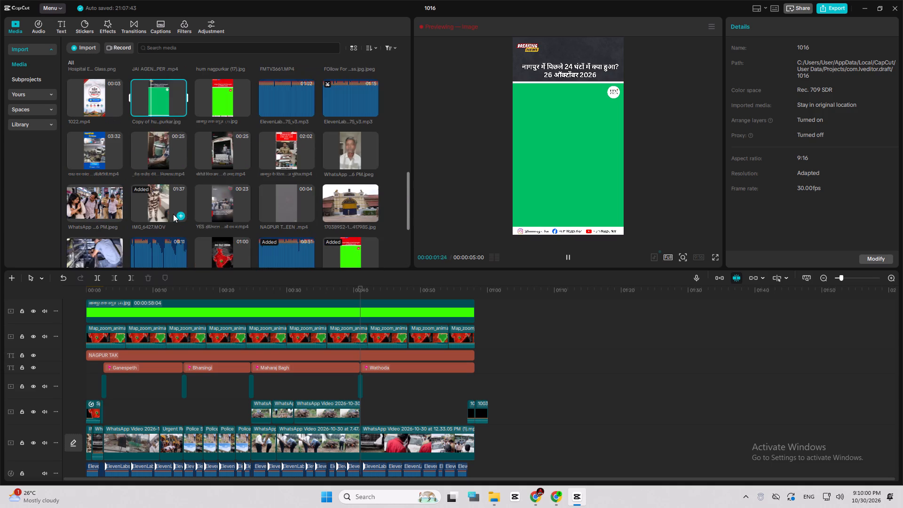
pyautogui.scroll(-2, 174, 214)
# Import the image "hum nagpurkar (26)" from the Downloads folder into the project media.
pyautogui.click(79, 51)
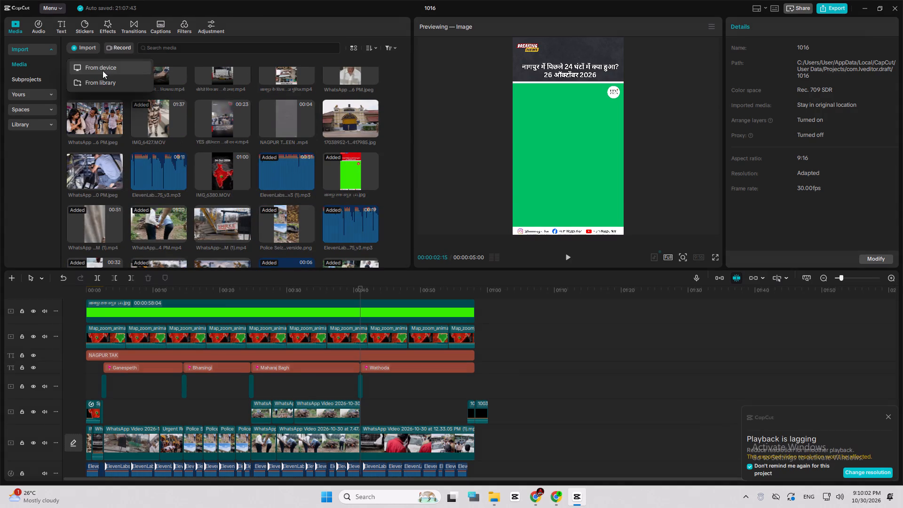
pyautogui.click(105, 69)
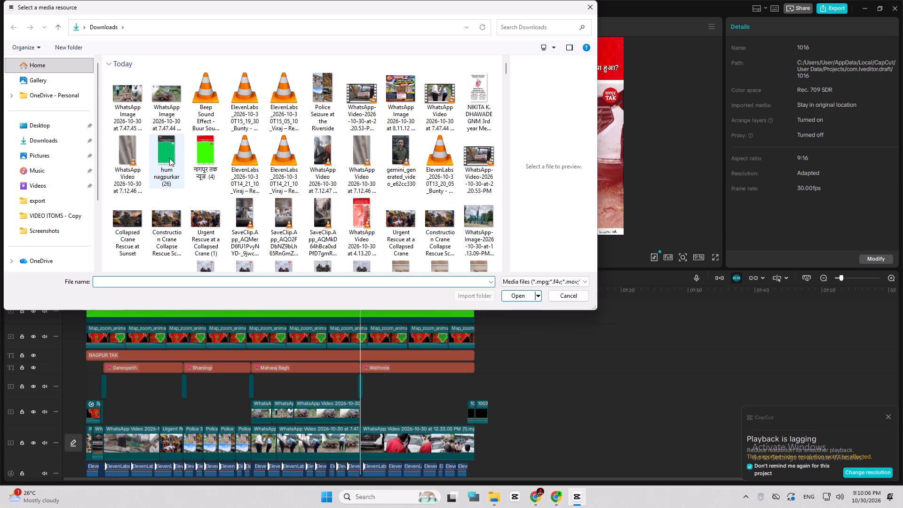
pyautogui.scroll(2, 169, 149)
pyautogui.doubleClick(181, 166)
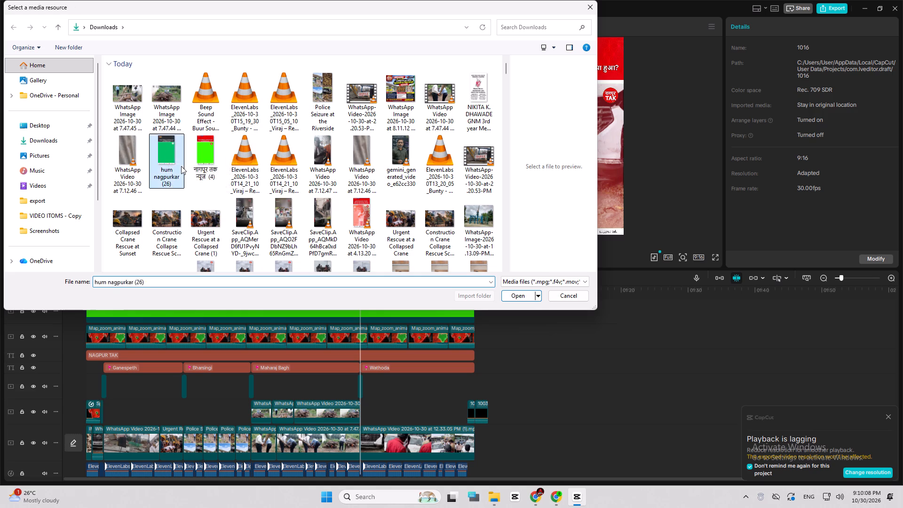
# Replace the full-length green NAGPUR TAK overlay with hum nagpurkar (26), keeping the original video effect, and preview around 00:00:20.
pyautogui.moveTo(103, 235); pyautogui.dragTo(159, 309)
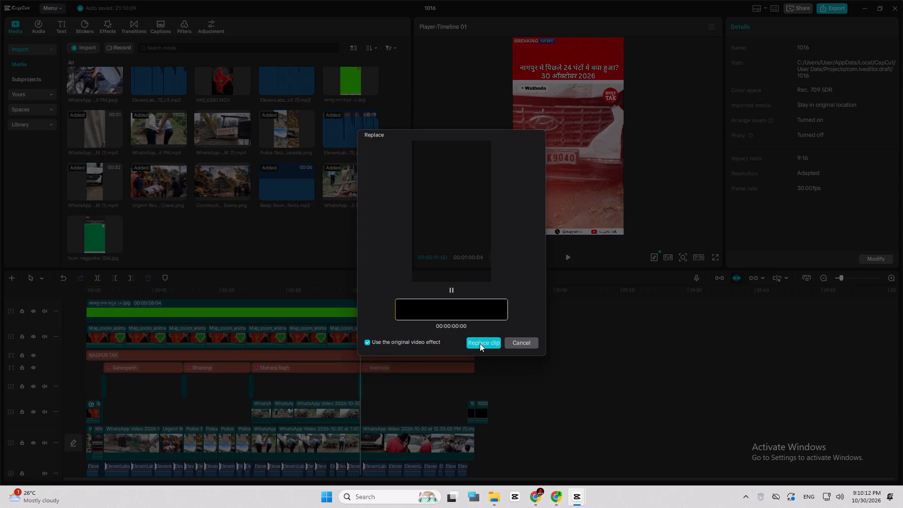
pyautogui.click(480, 343)
pyautogui.click(222, 297)
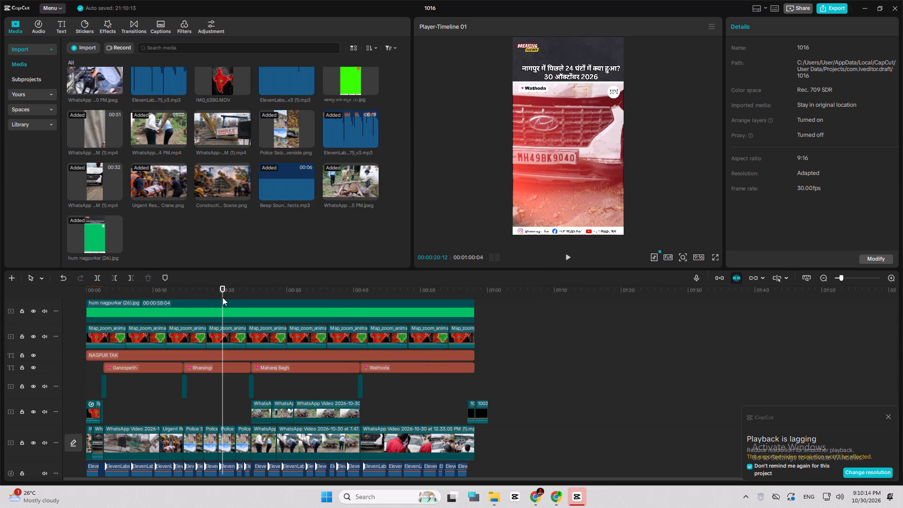
# Dismiss the playback notification and play the Hum Nagpurkar version from the start to check its opening seconds.
pyautogui.moveTo(232, 295); pyautogui.dragTo(82, 302)
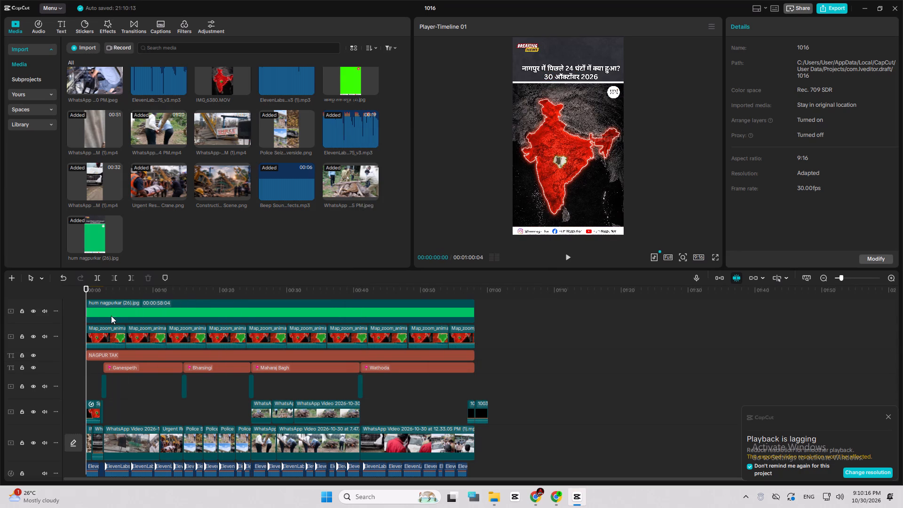
pyautogui.click(887, 418)
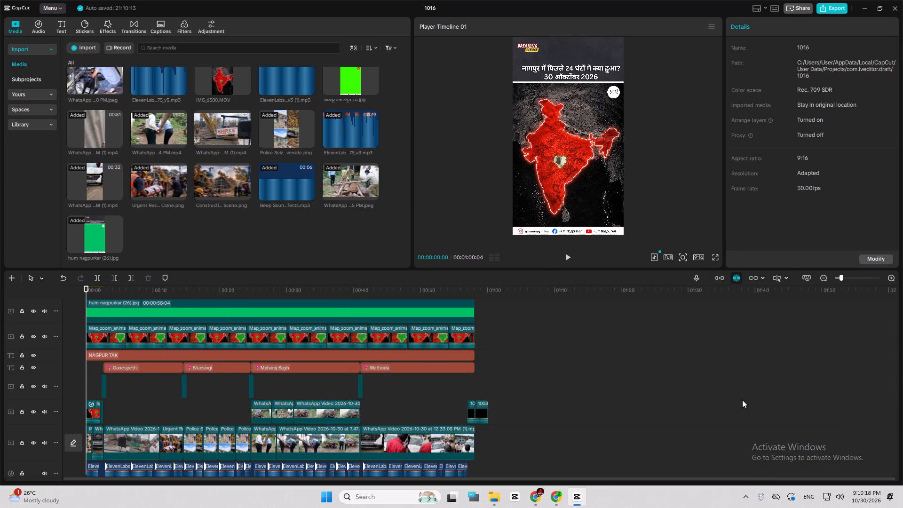
pyautogui.scroll(4, 280, 394)
pyautogui.scroll(-3, 230, 386)
pyautogui.click(201, 344)
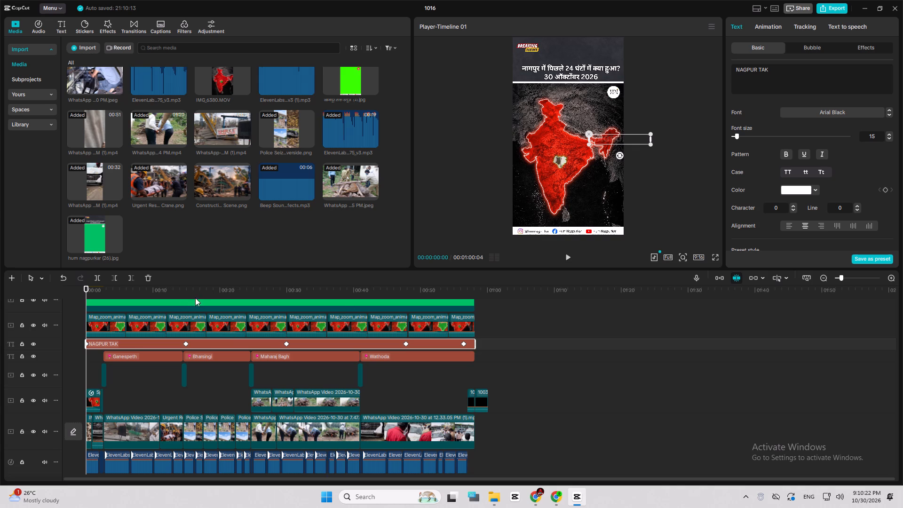
pyautogui.moveTo(204, 293); pyautogui.dragTo(154, 302)
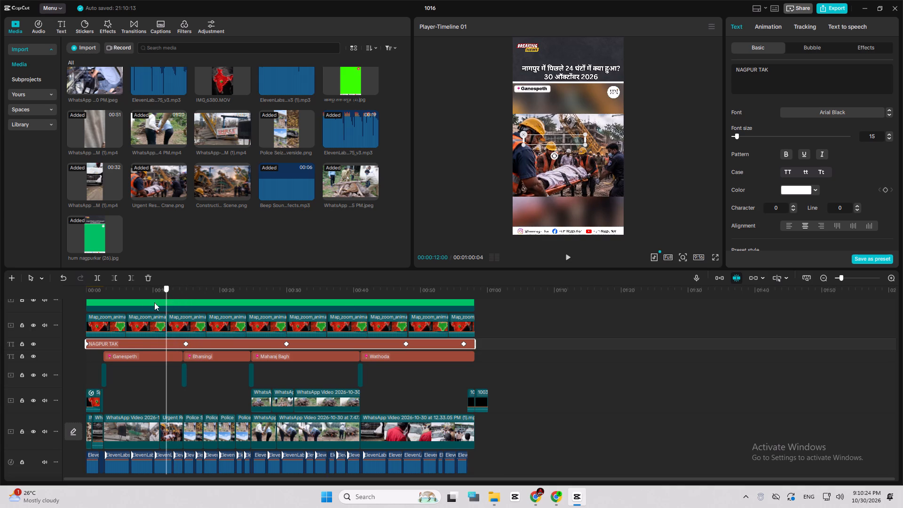
pyautogui.moveTo(154, 302); pyautogui.dragTo(85, 318)
pyautogui.press('space')
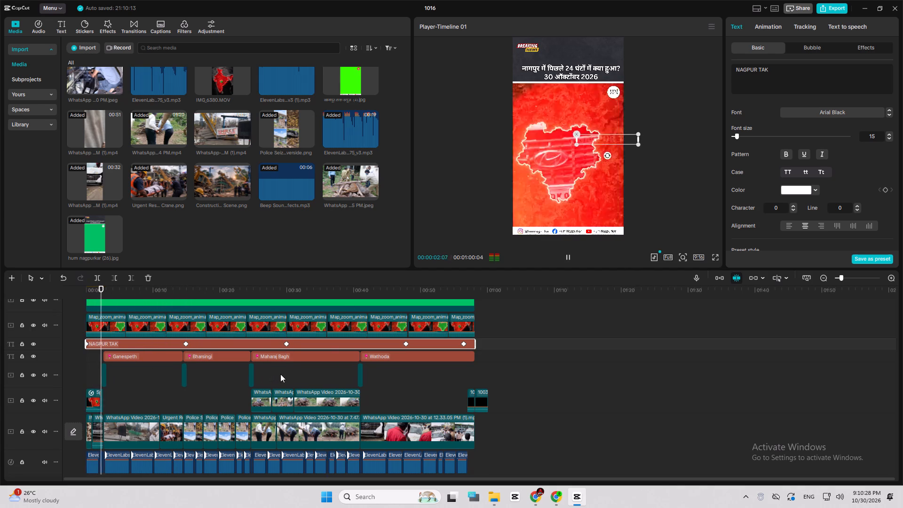
pyautogui.press('space')
pyautogui.scroll(-3, 147, 426)
pyautogui.keyDown('ctrl'); pyautogui.scroll(5, 98, 432); pyautogui.keyUp('ctrl')
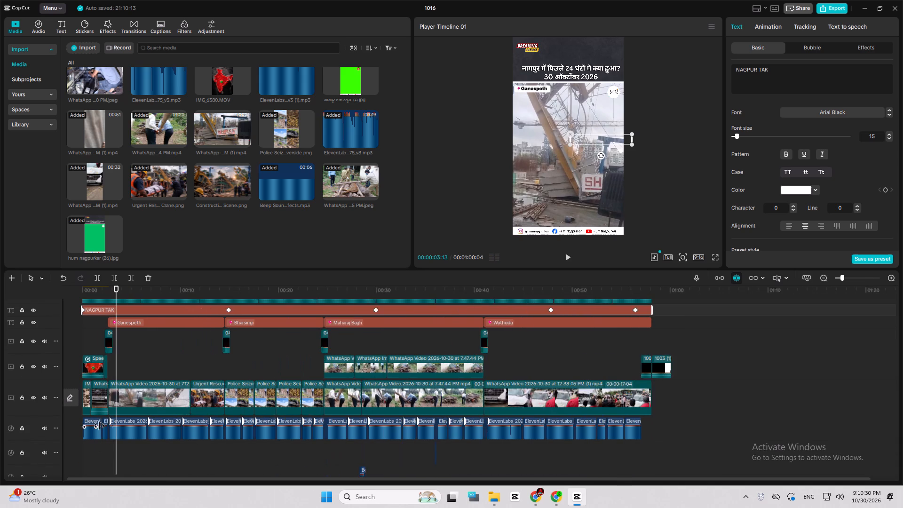
pyautogui.keyDown('ctrl'); pyautogui.scroll(3, 99, 426); pyautogui.keyUp('ctrl')
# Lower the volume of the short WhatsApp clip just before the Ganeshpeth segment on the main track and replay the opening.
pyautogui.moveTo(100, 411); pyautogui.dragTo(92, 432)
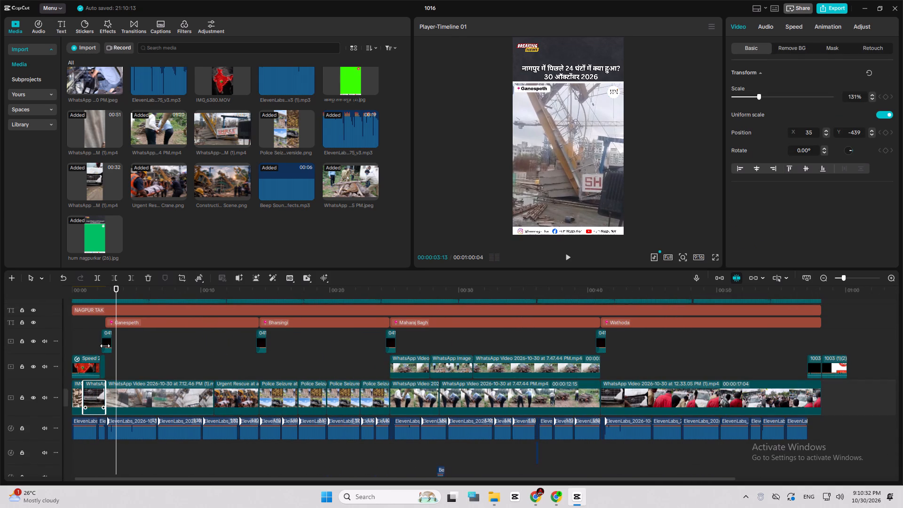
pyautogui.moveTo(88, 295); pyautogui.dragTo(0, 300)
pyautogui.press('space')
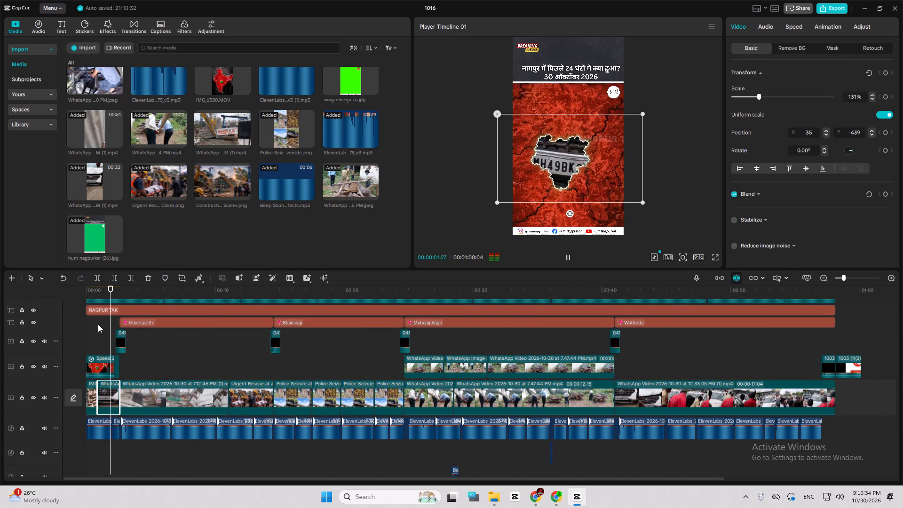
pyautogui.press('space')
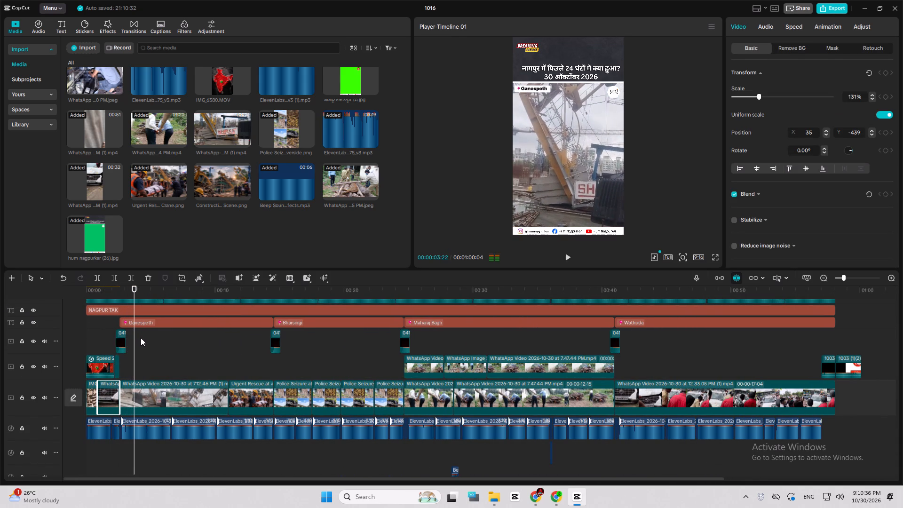
# Undo the clip volume change and the overlay replacement to restore the red NAGPUR TAK frame.
pyautogui.hotkey('ctrl', 'z')
pyautogui.scroll(3, 142, 337)
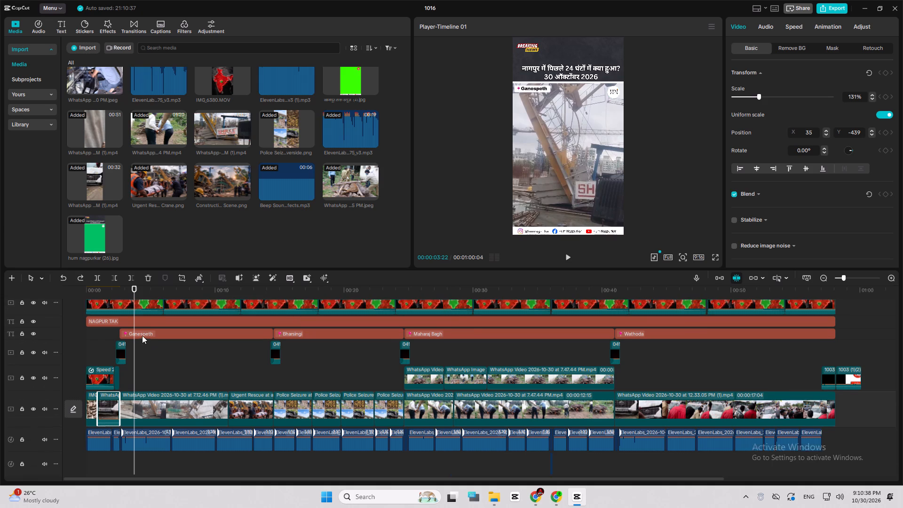
pyautogui.hotkey('ctrl', 'z')
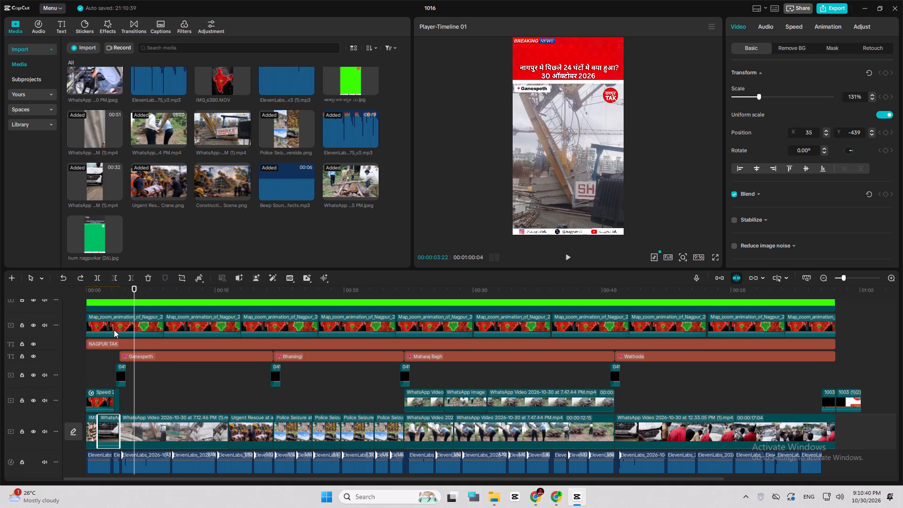
# Replay the NAGPUR TAK opening and lower the volume of the short WhatsApp clip just before the Ganeshpeth segment.
pyautogui.moveTo(110, 294); pyautogui.dragTo(66, 302)
pyautogui.press('space')
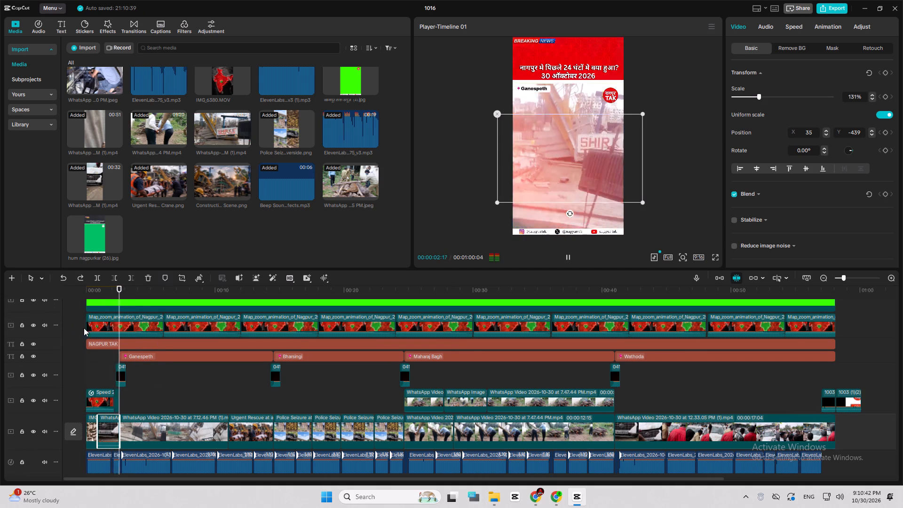
pyautogui.press('space')
pyautogui.moveTo(99, 294); pyautogui.dragTo(28, 298)
pyautogui.press('space')
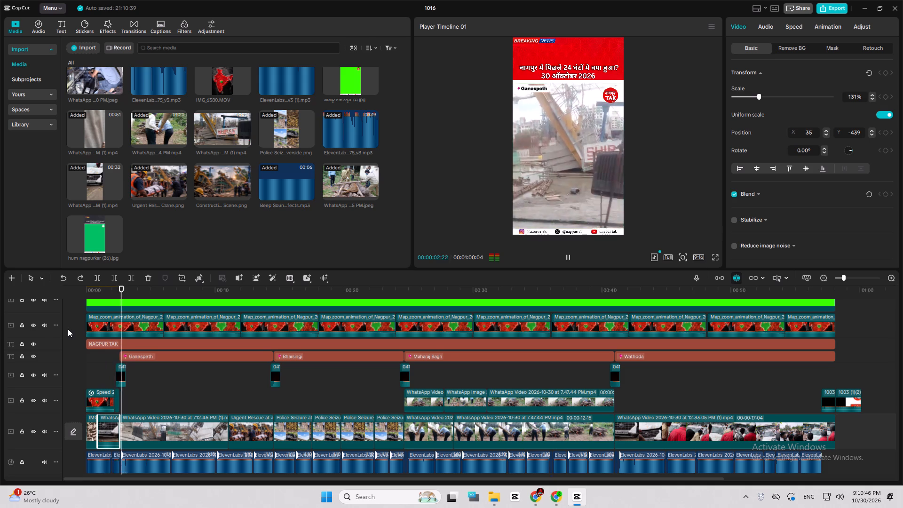
pyautogui.press('space')
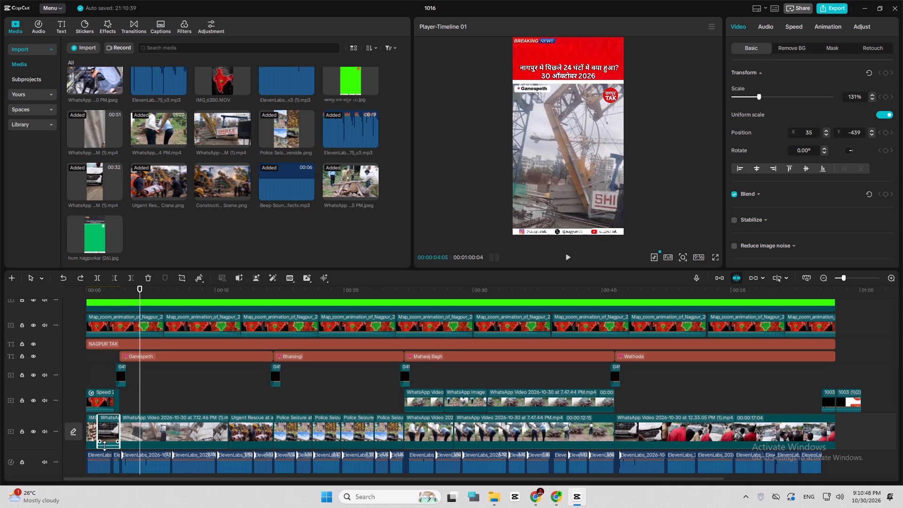
pyautogui.moveTo(104, 446); pyautogui.dragTo(100, 463)
# Combine all the timeline clips into a single compound clip.
pyautogui.hotkey('ctrl', 'a')
pyautogui.moveTo(170, 429); pyautogui.dragTo(166, 430, button='right')
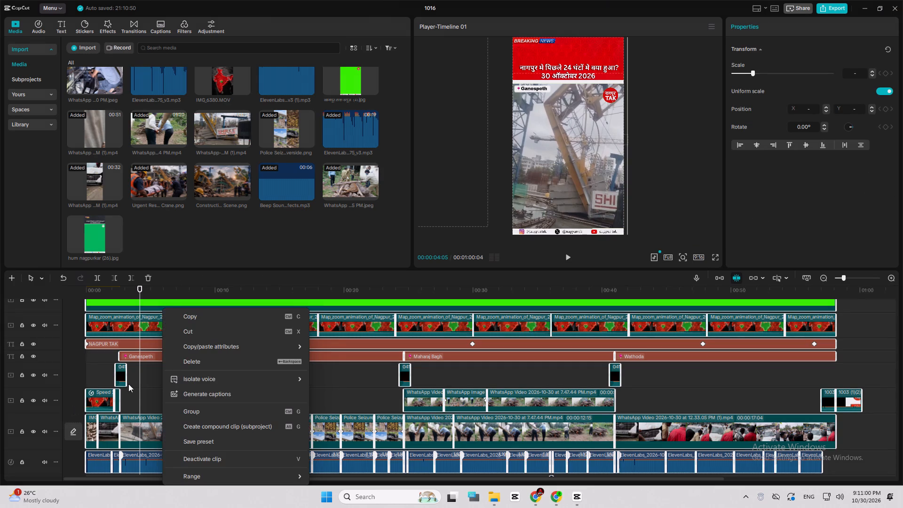
pyautogui.click(232, 429)
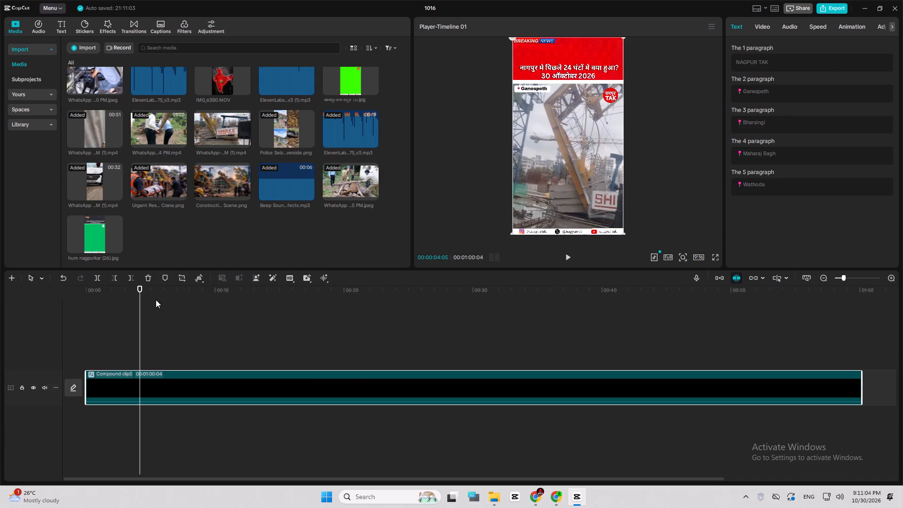
# Play the compound clip from the start, find the cut point frame by frame, and split it at 00:00:06:00.
pyautogui.click(156, 300)
pyautogui.moveTo(159, 294); pyautogui.dragTo(40, 300)
pyautogui.press('space')
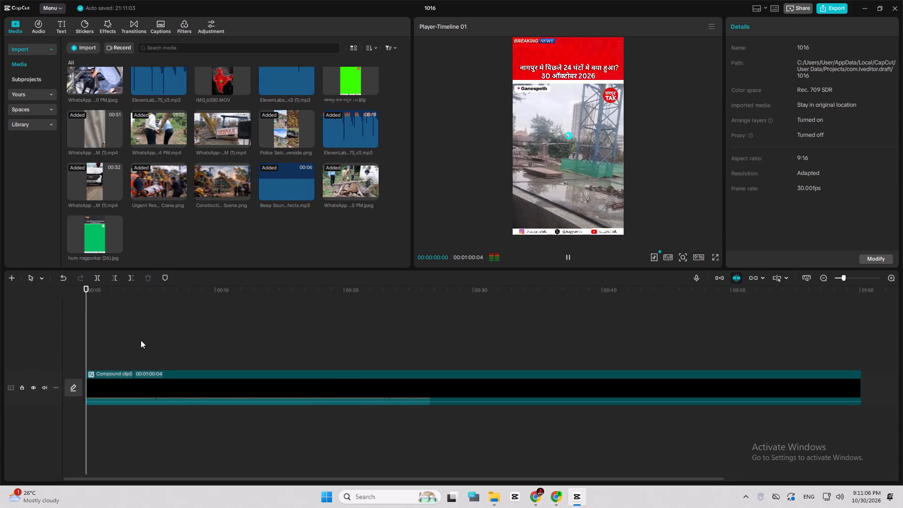
pyautogui.keyDown('ctrl'); pyautogui.scroll(5, 143, 341); pyautogui.keyUp('ctrl')
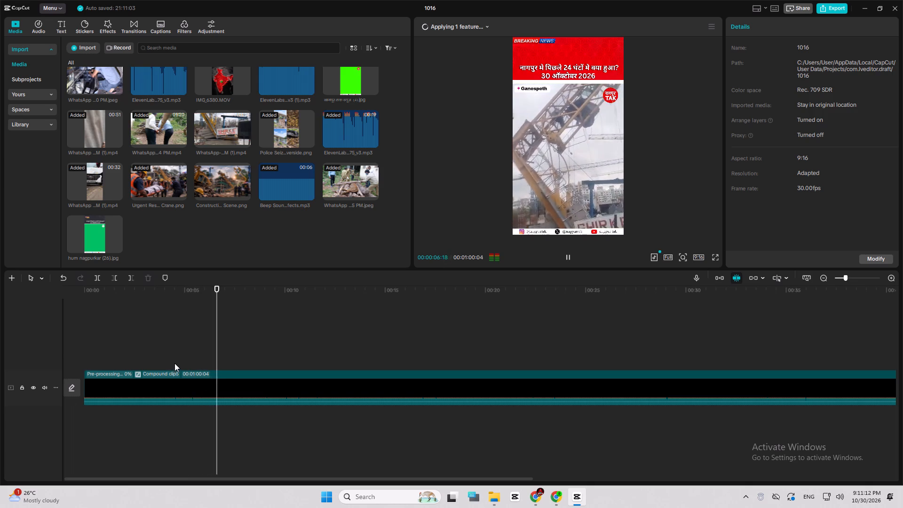
pyautogui.press('space')
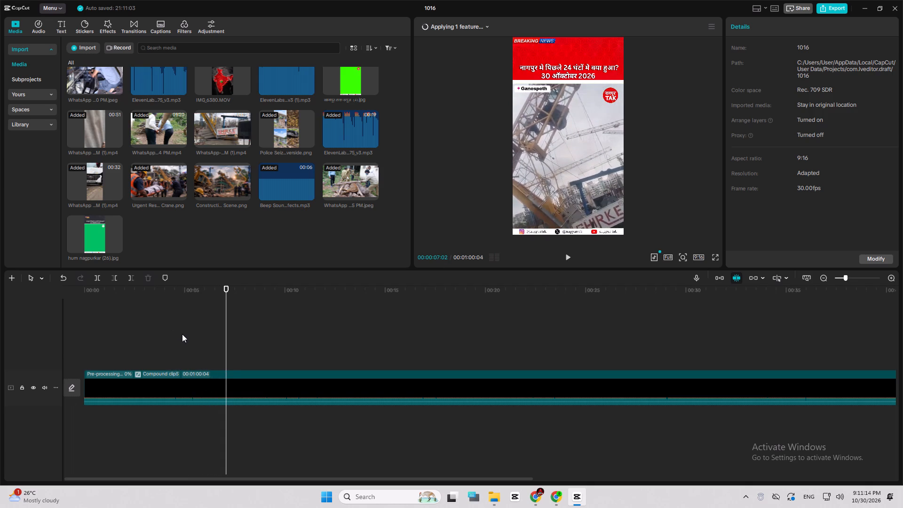
pyautogui.press('Left')
pyautogui.press('Left')
pyautogui.scroll(-1, 158, 245)
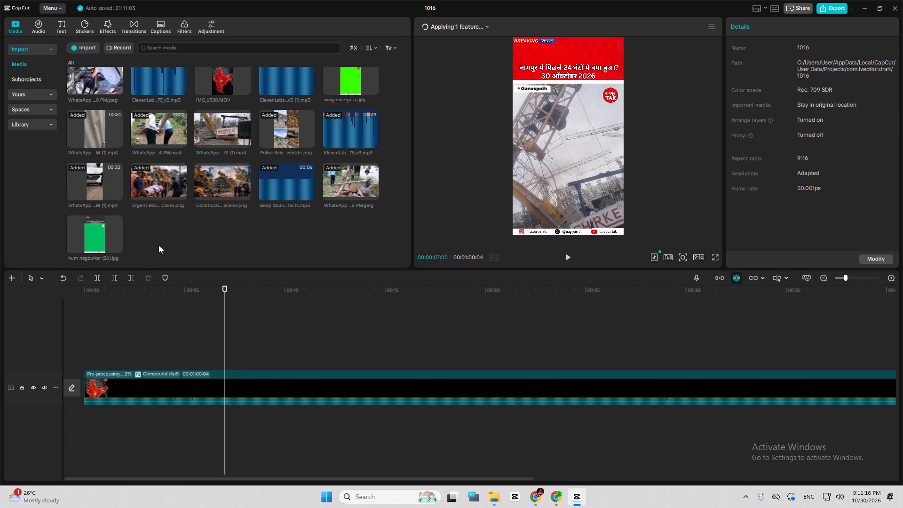
pyautogui.scroll(3, 167, 214)
pyautogui.press('Left')
pyautogui.press('Left')
pyautogui.press('Left')
pyautogui.press('Left')
pyautogui.press('Left')
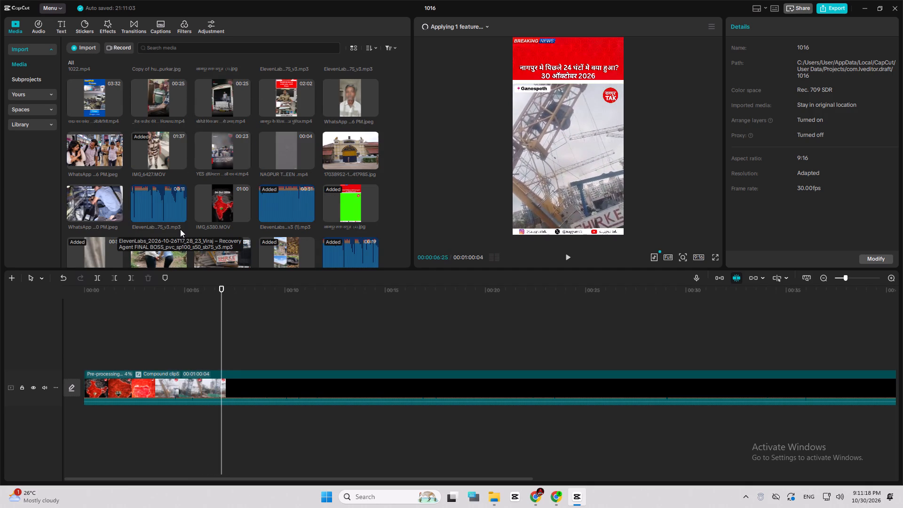
pyautogui.press('Left')
pyautogui.press('Left')
pyautogui.press('Left')
pyautogui.press('Left')
pyautogui.press('Left')
pyautogui.press('Left')
pyautogui.press('Left')
pyautogui.press('Left')
pyautogui.press('Left')
pyautogui.press('Left')
pyautogui.press('Left')
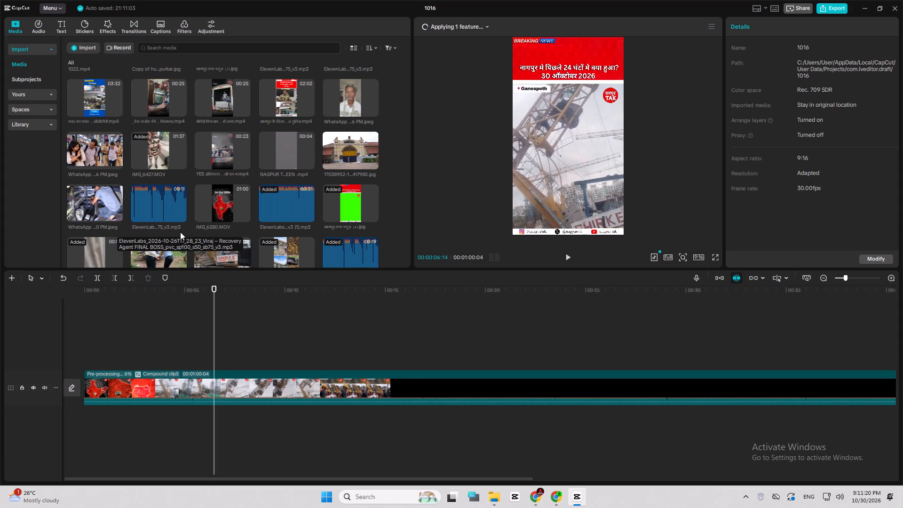
pyautogui.press('Left')
pyautogui.press('Left')
pyautogui.press('Left')
pyautogui.press('Left')
pyautogui.press('Left')
pyautogui.press('Left')
pyautogui.press('Left')
pyautogui.press('Left')
pyautogui.press('Left')
pyautogui.press('Left')
pyautogui.press('Left')
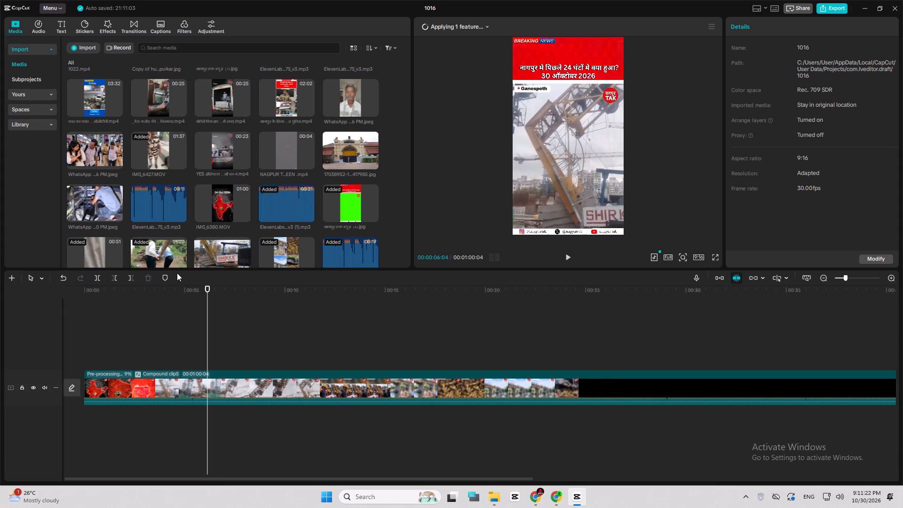
pyautogui.press('Left')
pyautogui.press('Left')
pyautogui.press('Left')
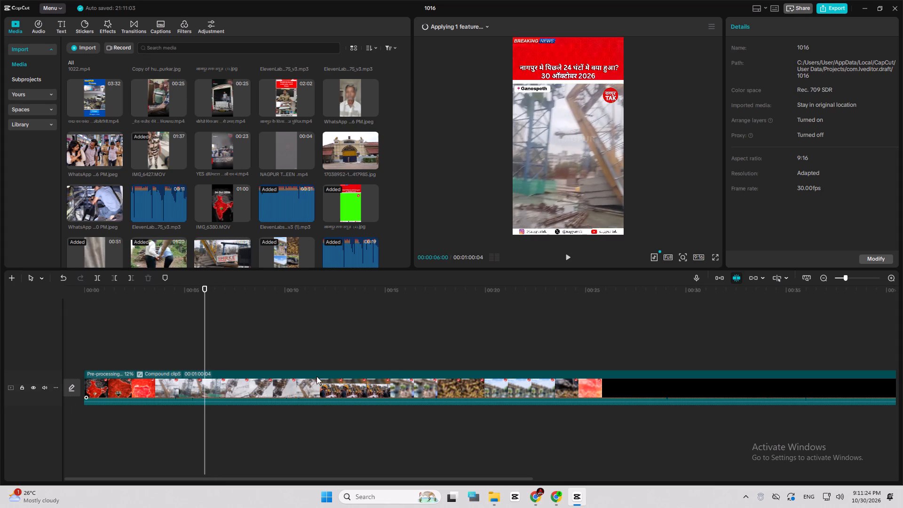
pyautogui.hotkey('ctrl', 'b')
# Look through the whole list of the project's imported media, including the green frame images and short clips.
pyautogui.scroll(5, 196, 201)
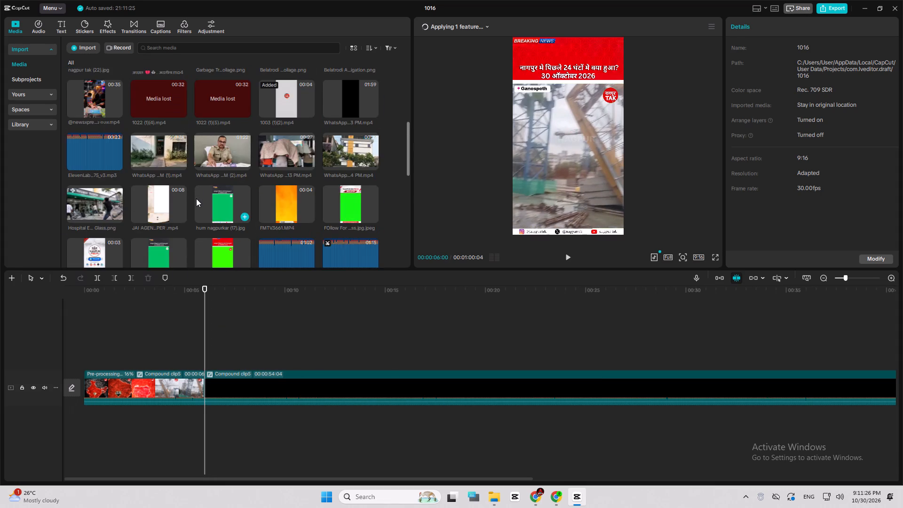
pyautogui.scroll(2, 196, 198)
pyautogui.scroll(-1, 196, 198)
pyautogui.scroll(4, 196, 198)
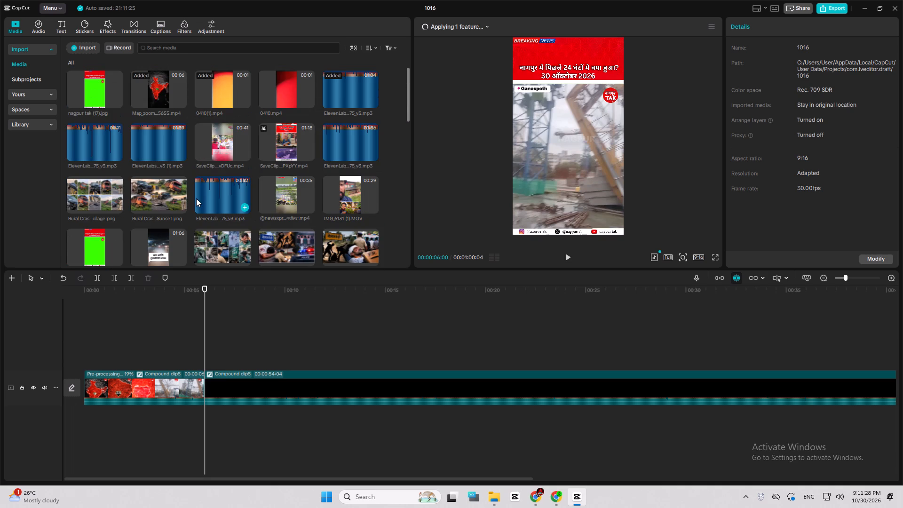
pyautogui.scroll(1, 196, 198)
pyautogui.scroll(-6, 196, 198)
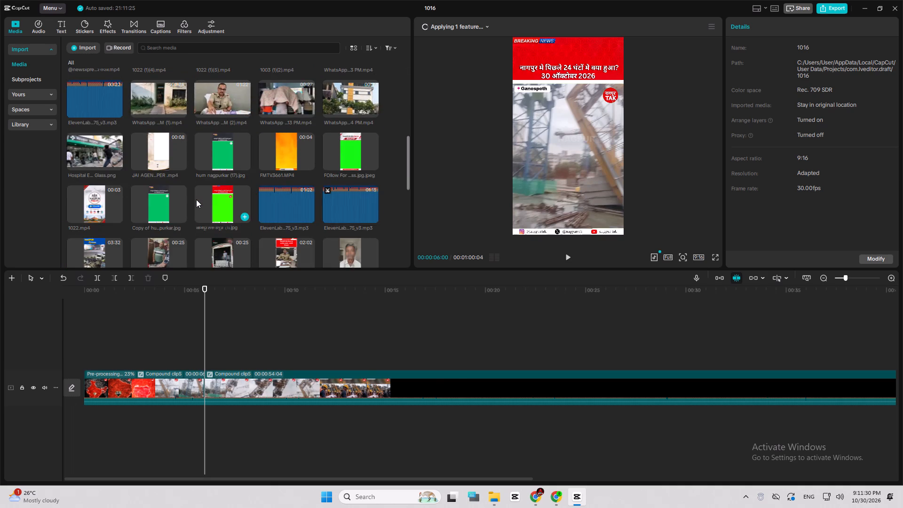
pyautogui.scroll(-6, 196, 199)
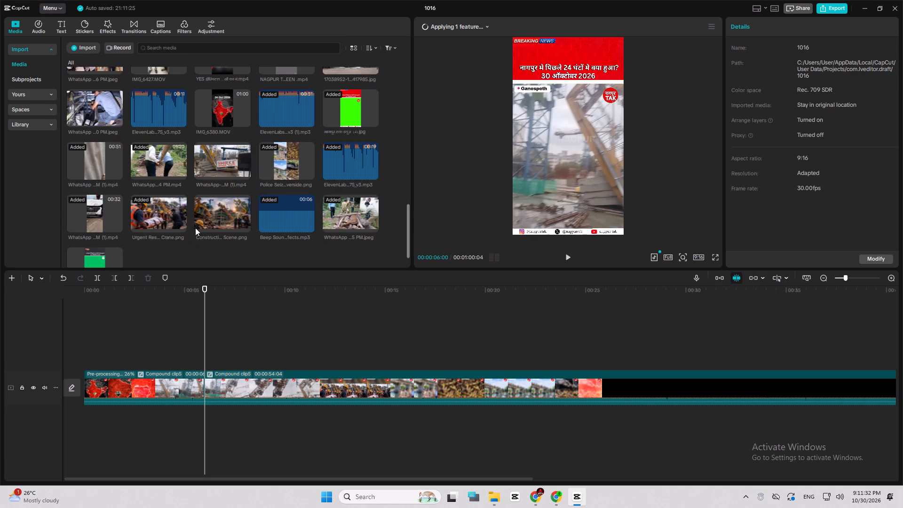
pyautogui.scroll(5, 195, 208)
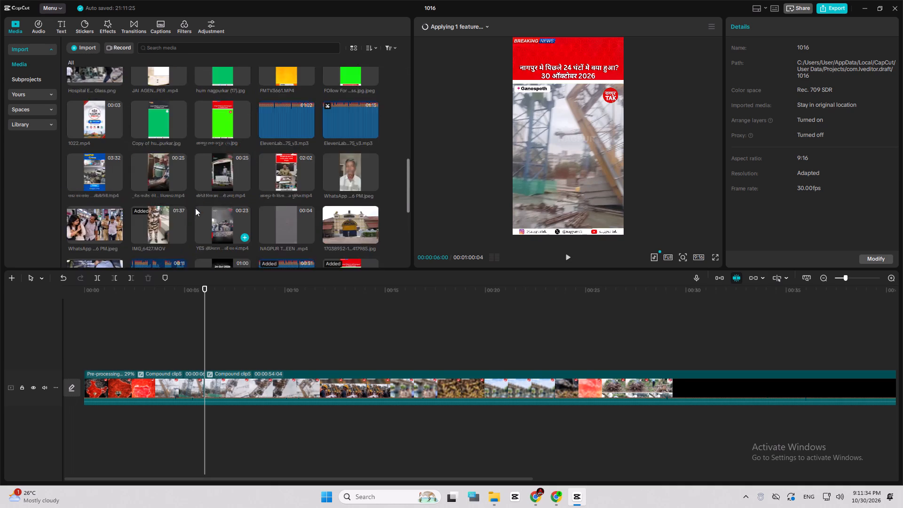
pyautogui.scroll(2, 195, 208)
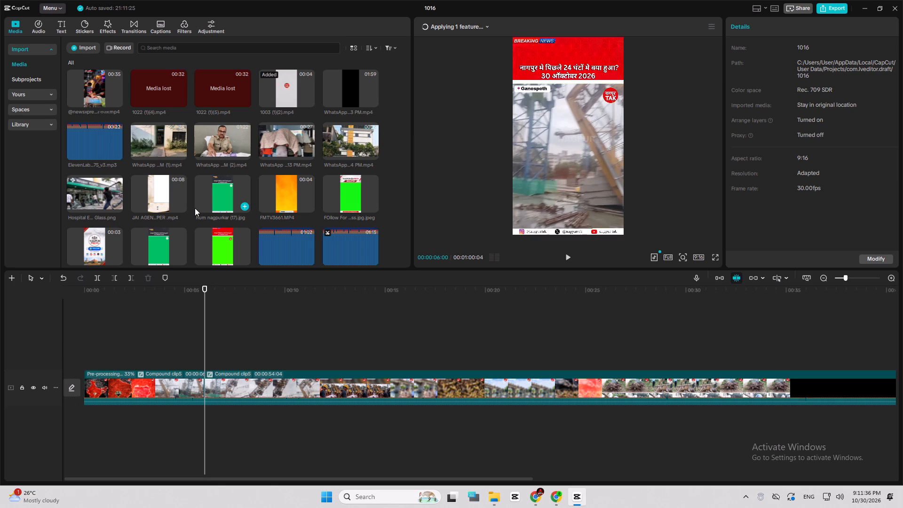
pyautogui.scroll(2, 194, 210)
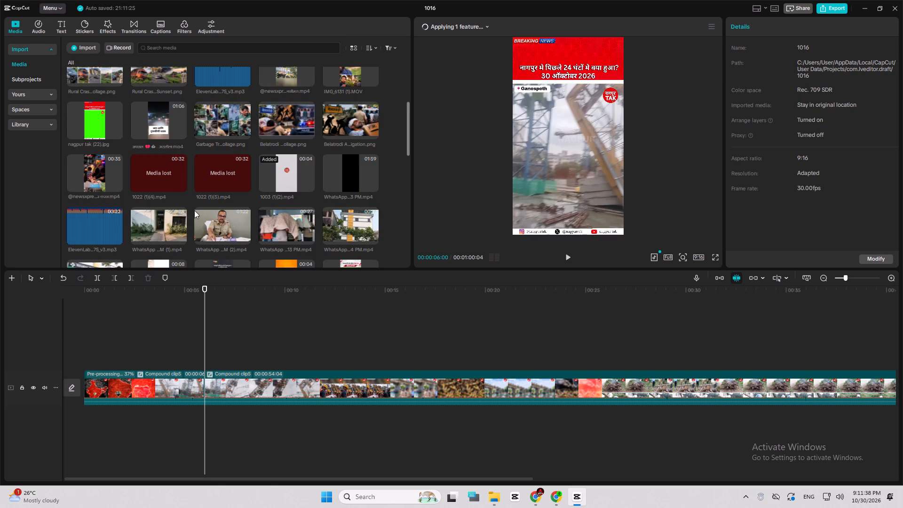
pyautogui.scroll(5, 194, 211)
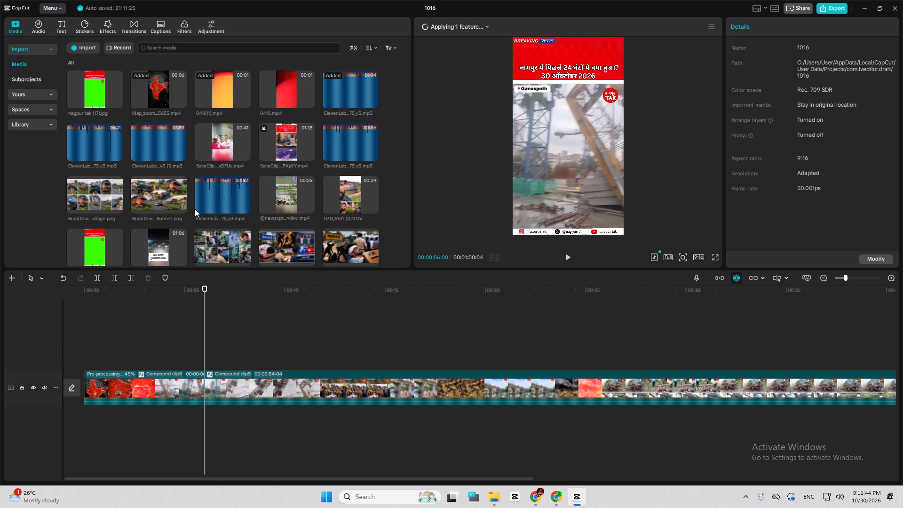
pyautogui.scroll(1, 195, 209)
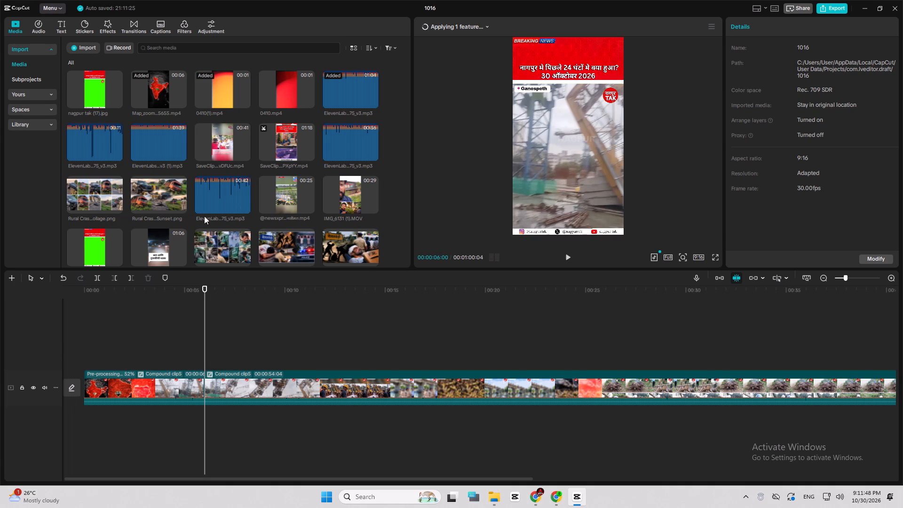
pyautogui.scroll(-2, 208, 213)
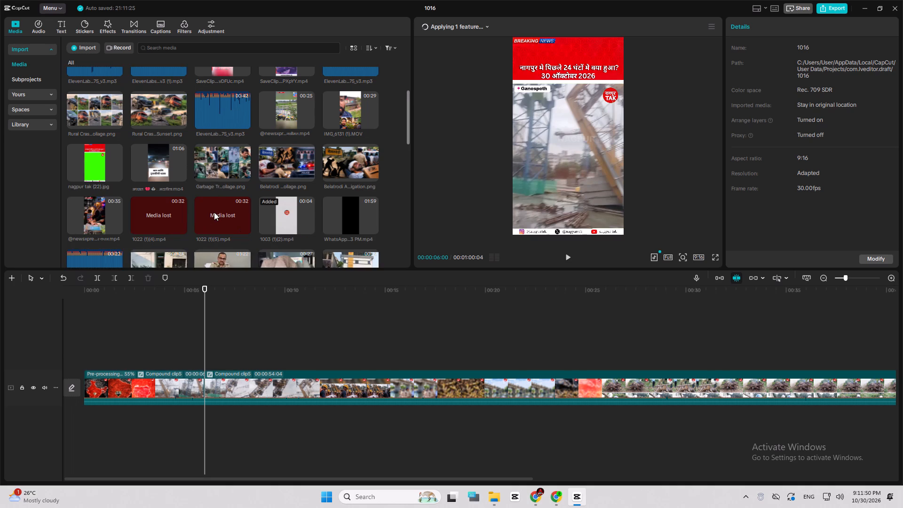
pyautogui.scroll(-4, 214, 212)
pyautogui.scroll(2, 212, 214)
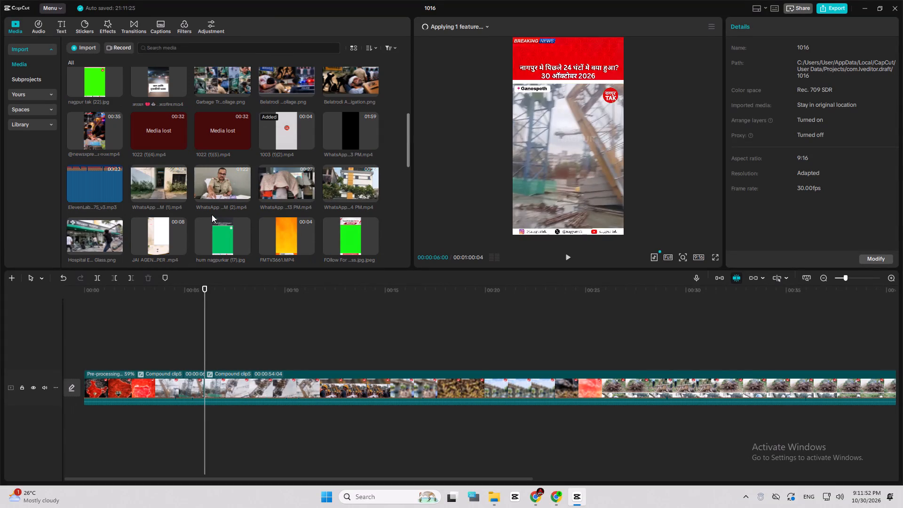
pyautogui.scroll(-1, 212, 214)
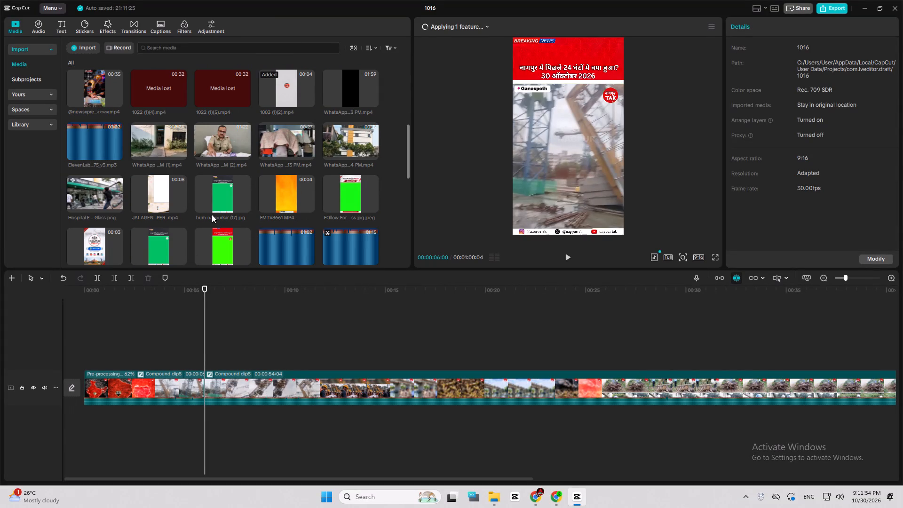
pyautogui.scroll(-5, 214, 213)
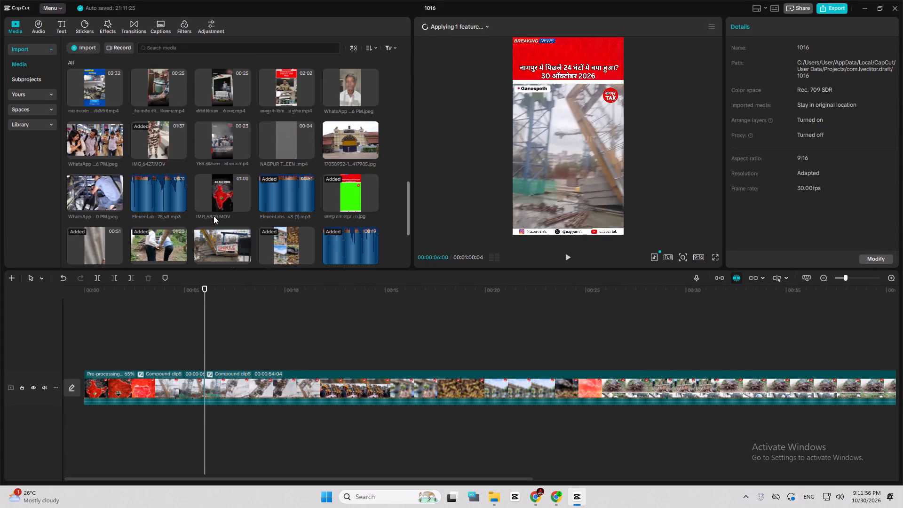
pyautogui.scroll(-5, 214, 217)
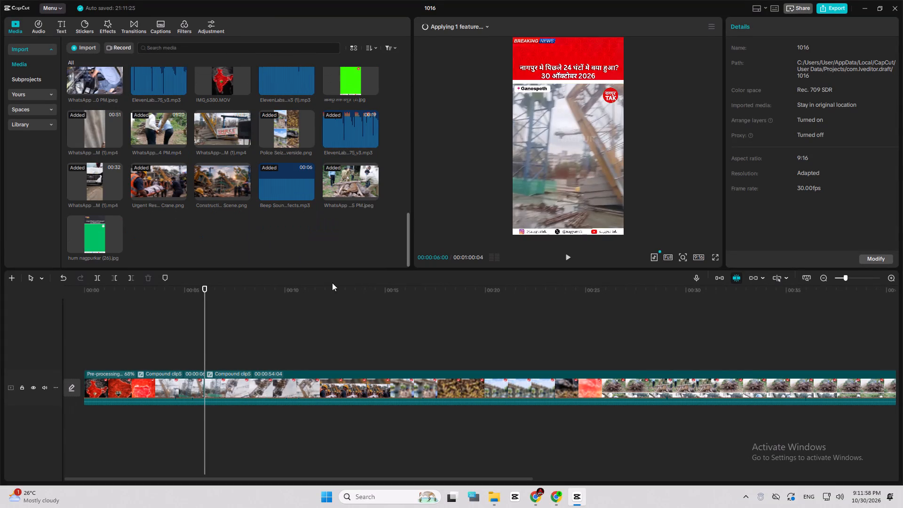
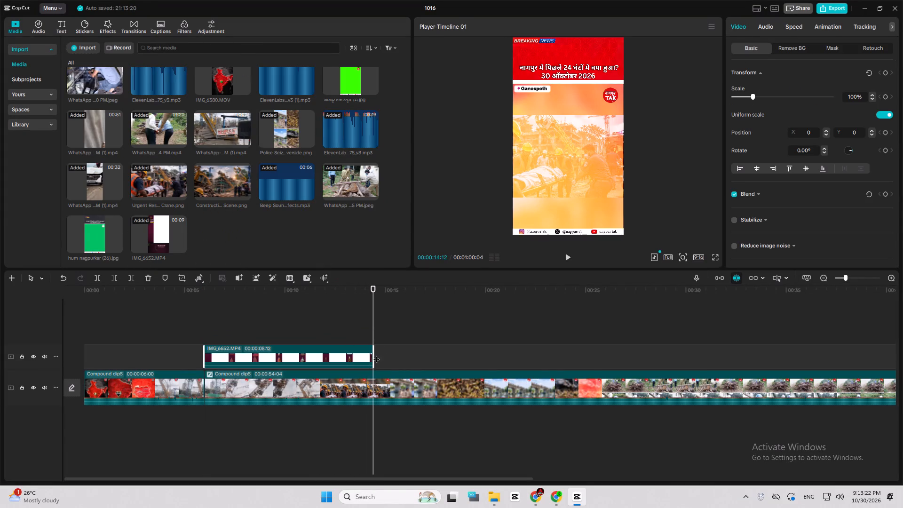
# Split the main compound clip at 00:00:14:12, where the IMG_6652.MP4 clip ends.
pyautogui.click(370, 385)
pyautogui.hotkey('ctrl', 'b')
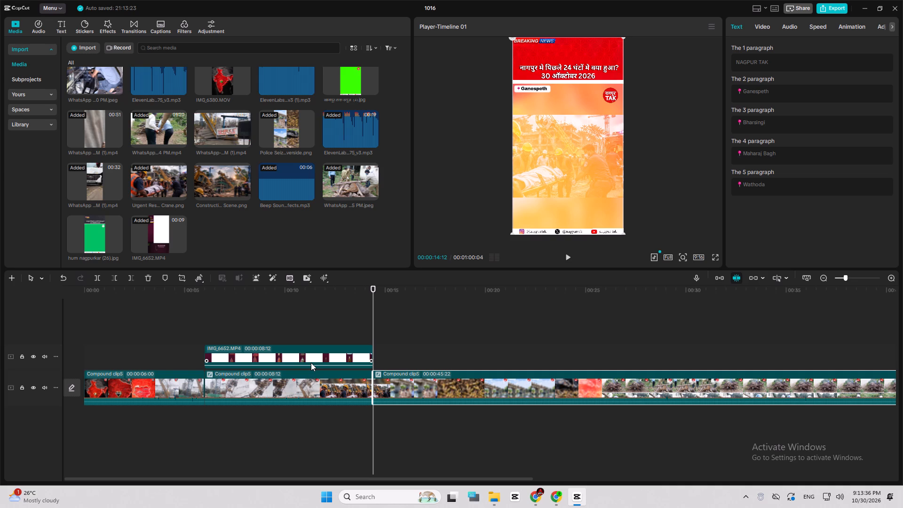
# Duplicate the 00:00:08:12 middle section of the compound clip onto a new track directly above IMG_6652.MP4.
pyautogui.click(287, 381)
pyautogui.keyDown('alt'); pyautogui.moveTo(278, 376); pyautogui.dragTo(278, 317); pyautogui.keyUp('alt')
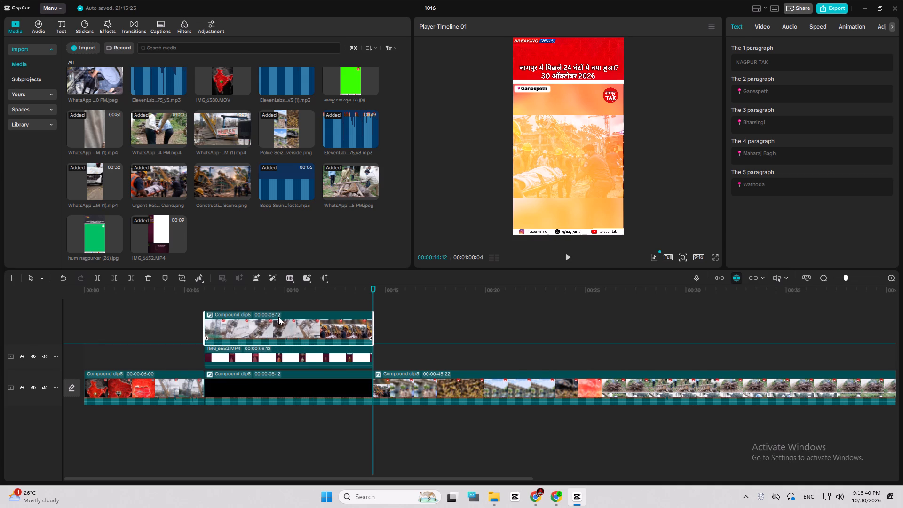
pyautogui.click(290, 365)
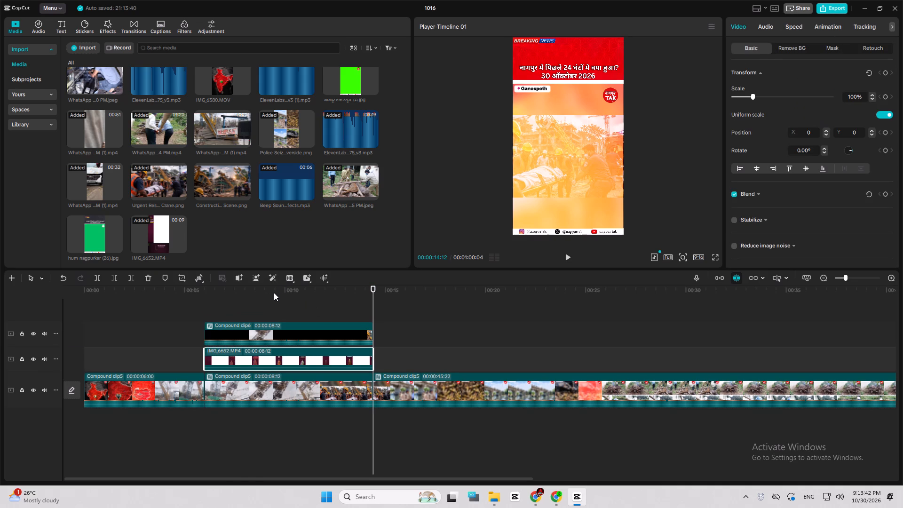
pyautogui.moveTo(266, 294); pyautogui.dragTo(202, 299)
pyautogui.press('Up')
pyautogui.press('Down')
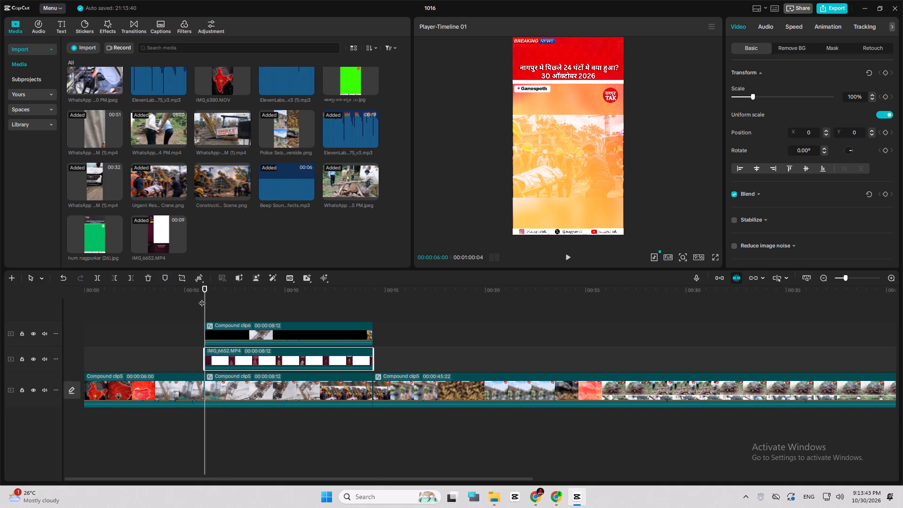
pyautogui.click(220, 326)
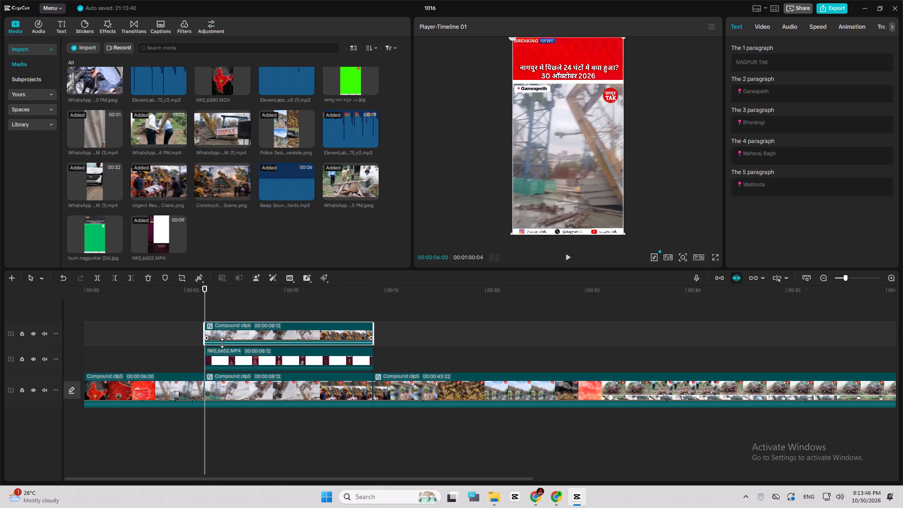
pyautogui.moveTo(222, 343); pyautogui.dragTo(222, 355)
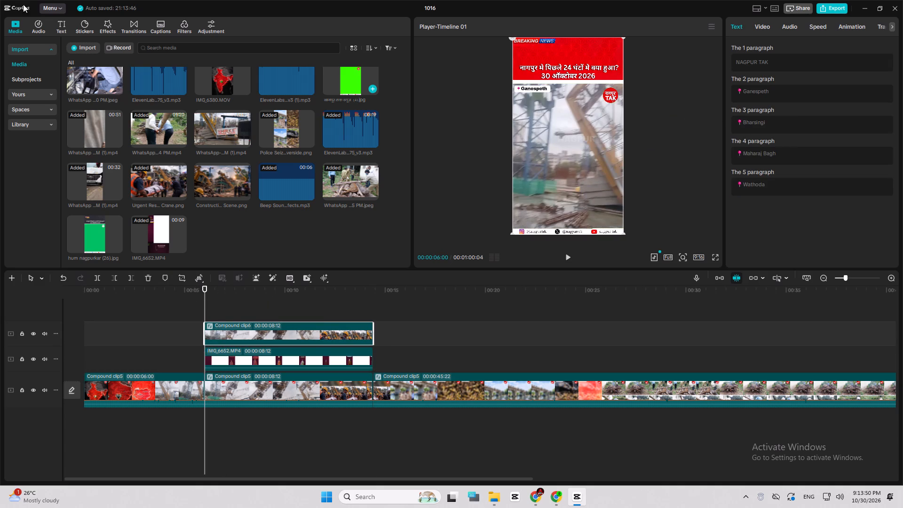
# Switch the workspace to the Vertical layout and widen the player area for a larger preview.
pyautogui.click(55, 9)
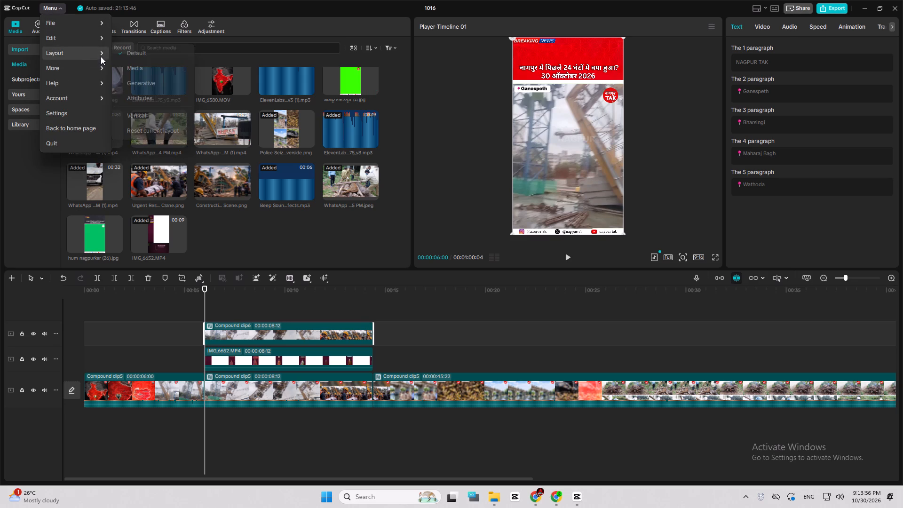
pyautogui.click(136, 112)
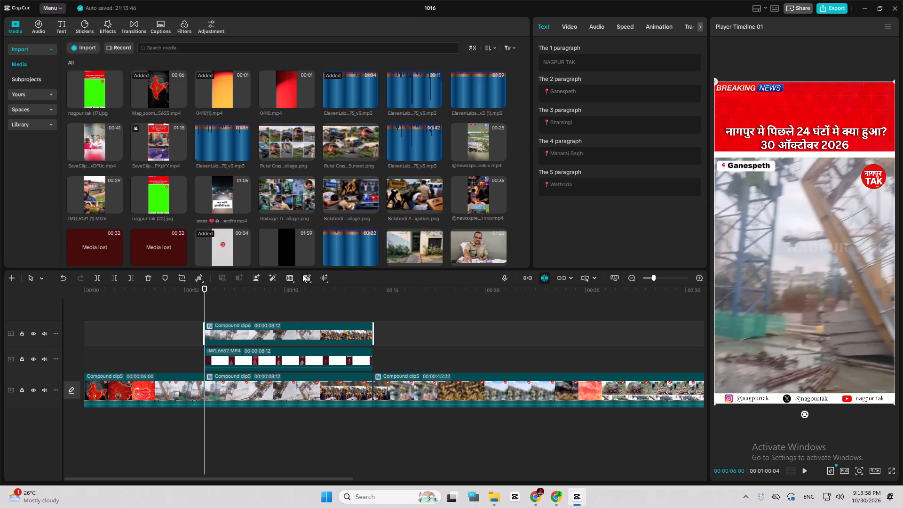
pyautogui.moveTo(707, 243); pyautogui.dragTo(624, 251)
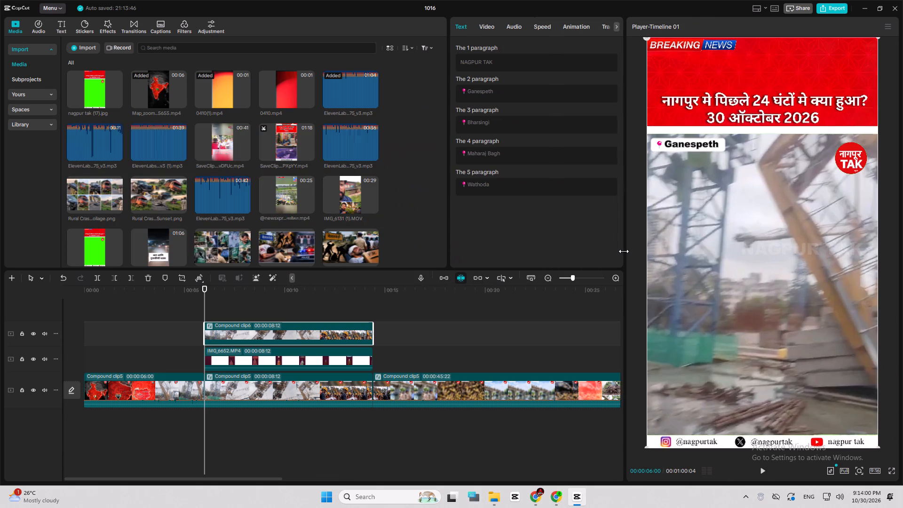
pyautogui.moveTo(624, 251); pyautogui.dragTo(626, 253)
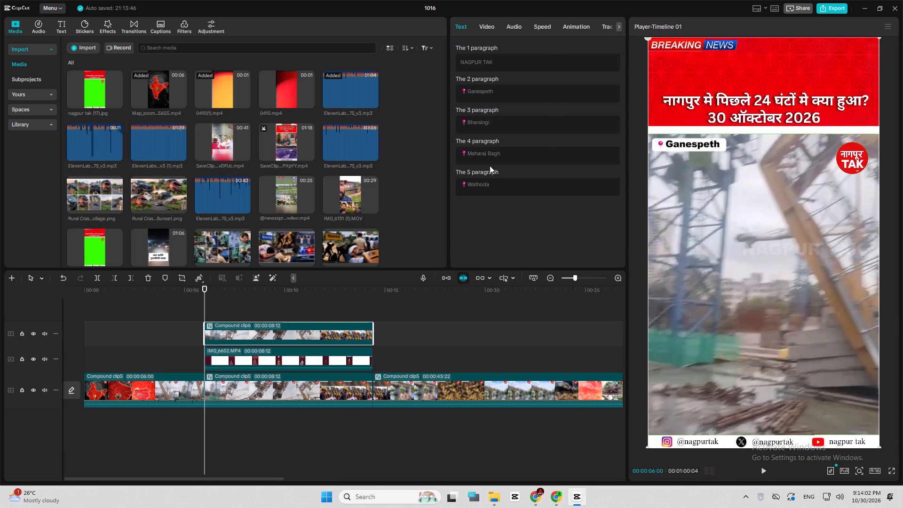
# Add a Transform keyframe to the duplicated compound clip at its start, 00:00:06:00.
pyautogui.click(482, 24)
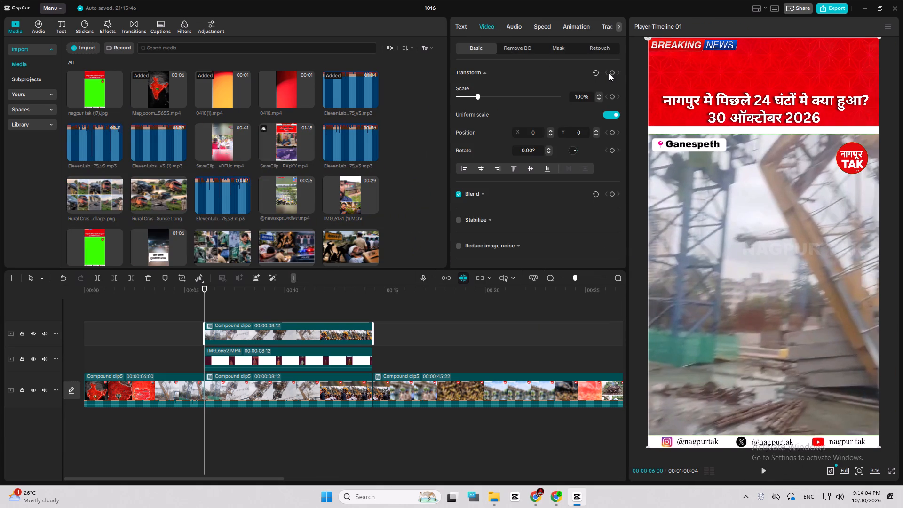
pyautogui.click(610, 73)
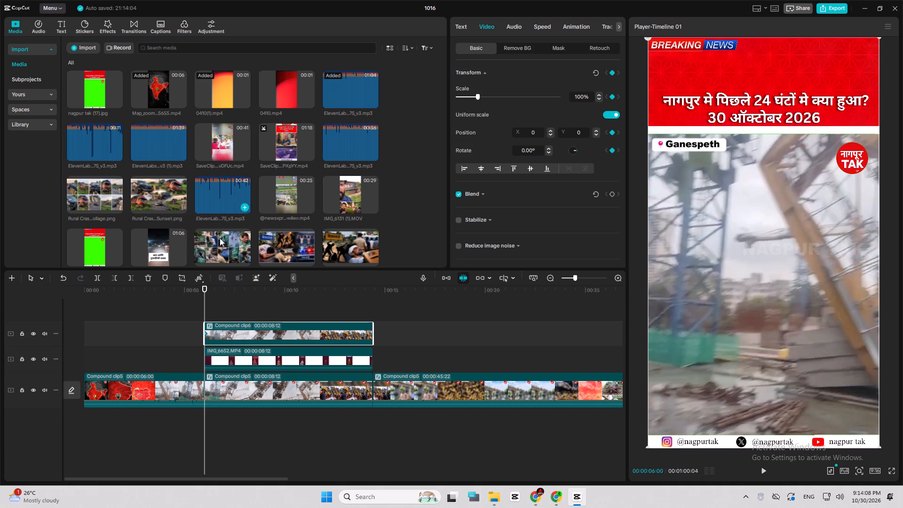
# At 00:00:07:00, set the duplicated compound clip's scale to 74% and its position to X 323, Y 533.
pyautogui.click(220, 289)
pyautogui.press('Right')
pyautogui.press('Right')
pyautogui.press('Right')
pyautogui.moveTo(220, 289); pyautogui.dragTo(221, 289)
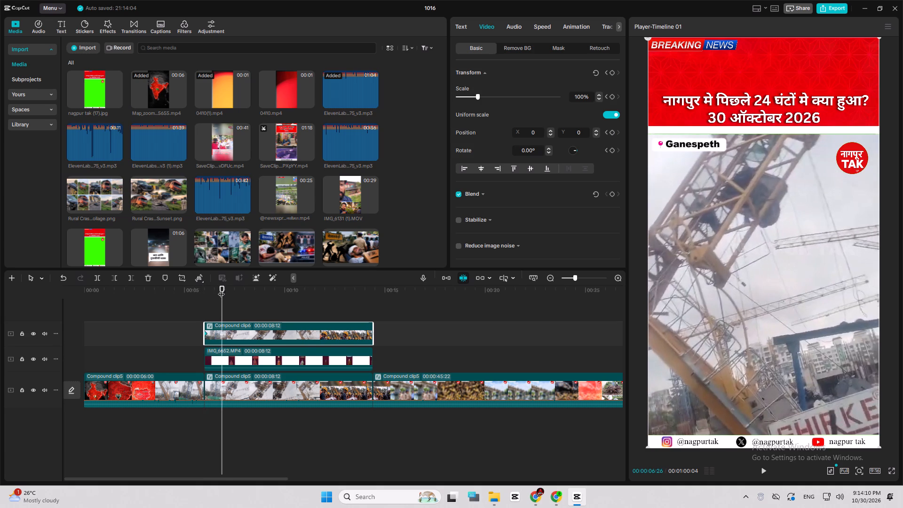
pyautogui.moveTo(221, 289); pyautogui.dragTo(227, 288)
pyautogui.press('Left')
pyautogui.press('Left')
pyautogui.press('Left')
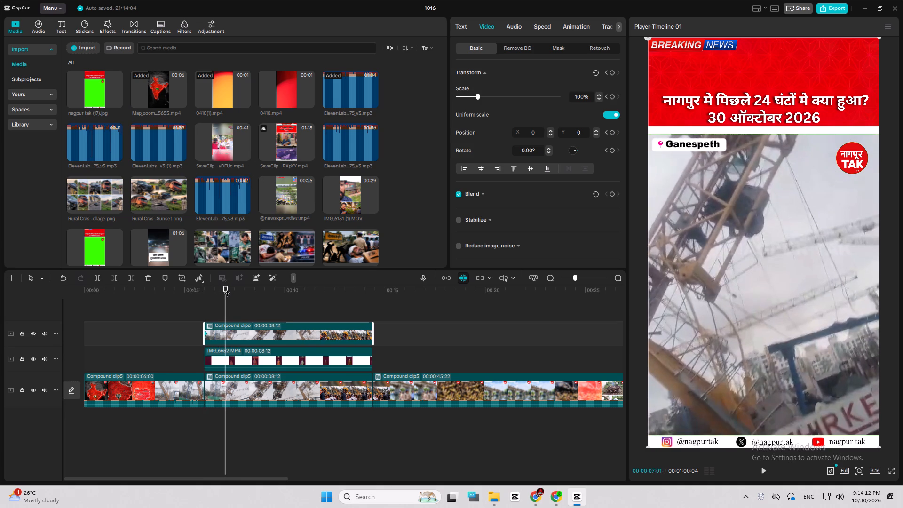
pyautogui.press('Left')
pyautogui.doubleClick(581, 95)
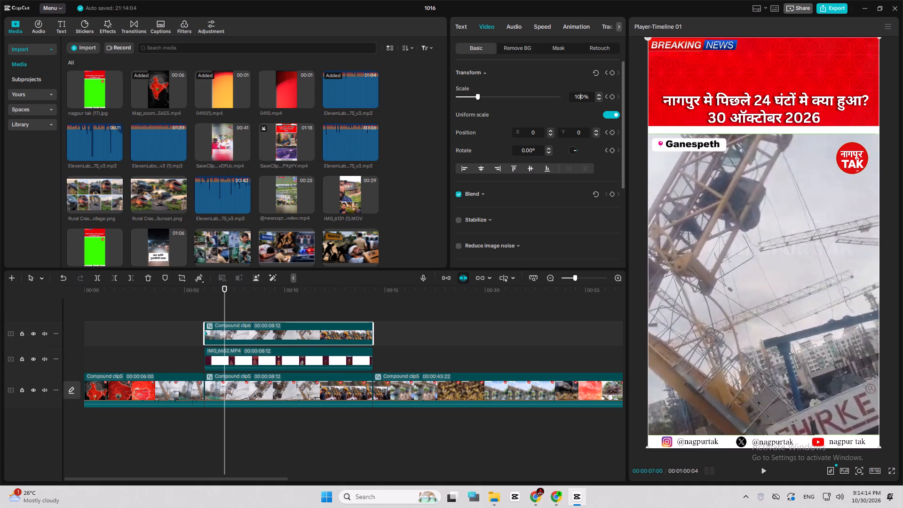
pyautogui.press('7')
pyautogui.press('4')
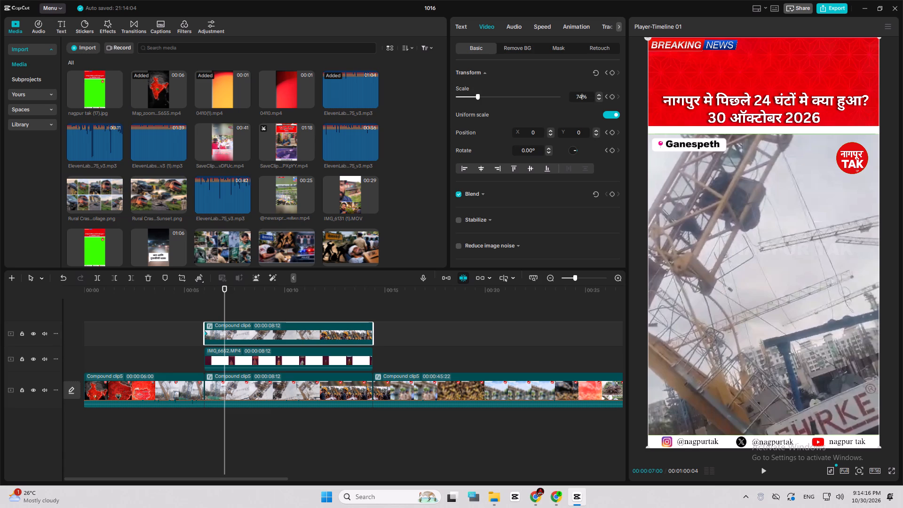
pyautogui.doubleClick(578, 129)
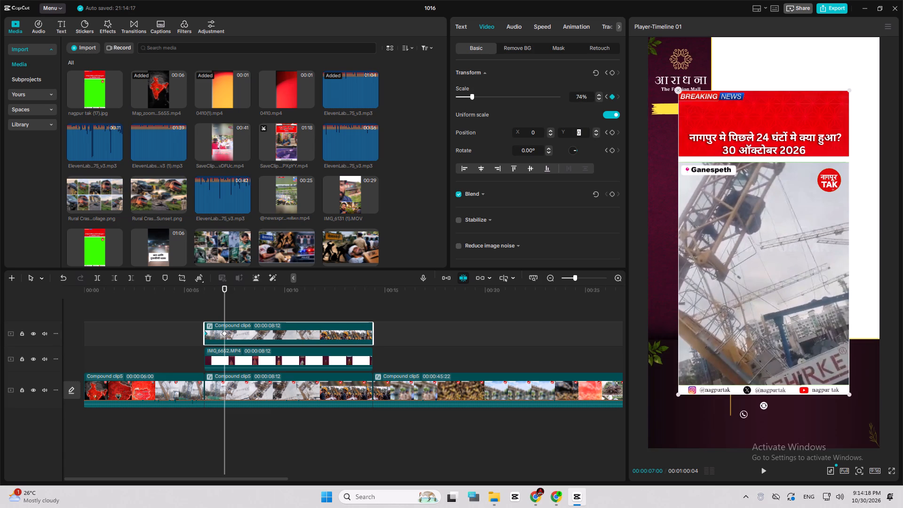
pyautogui.write('53')
pyautogui.press('3')
pyautogui.click(538, 132)
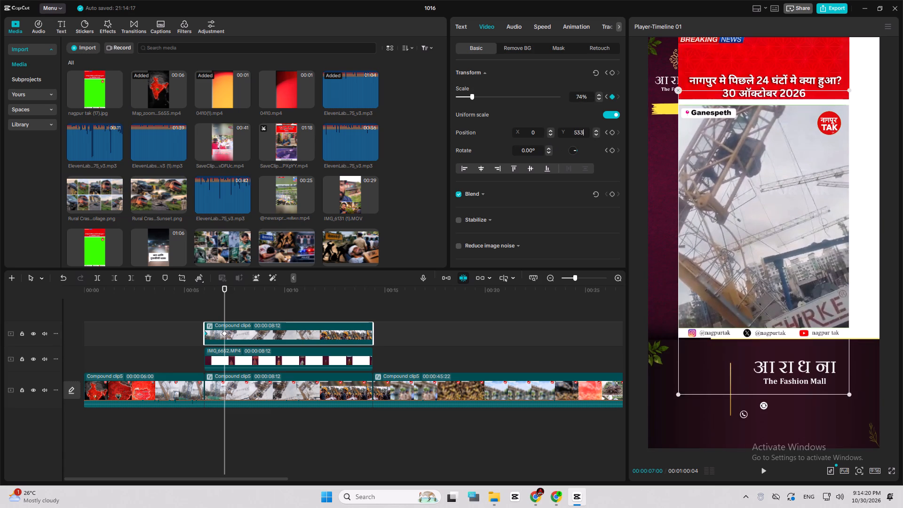
pyautogui.doubleClick(538, 132)
pyautogui.write('32')
pyautogui.press('3')
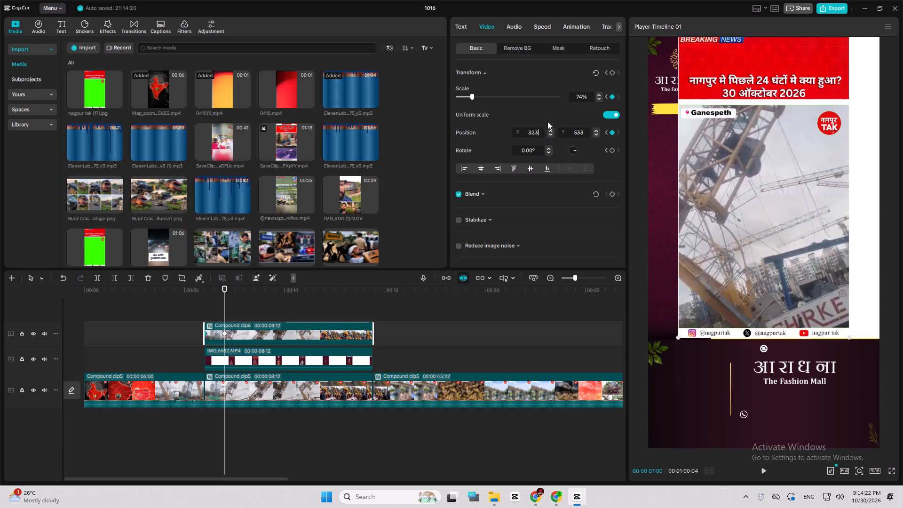
pyautogui.click(549, 114)
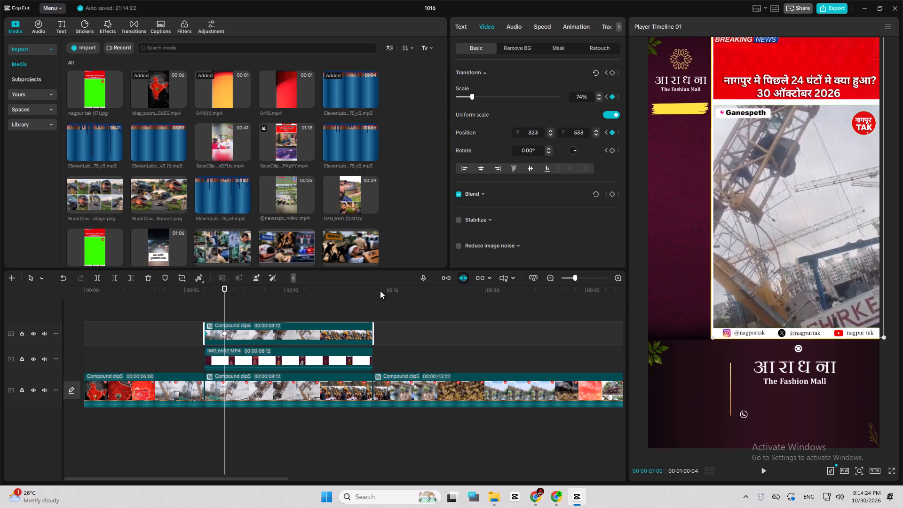
# Add a Transform keyframe at 00:00:13:12 that holds the duplicated compound clip's reduced size and position.
pyautogui.click(372, 291)
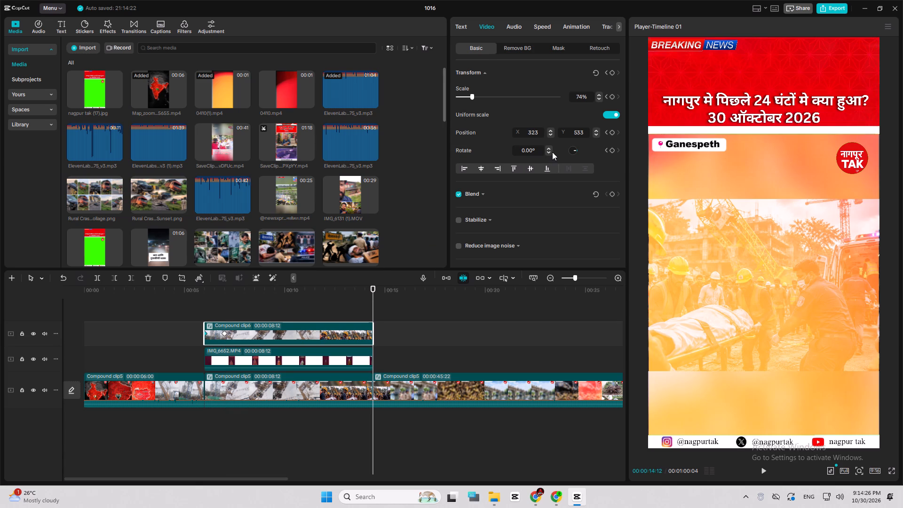
pyautogui.click(357, 289)
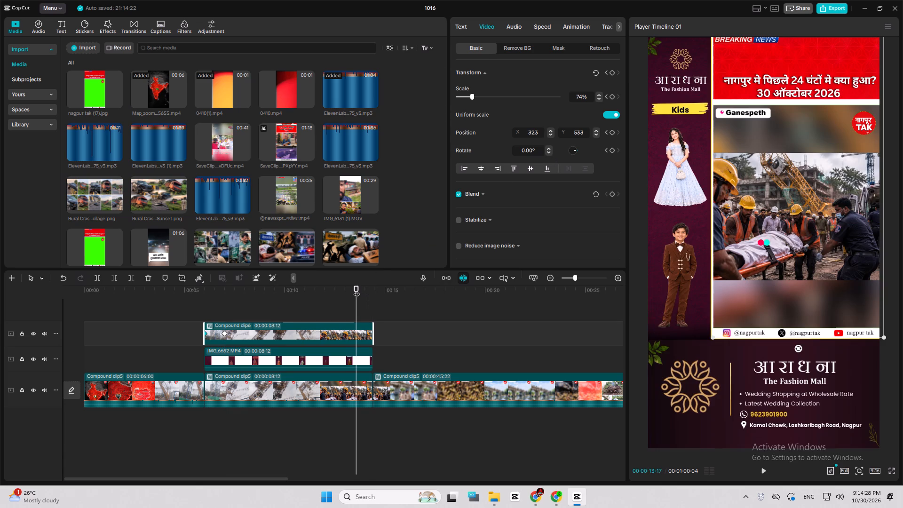
pyautogui.press('Left')
pyautogui.press('Left')
pyautogui.press('Left')
pyautogui.press('Left')
pyautogui.press('Left')
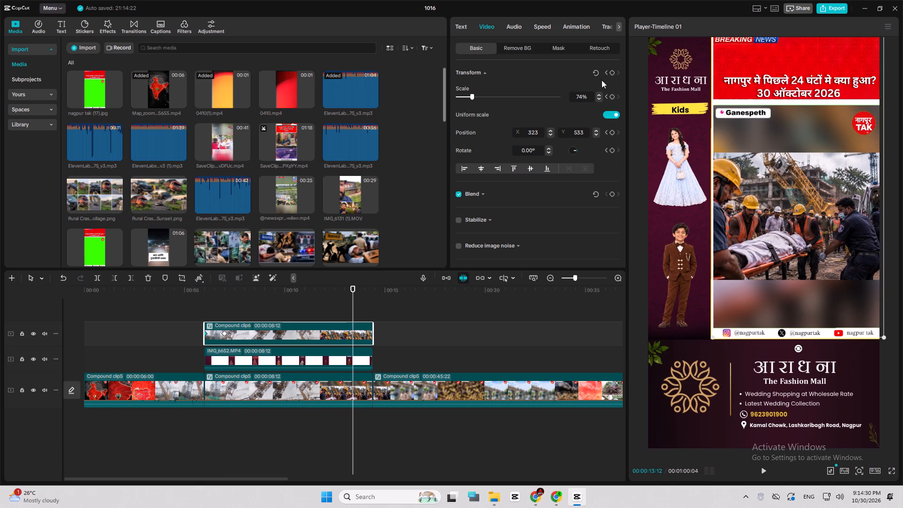
pyautogui.click(610, 71)
# At the duplicated compound clip's end, 00:00:14:12, set its scale to 100% and its position to X 0, Y 0.
pyautogui.click(375, 293)
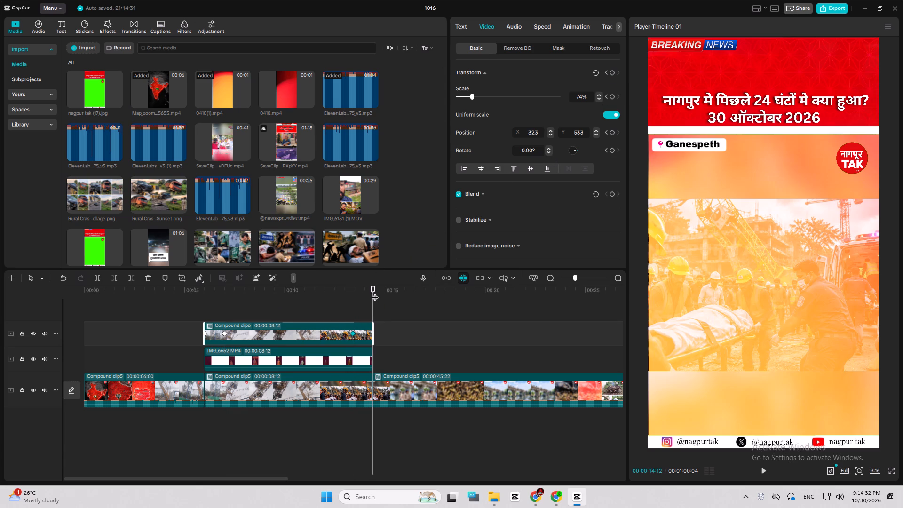
pyautogui.doubleClick(576, 96)
pyautogui.press('1')
pyautogui.press('0')
pyautogui.press('0')
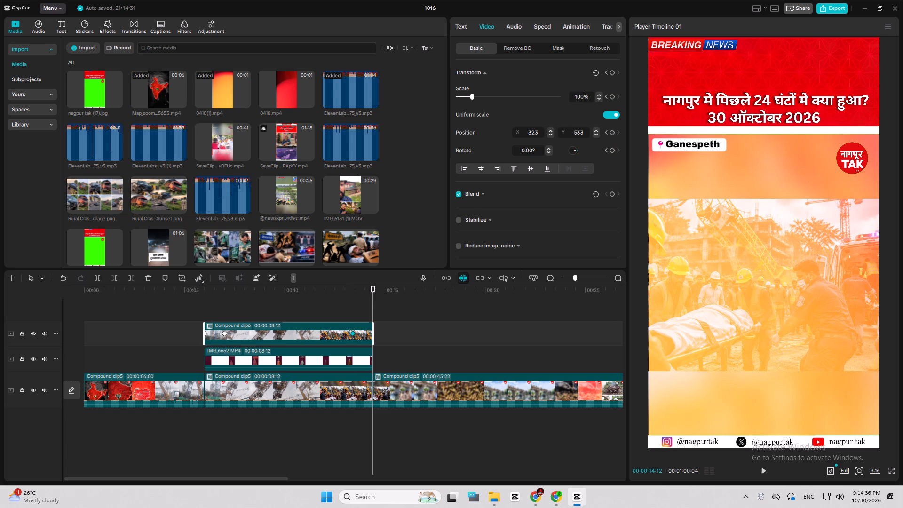
pyautogui.doubleClick(578, 133)
pyautogui.press('0')
pyautogui.doubleClick(526, 132)
pyautogui.press('0')
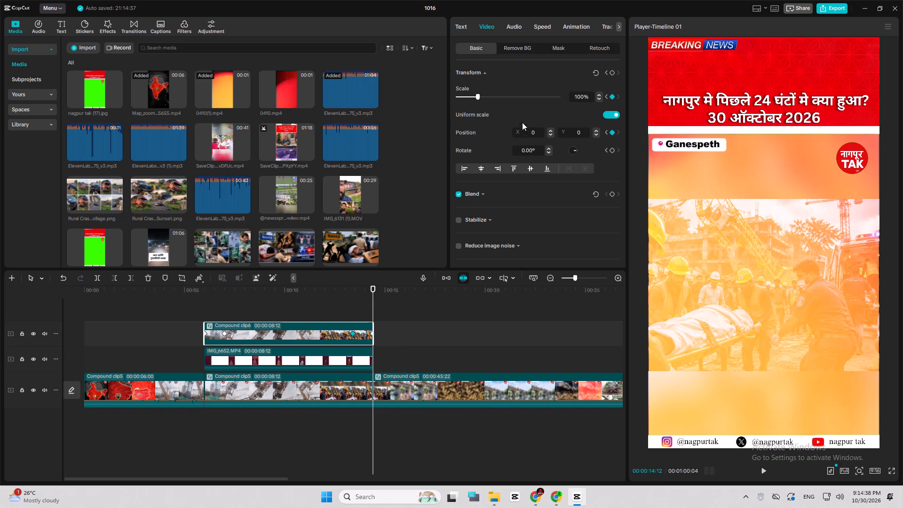
pyautogui.click(522, 122)
# Play the timeline from just before the Aradhana ad section to check the shrinking animation.
pyautogui.click(177, 323)
pyautogui.press('space')
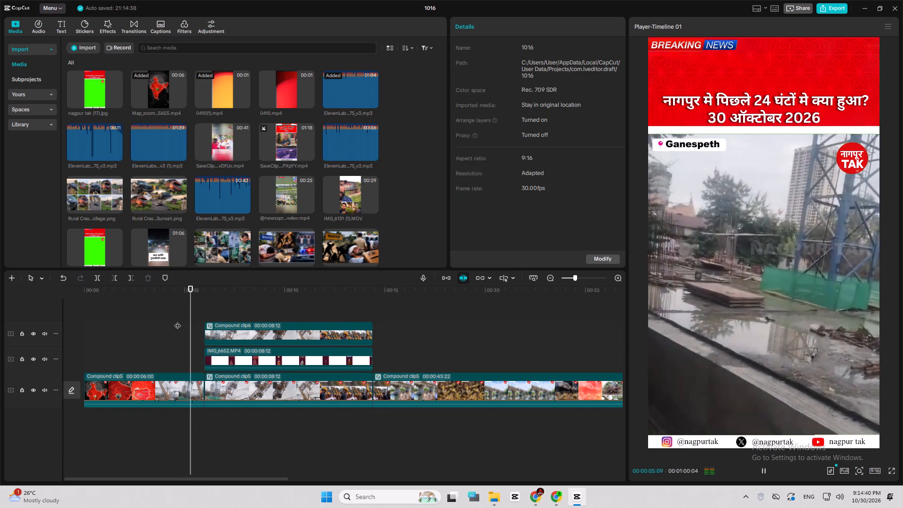
pyautogui.keyDown('ctrl'); pyautogui.scroll(-17, 183, 324); pyautogui.keyUp('ctrl')
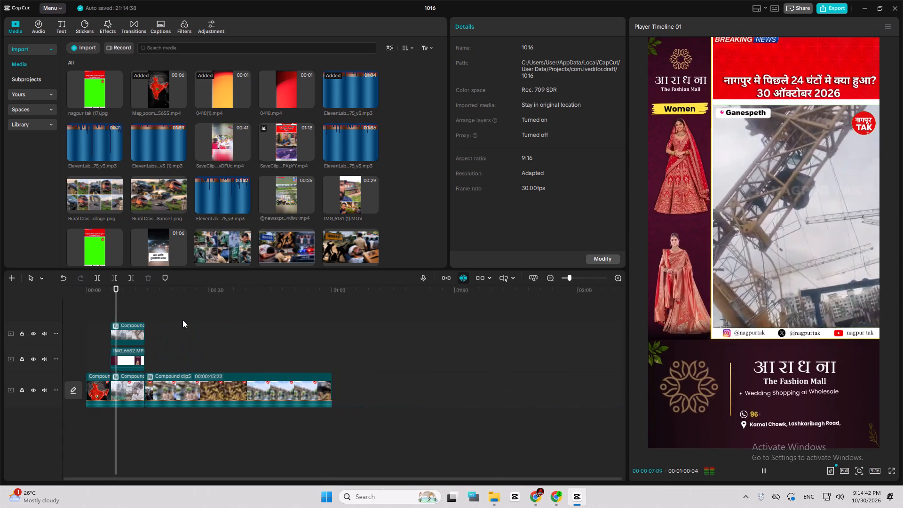
pyautogui.keyDown('ctrl'); pyautogui.scroll(-7, 182, 320); pyautogui.keyUp('ctrl')
pyautogui.press('space')
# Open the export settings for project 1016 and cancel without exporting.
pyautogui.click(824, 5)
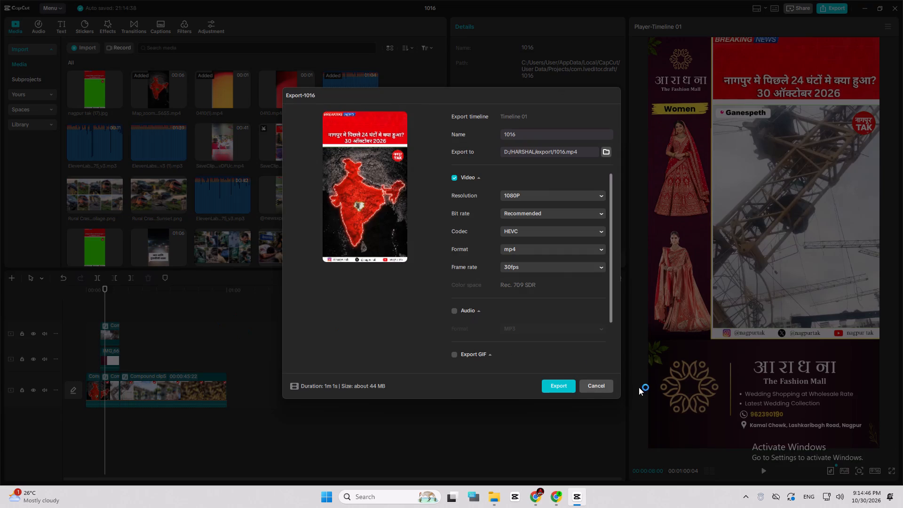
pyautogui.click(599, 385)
# Play the timeline from the opening map section through the Aradhana ad section to check the animation in and out.
pyautogui.moveTo(110, 290); pyautogui.dragTo(100, 291)
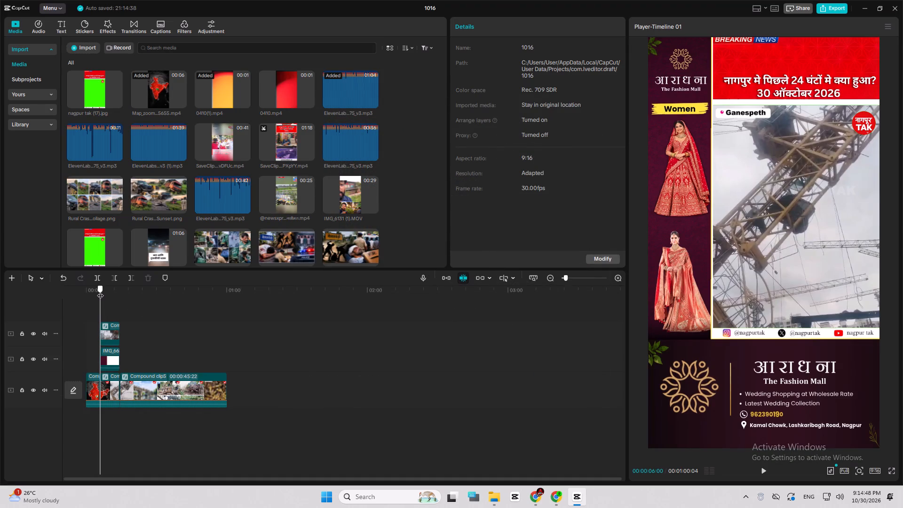
pyautogui.moveTo(100, 291); pyautogui.dragTo(96, 291)
pyautogui.press('space')
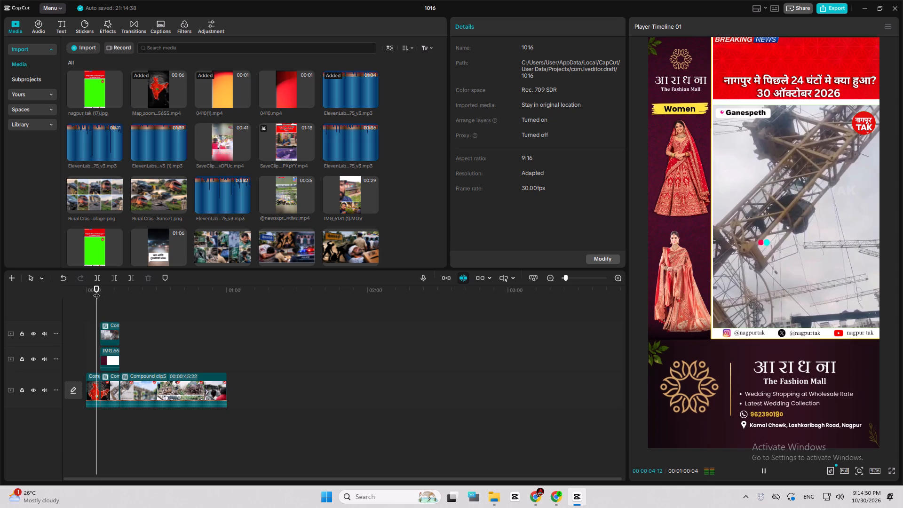
pyautogui.press('space')
pyautogui.keyDown('ctrl'); pyautogui.scroll(20, 100, 294); pyautogui.keyUp('ctrl')
pyautogui.keyDown('ctrl'); pyautogui.scroll(1, 100, 294); pyautogui.keyUp('ctrl')
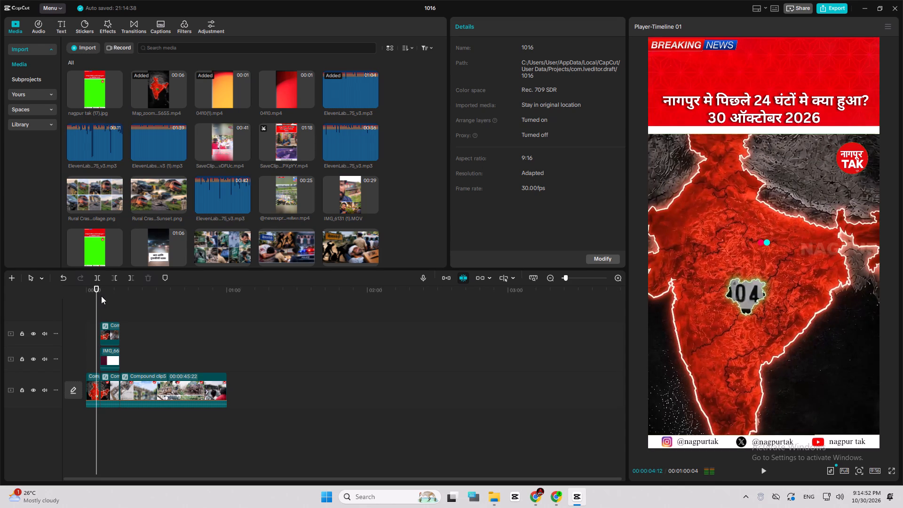
pyautogui.keyDown('ctrl'); pyautogui.scroll(9, 101, 296); pyautogui.keyUp('ctrl')
pyautogui.press('space')
pyautogui.press('space')
pyautogui.press('space')
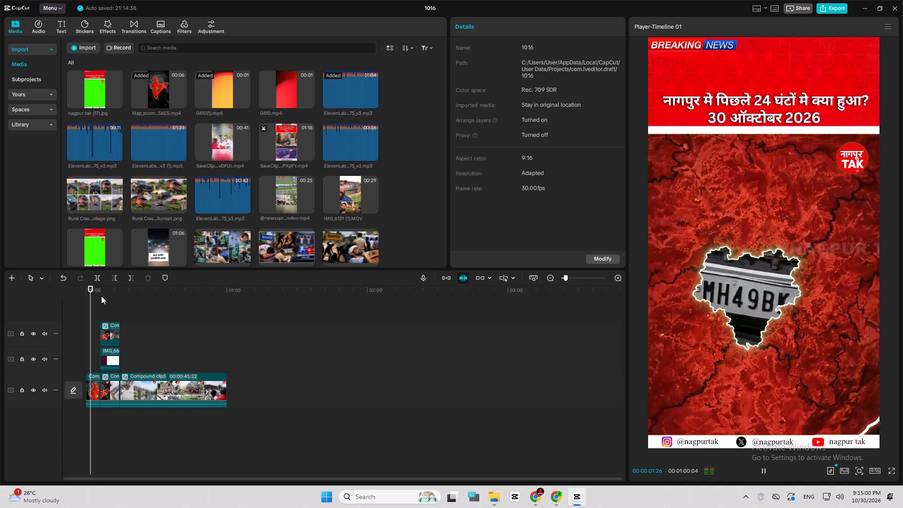
pyautogui.press('space')
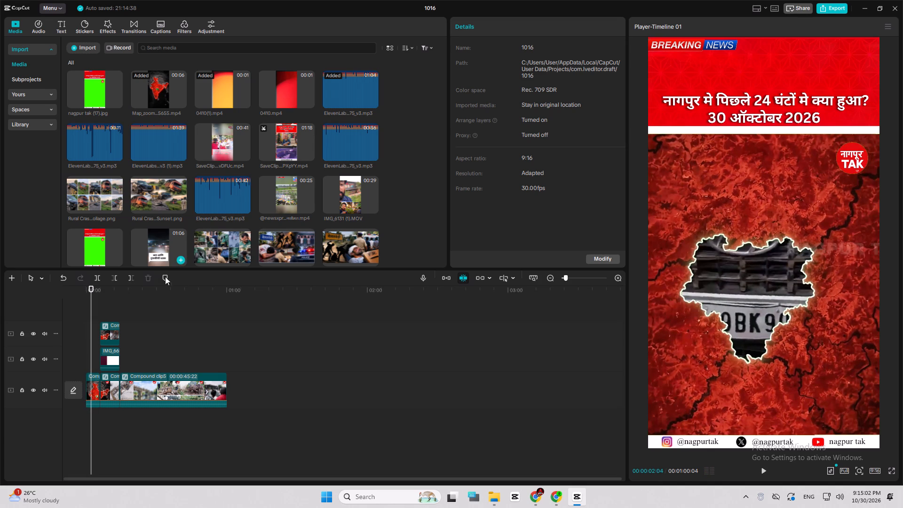
pyautogui.keyDown('ctrl'); pyautogui.scroll(20, 103, 305); pyautogui.keyUp('ctrl')
pyautogui.keyDown('ctrl'); pyautogui.scroll(2, 103, 305); pyautogui.keyUp('ctrl')
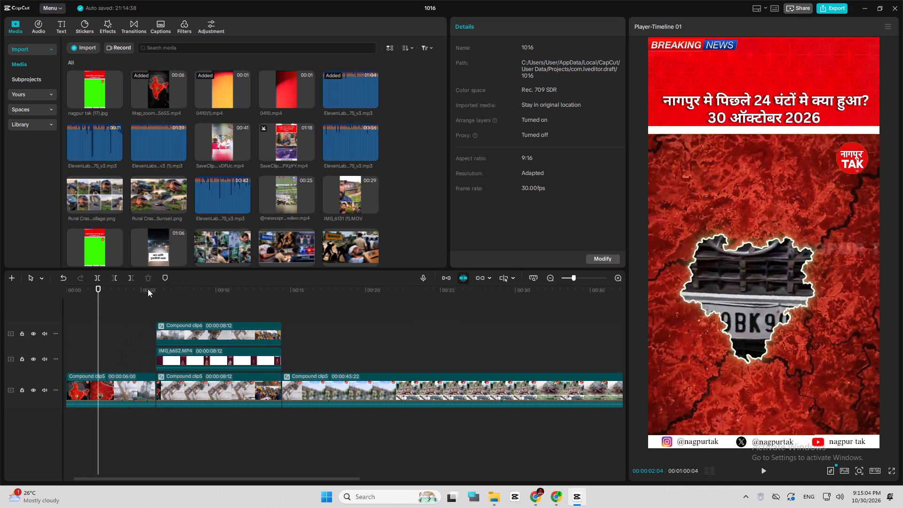
pyautogui.click(142, 290)
pyautogui.press('space')
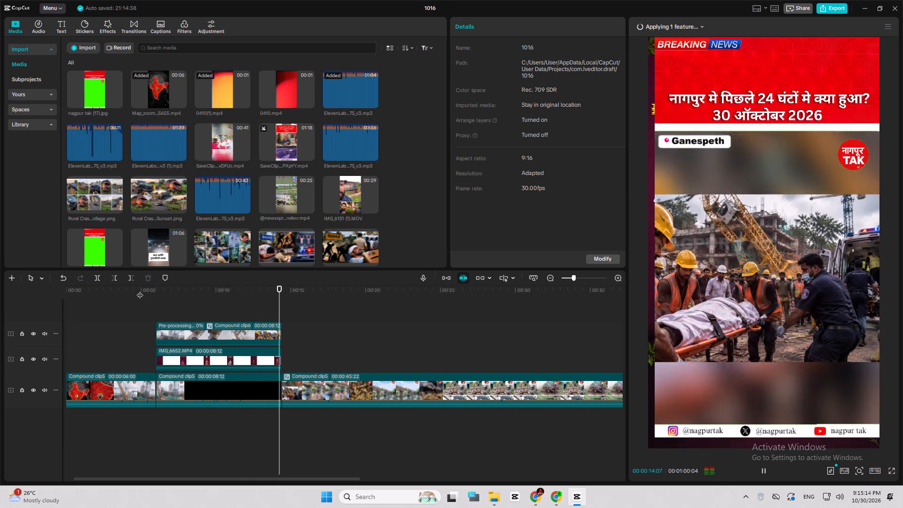
pyautogui.press('space')
# Export the finished video as an mp4 named "30 cotber nt" and close the export window.
pyautogui.click(828, 8)
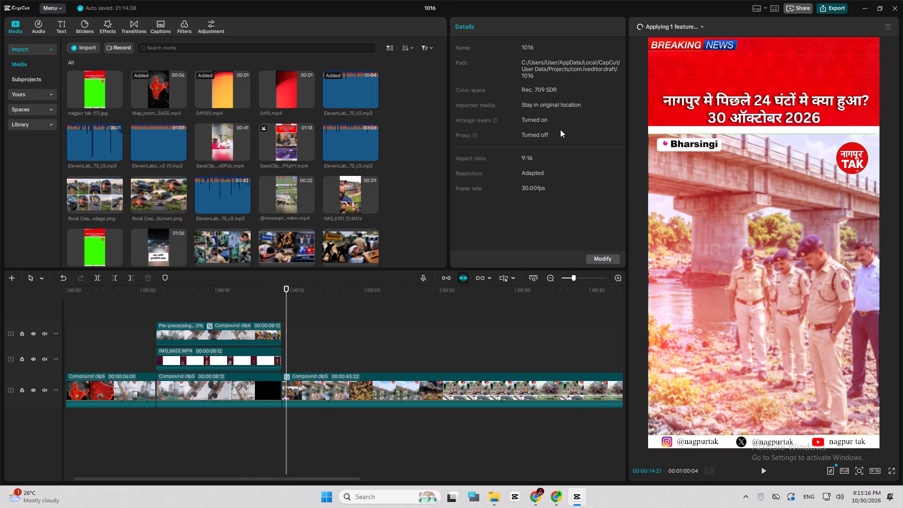
pyautogui.moveTo(530, 132); pyautogui.dragTo(473, 127)
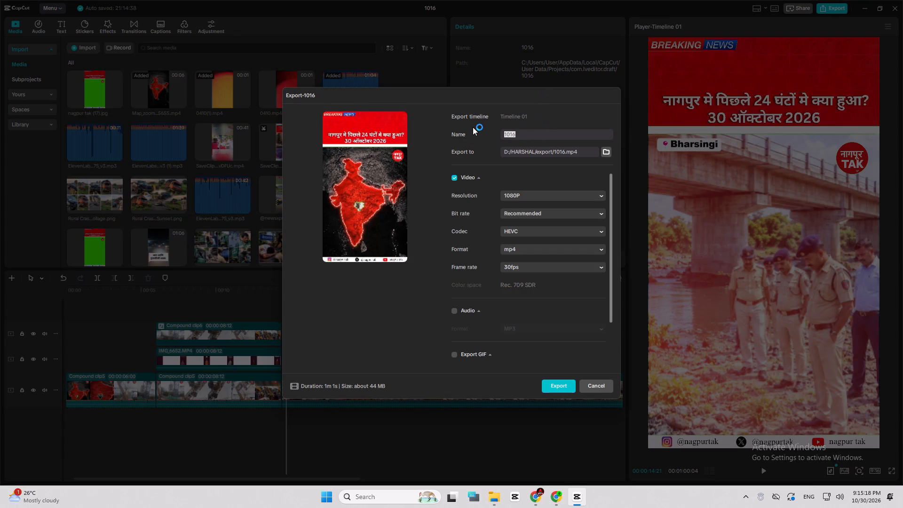
pyautogui.moveTo(473, 127); pyautogui.dragTo(471, 127)
pyautogui.write('30 cotber nt')
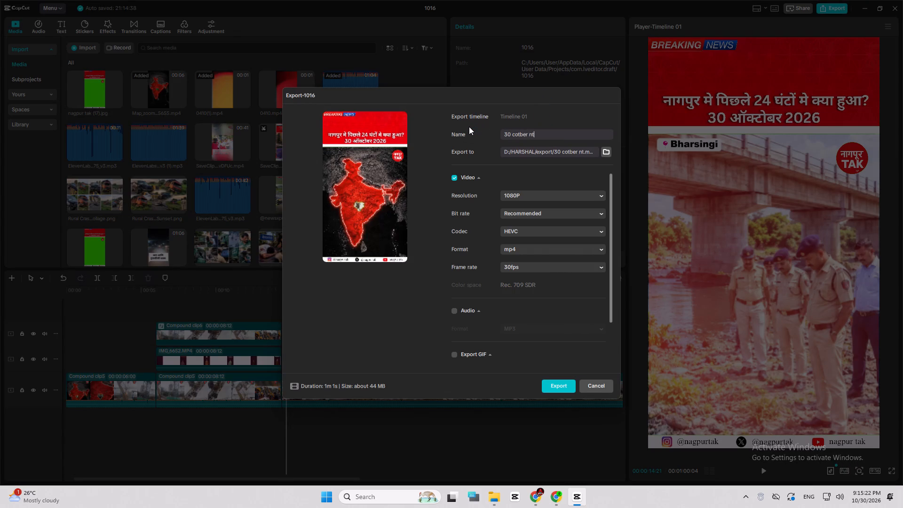
pyautogui.press('Return')
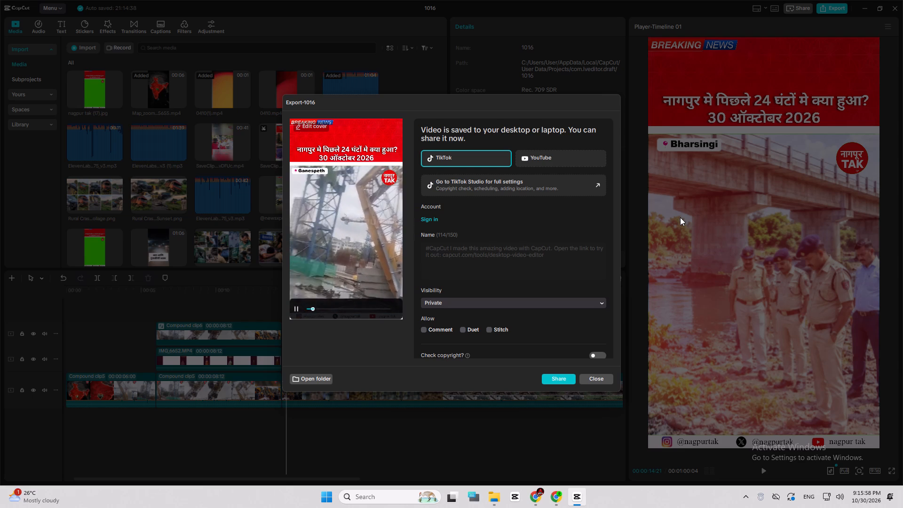
pyautogui.press('Escape')
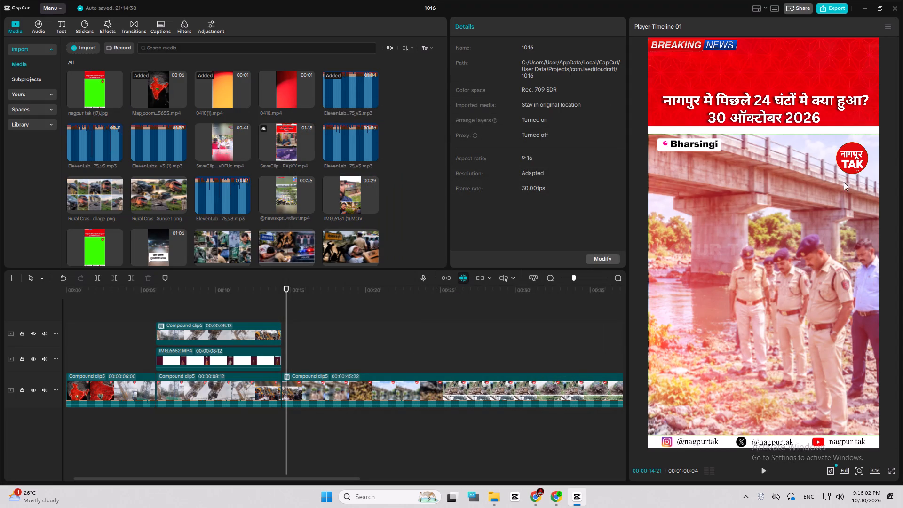
# Undo the ad section and compound clip edits until the timeline is back to its separate title, map, video and audio layers.
pyautogui.hotkey('ctrl', 'z')
pyautogui.hotkey('ctrl', 'z')
pyautogui.hotkey('ctrl', 'z')
pyautogui.hotkey('ctrl', 'z')
pyautogui.hotkey('ctrl', 'z')
pyautogui.hotkey('ctrl', 'z')
pyautogui.hotkey('ctrl', 'z')
pyautogui.hotkey('ctrl', 'z')
pyautogui.hotkey('ctrl', 'z')
pyautogui.hotkey('ctrl', 'z')
pyautogui.hotkey('ctrl', 'z')
pyautogui.hotkey('ctrl', 'z')
pyautogui.hotkey('ctrl', 'z')
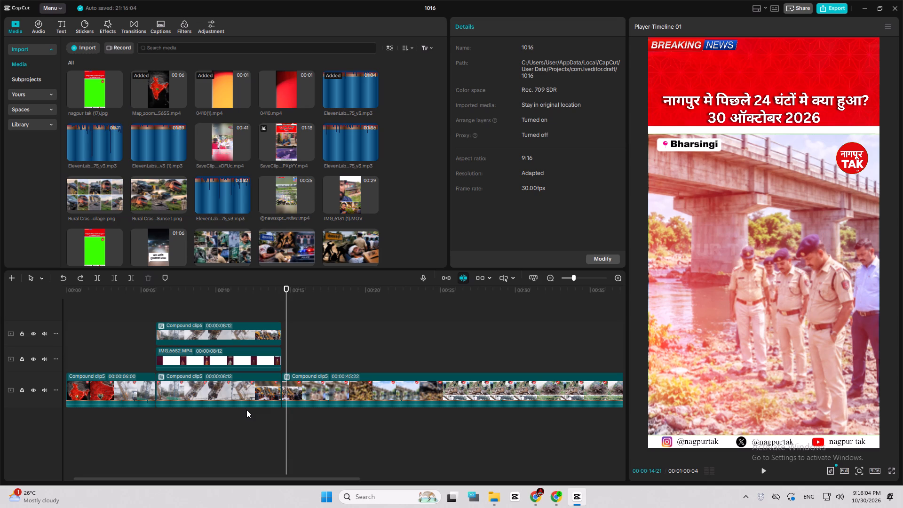
pyautogui.hotkey('ctrl', 'z')
pyautogui.hotkey('ctrl', 'z')
pyautogui.hotkey('ctrl', 'z')
pyautogui.hotkey('ctrl', 'z')
pyautogui.hotkey('ctrl', 'z')
pyautogui.hotkey('ctrl', 'z')
pyautogui.hotkey('ctrl', 'z')
pyautogui.hotkey('ctrl', 'z')
pyautogui.hotkey('ctrl', 'z')
pyautogui.hotkey('ctrl', 'z')
pyautogui.hotkey('ctrl', 'z')
pyautogui.hotkey('ctrl', 'z')
pyautogui.hotkey('ctrl', 'z')
pyautogui.hotkey('ctrl', 'z')
pyautogui.hotkey('ctrl', 'z')
pyautogui.hotkey('ctrl', 'z')
pyautogui.hotkey('ctrl', 'z')
pyautogui.hotkey('ctrl', 'z')
pyautogui.hotkey('ctrl', 'z')
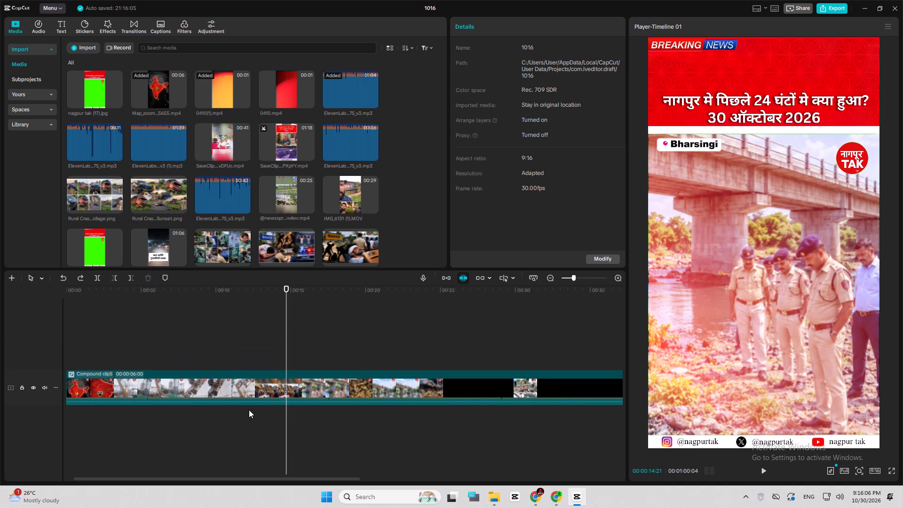
pyautogui.hotkey('ctrl', 'z')
pyautogui.scroll(5, 251, 410)
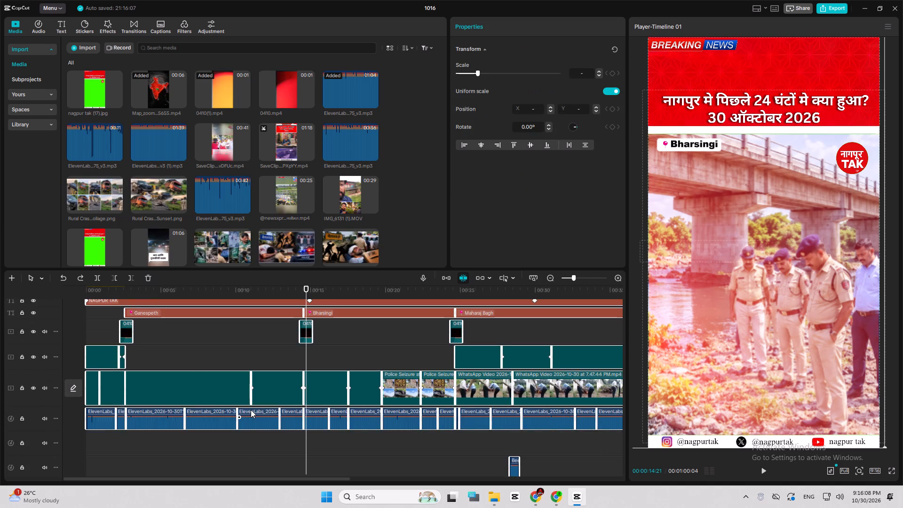
pyautogui.keyDown('ctrl'); pyautogui.scroll(-6, 251, 410); pyautogui.keyUp('ctrl')
pyautogui.scroll(5, 247, 462)
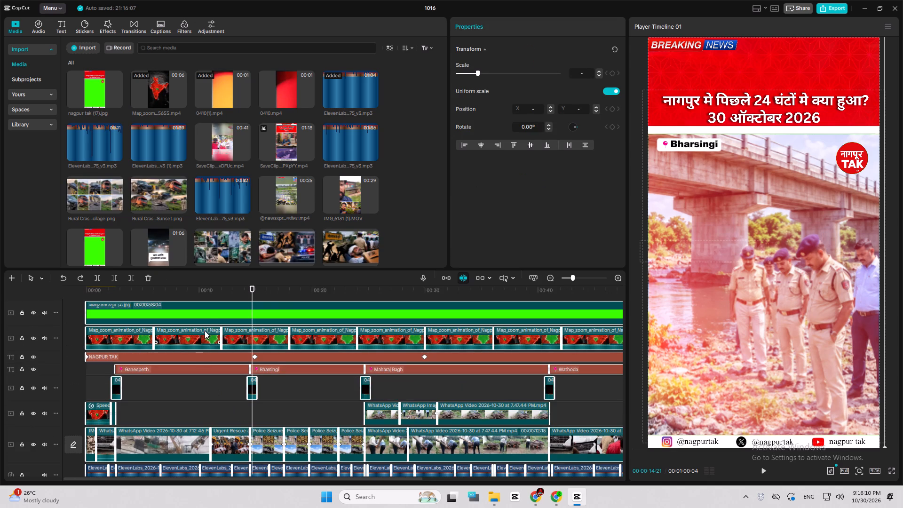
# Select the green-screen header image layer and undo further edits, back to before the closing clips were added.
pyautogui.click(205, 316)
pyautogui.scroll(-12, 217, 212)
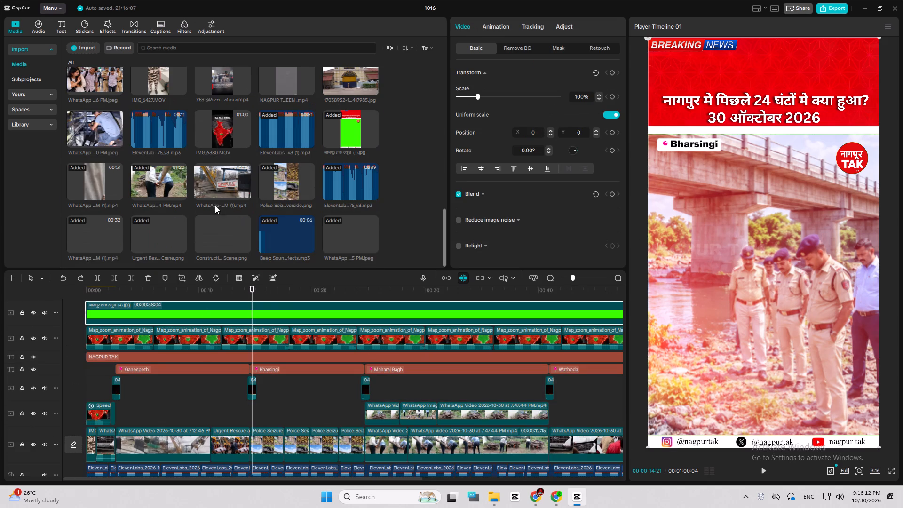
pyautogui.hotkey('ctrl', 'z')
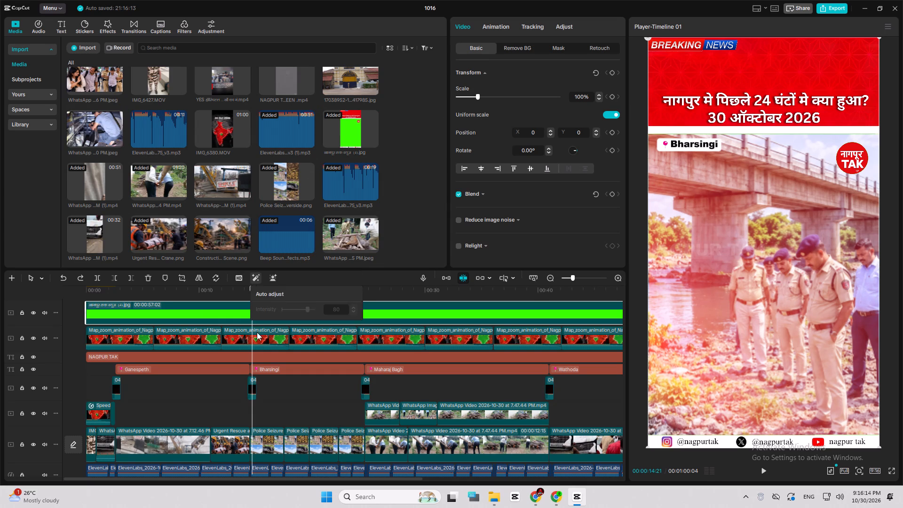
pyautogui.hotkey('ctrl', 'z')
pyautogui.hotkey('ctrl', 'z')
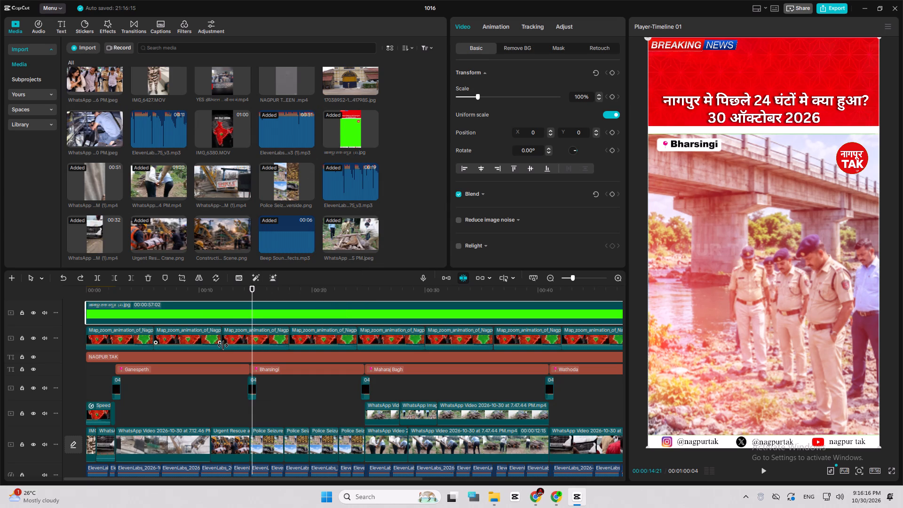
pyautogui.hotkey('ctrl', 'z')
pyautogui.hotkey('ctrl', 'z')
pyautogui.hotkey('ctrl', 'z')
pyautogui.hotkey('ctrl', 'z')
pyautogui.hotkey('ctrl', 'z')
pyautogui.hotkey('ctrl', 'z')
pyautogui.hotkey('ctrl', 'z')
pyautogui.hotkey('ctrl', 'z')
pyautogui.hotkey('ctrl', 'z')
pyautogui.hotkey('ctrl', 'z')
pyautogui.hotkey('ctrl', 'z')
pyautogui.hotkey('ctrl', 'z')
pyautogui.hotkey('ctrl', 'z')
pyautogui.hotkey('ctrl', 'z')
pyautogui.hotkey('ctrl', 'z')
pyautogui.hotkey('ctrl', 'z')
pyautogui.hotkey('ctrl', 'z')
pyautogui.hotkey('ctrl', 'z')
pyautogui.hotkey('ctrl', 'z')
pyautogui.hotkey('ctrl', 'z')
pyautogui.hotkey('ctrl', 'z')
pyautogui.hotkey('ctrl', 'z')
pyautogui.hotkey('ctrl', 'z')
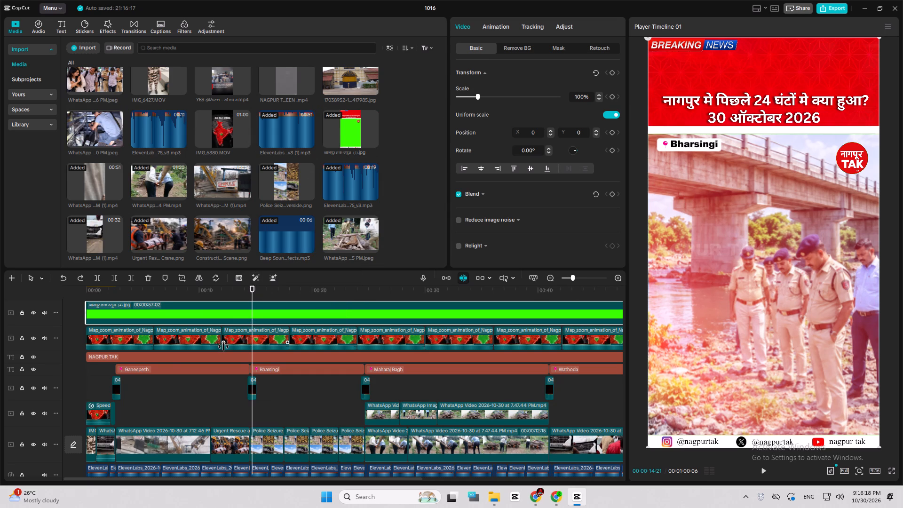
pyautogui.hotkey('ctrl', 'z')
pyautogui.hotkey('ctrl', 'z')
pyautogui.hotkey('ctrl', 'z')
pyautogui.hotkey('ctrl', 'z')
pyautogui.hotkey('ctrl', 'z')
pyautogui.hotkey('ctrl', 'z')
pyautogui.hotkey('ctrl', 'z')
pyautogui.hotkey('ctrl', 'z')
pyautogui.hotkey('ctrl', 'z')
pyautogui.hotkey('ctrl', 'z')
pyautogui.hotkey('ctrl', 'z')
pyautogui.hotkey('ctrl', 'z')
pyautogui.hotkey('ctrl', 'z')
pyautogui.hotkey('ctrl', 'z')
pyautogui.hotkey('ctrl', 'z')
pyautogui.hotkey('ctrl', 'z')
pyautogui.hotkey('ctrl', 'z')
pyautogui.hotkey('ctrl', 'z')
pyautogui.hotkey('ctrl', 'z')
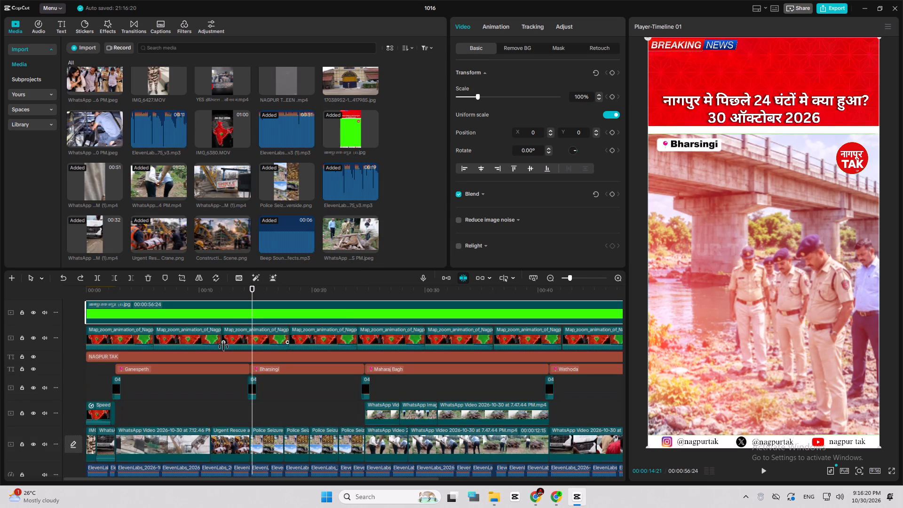
# Redo the undone edits through the closing clips, the compound clip and its split near the opening map section.
pyautogui.hotkey('ctrl', 'shift', 'z')
pyautogui.hotkey('ctrl', 'shift', 'z')
pyautogui.hotkey('ctrl', 'shift', 'z')
pyautogui.hotkey('ctrl', 'shift', 'z')
pyautogui.hotkey('ctrl', 'shift', 'z')
pyautogui.hotkey('ctrl', 'shift', 'z')
pyautogui.hotkey('ctrl', 'shift', 'z')
pyautogui.hotkey('ctrl', 'shift', 'z')
pyautogui.hotkey('ctrl', 'shift', 'z')
pyautogui.hotkey('ctrl', 'shift', 'z')
pyautogui.hotkey('ctrl', 'shift', 'z')
pyautogui.hotkey('ctrl', 'shift', 'z')
pyautogui.hotkey('ctrl', 'shift', 'z')
pyautogui.hotkey('ctrl', 'shift', 'z')
pyautogui.hotkey('ctrl', 'shift', 'z')
pyautogui.hotkey('ctrl', 'shift', 'z')
pyautogui.hotkey('ctrl', 'shift', 'z')
pyautogui.hotkey('ctrl', 'shift', 'z')
pyautogui.hotkey('ctrl', 'shift', 'z')
pyautogui.hotkey('ctrl', 'shift', 'z')
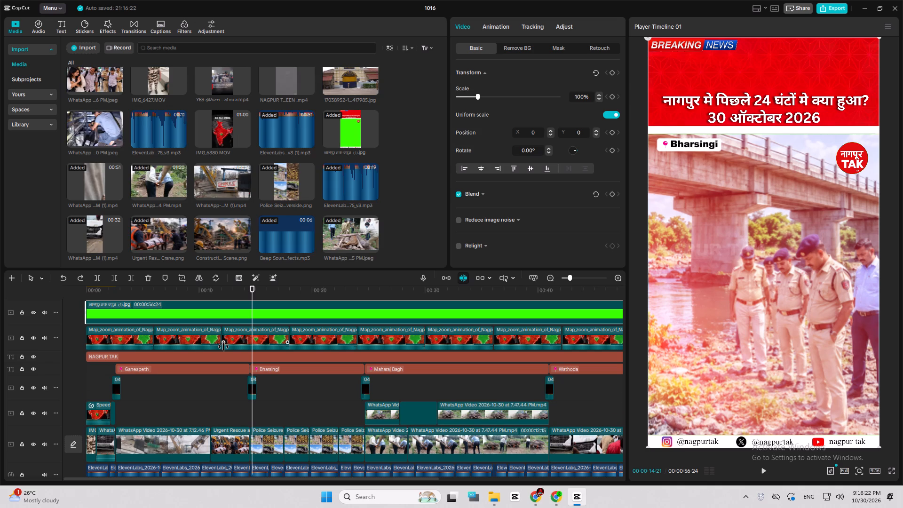
pyautogui.hotkey('ctrl', 'z')
pyautogui.hotkey('ctrl', 'shift', 'z')
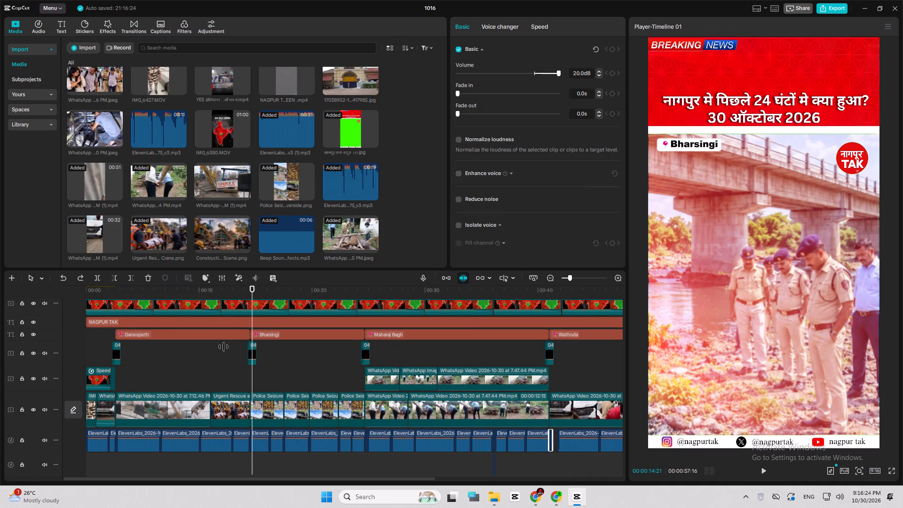
pyautogui.hotkey('ctrl', 'shift', 'z')
pyautogui.hotkey('ctrl', 'shift', 'z')
pyautogui.hotkey('ctrl', 'shift', 'z')
pyautogui.hotkey('ctrl', 'shift', 'z')
pyautogui.hotkey('ctrl', 'shift', 'z')
pyautogui.hotkey('ctrl', 'shift', 'z')
pyautogui.hotkey('ctrl', 'shift', 'z')
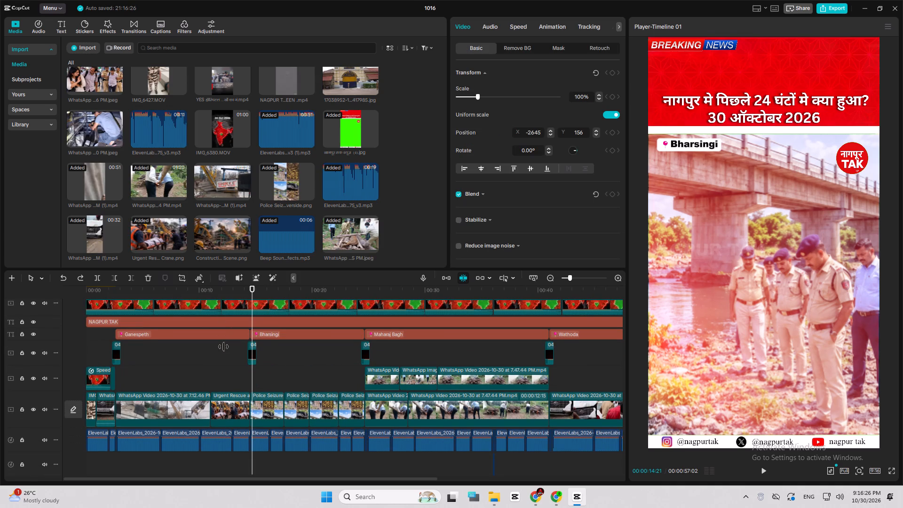
pyautogui.hotkey('ctrl', 'shift', 'z')
pyautogui.hotkey('ctrl', 'shift', 'z')
pyautogui.hotkey('ctrl', 'shift', 'z')
pyautogui.hotkey('ctrl', 'shift', 'z')
pyautogui.hotkey('ctrl', 'shift', 'z')
pyautogui.hotkey('ctrl', 'shift', 'z')
pyautogui.hotkey('ctrl', 'shift', 'z')
pyautogui.hotkey('ctrl', 'shift', 'z')
pyautogui.hotkey('ctrl', 'shift', 'z')
pyautogui.hotkey('ctrl', 'shift', 'z')
pyautogui.hotkey('ctrl', 'shift', 'z')
pyautogui.hotkey('ctrl', 'shift', 'z')
pyautogui.hotkey('ctrl', 'shift', 'z')
pyautogui.hotkey('ctrl', 'shift', 'z')
pyautogui.hotkey('ctrl', 'shift', 'z')
pyautogui.hotkey('ctrl', 'shift', 'z')
pyautogui.hotkey('ctrl', 'shift', 'z')
pyautogui.hotkey('ctrl', 'shift', 'z')
pyautogui.hotkey('ctrl', 'shift', 'z')
pyautogui.hotkey('ctrl', 'shift', 'z')
pyautogui.hotkey('ctrl', 'shift', 'z')
pyautogui.hotkey('ctrl', 'shift', 'z')
pyautogui.hotkey('ctrl', 'shift', 'z')
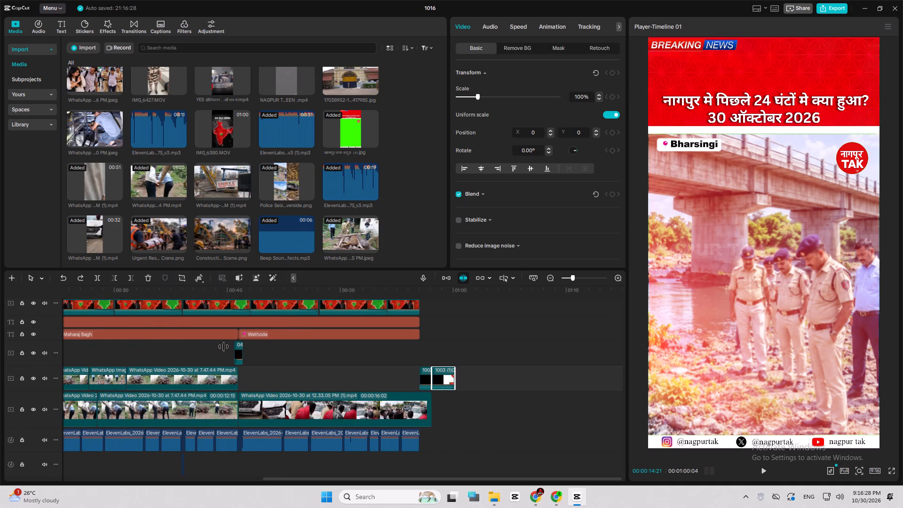
pyautogui.hotkey('ctrl', 'shift', 'z')
pyautogui.hotkey('ctrl', 'shift', 'z')
pyautogui.hotkey('ctrl', 'shift', 'z')
pyautogui.hotkey('ctrl', 'shift', 'z')
pyautogui.hotkey('ctrl', 'shift', 'z')
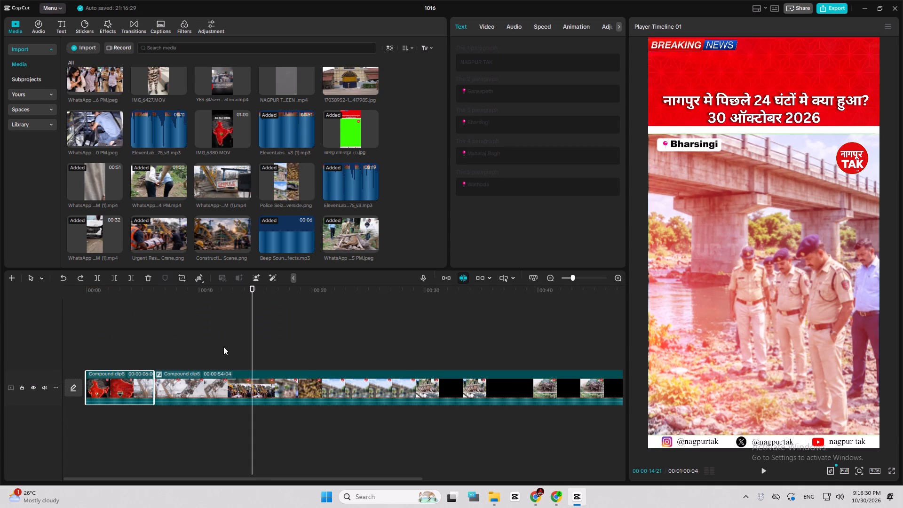
# Undo the compound clip and its split, back to separate layers with the closing clips in place.
pyautogui.hotkey('ctrl', 'z')
pyautogui.hotkey('ctrl', 'z')
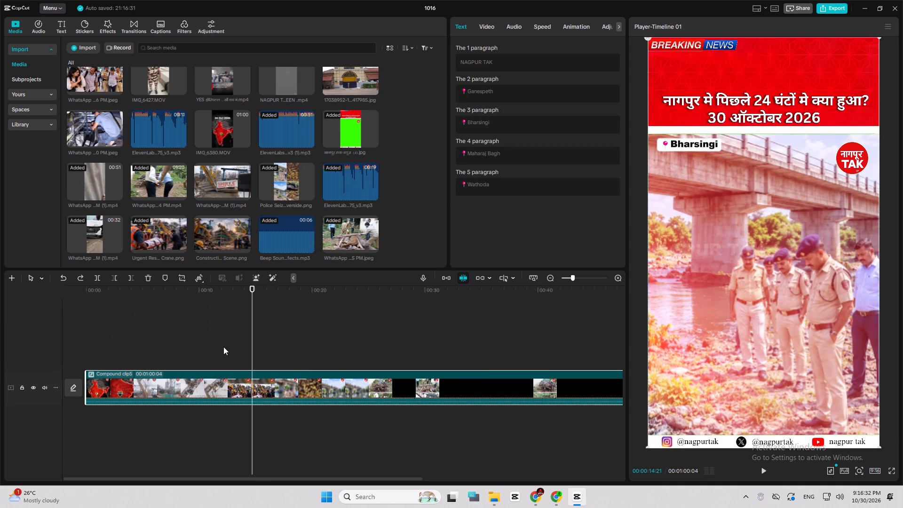
pyautogui.hotkey('ctrl', 'z')
pyautogui.scroll(2, 214, 367)
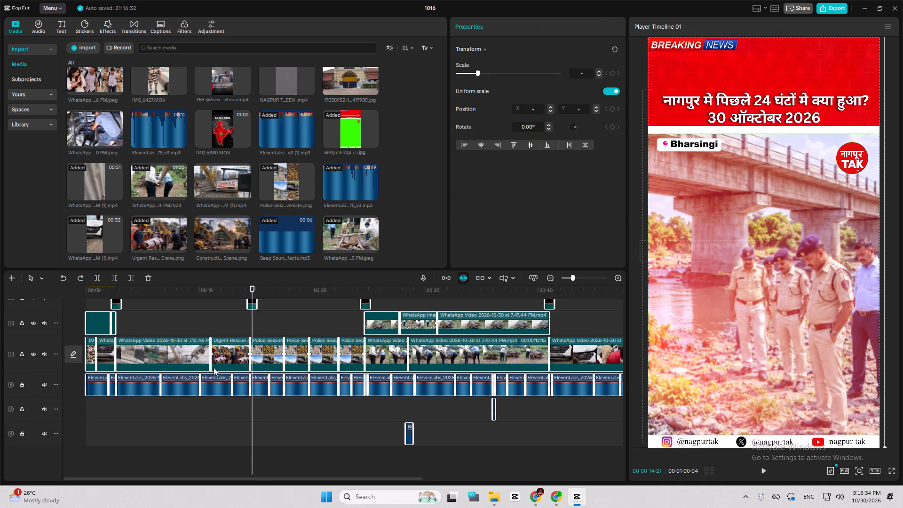
pyautogui.scroll(13, 214, 367)
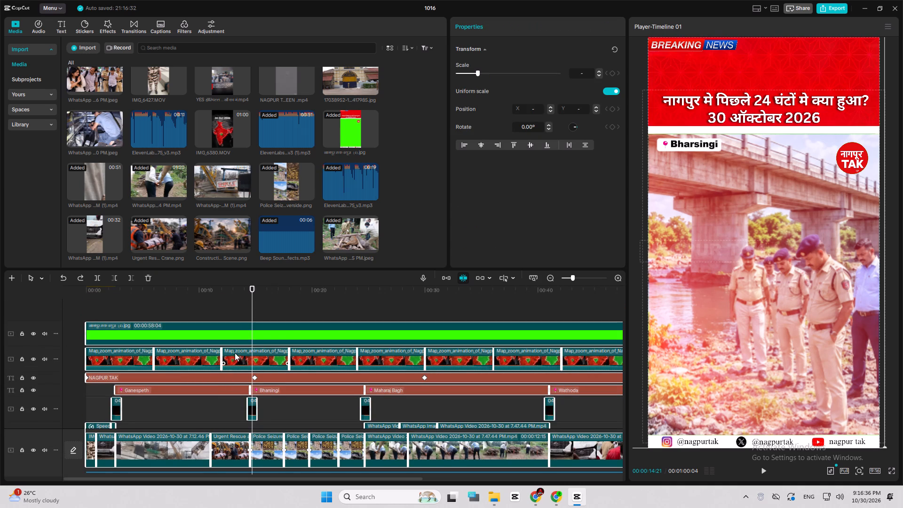
# Replace the NAGPUR TAK green-screen header image with hum nagpurkar (26).jpg, keeping the original video effect.
pyautogui.click(233, 328)
pyautogui.scroll(-7, 280, 205)
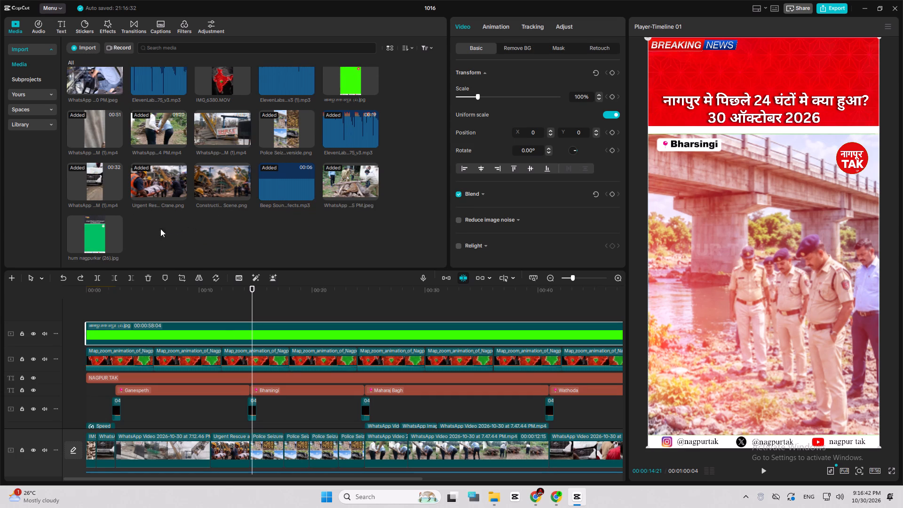
pyautogui.click(103, 236)
pyautogui.moveTo(95, 234); pyautogui.dragTo(152, 319)
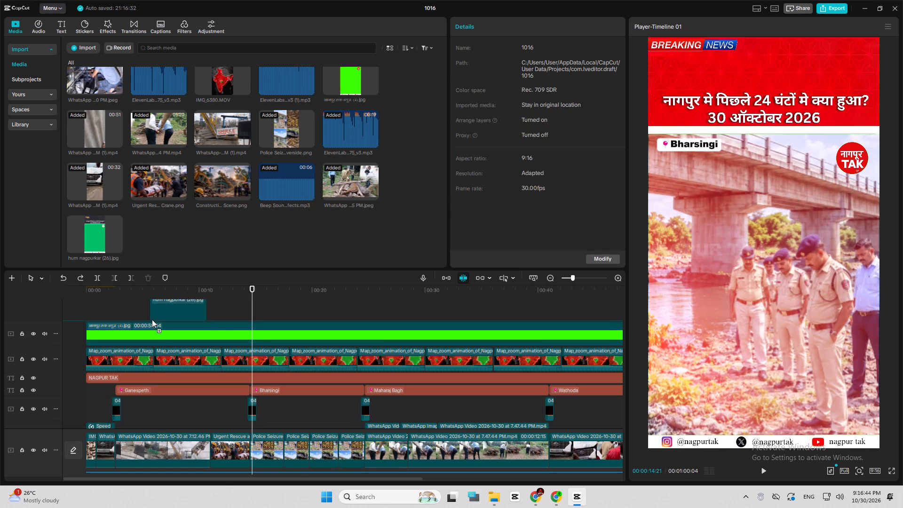
pyautogui.moveTo(152, 319); pyautogui.dragTo(154, 334)
pyautogui.click(479, 345)
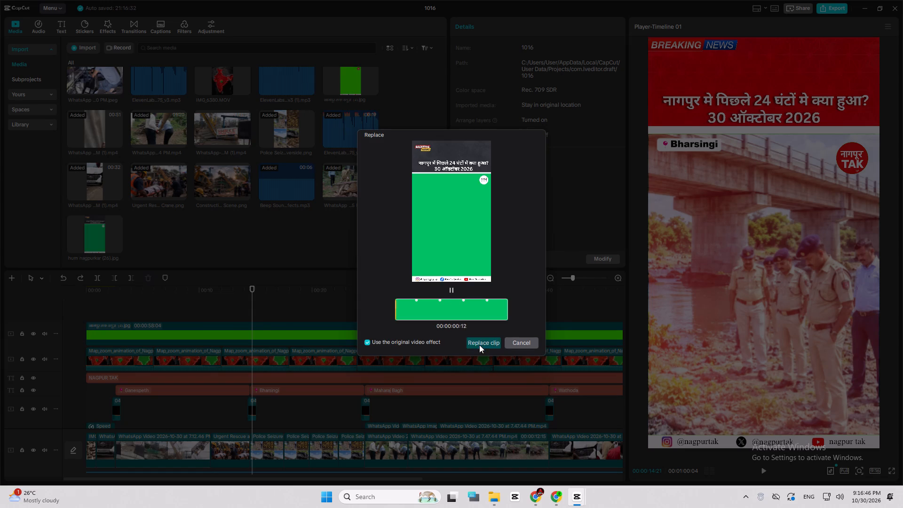
# Pick the chroma key colour again for the new Hum Nagpurkar header layer.
pyautogui.click(310, 332)
pyautogui.click(510, 48)
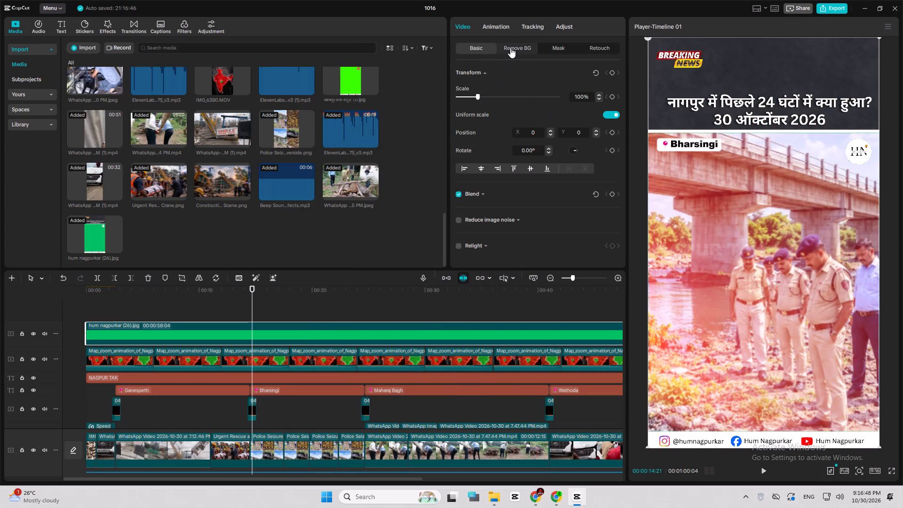
pyautogui.click(491, 110)
pyautogui.click(726, 216)
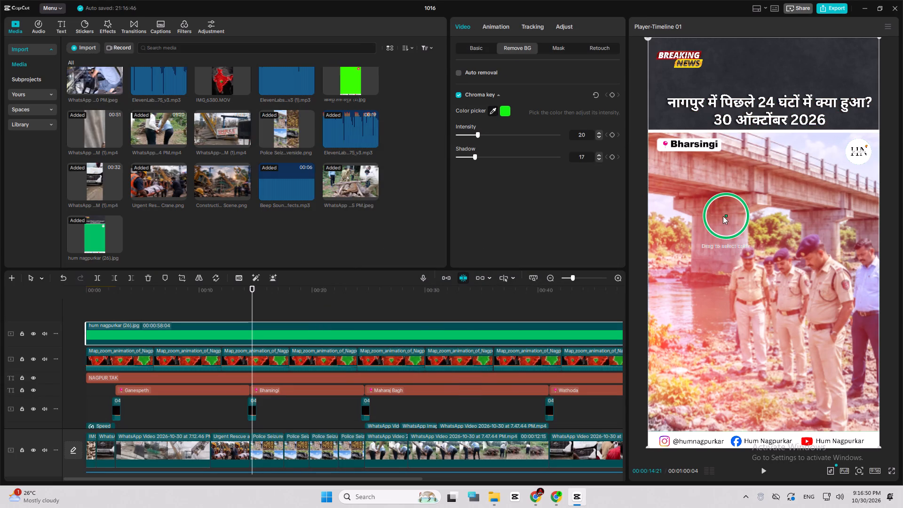
# Change the watermark text from the old channel name to HUM NAGPURKAR.
pyautogui.click(246, 376)
pyautogui.moveTo(522, 66); pyautogui.dragTo(406, 66)
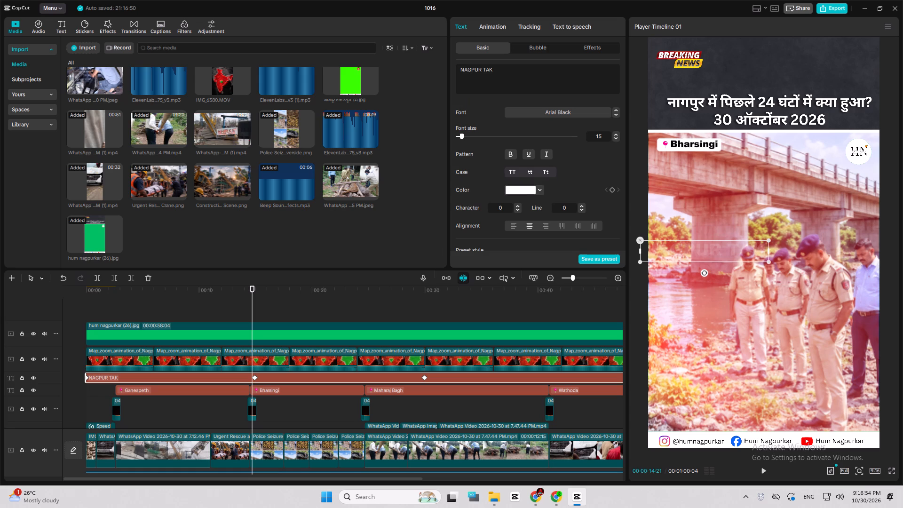
pyautogui.moveTo(502, 73); pyautogui.dragTo(429, 70)
pyautogui.write('HUM NAGPURKAR')
# Delete the last 1003 (1) closing clip at the end of the timeline.
pyautogui.moveTo(431, 382); pyautogui.dragTo(422, 387)
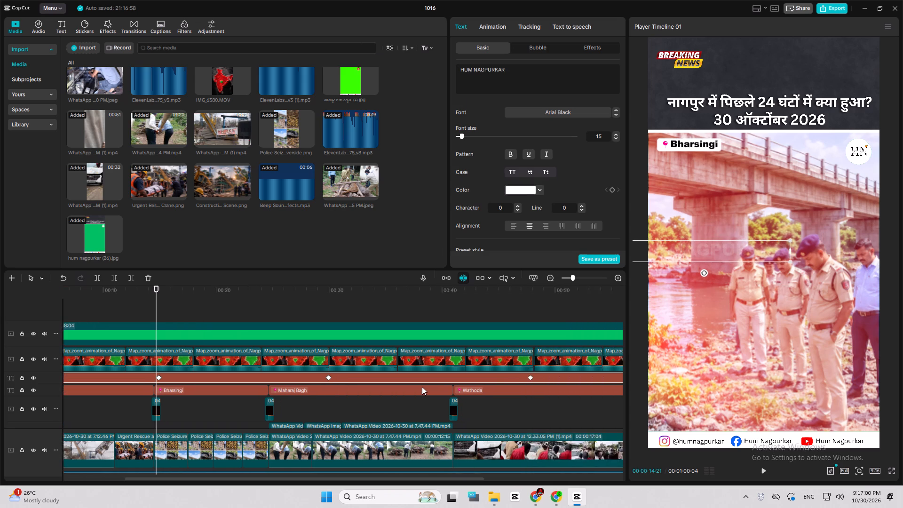
pyautogui.moveTo(422, 387); pyautogui.dragTo(422, 377)
pyautogui.click(452, 376)
pyautogui.scroll(-14, 452, 375)
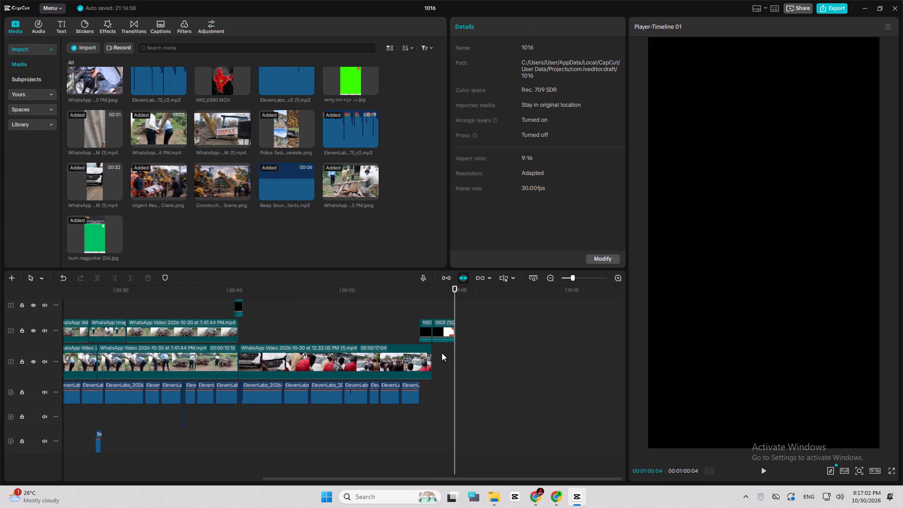
pyautogui.click(440, 331)
pyautogui.press('Delete')
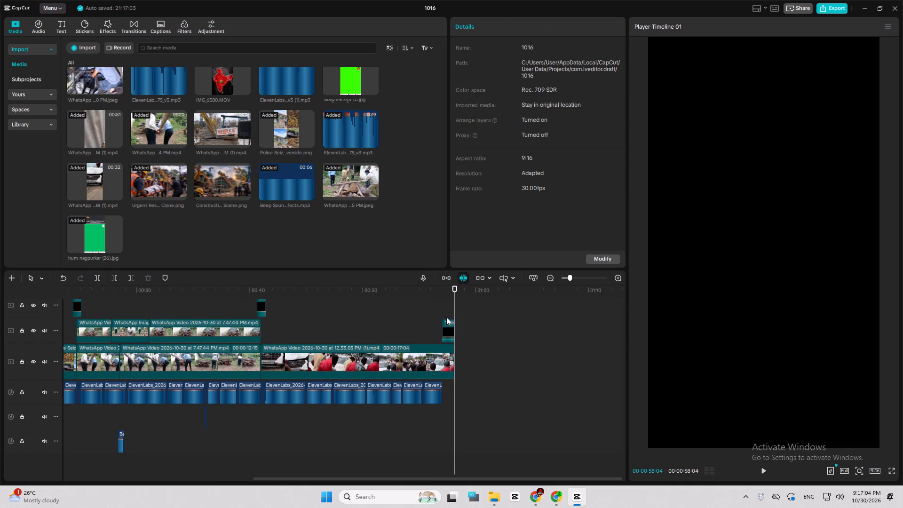
# Add the orange Hum Nagpurkar outro FMTV3661.MP4 at the end of the main track.
pyautogui.scroll(10, 158, 175)
pyautogui.scroll(-2, 222, 175)
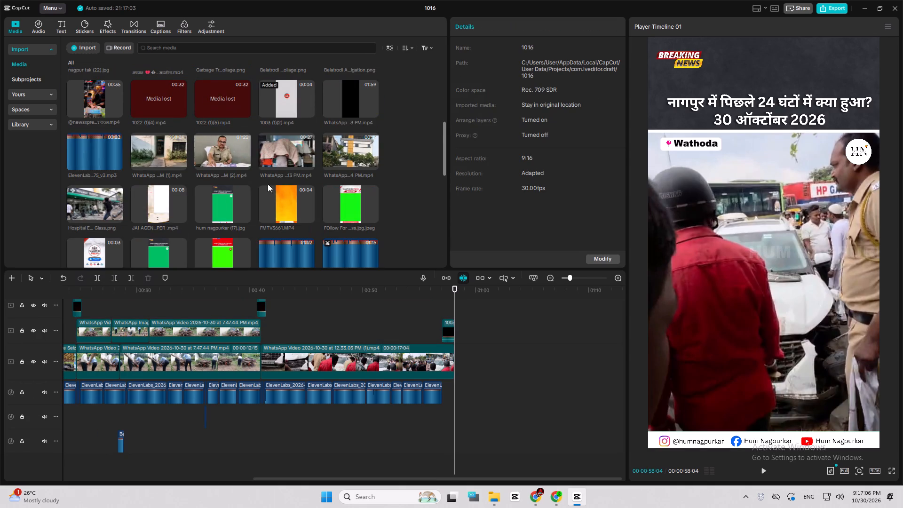
pyautogui.click(305, 215)
# Play the ending from the last Wathoda footage into the Hum Nagpurkar outro to check the transition.
pyautogui.click(436, 301)
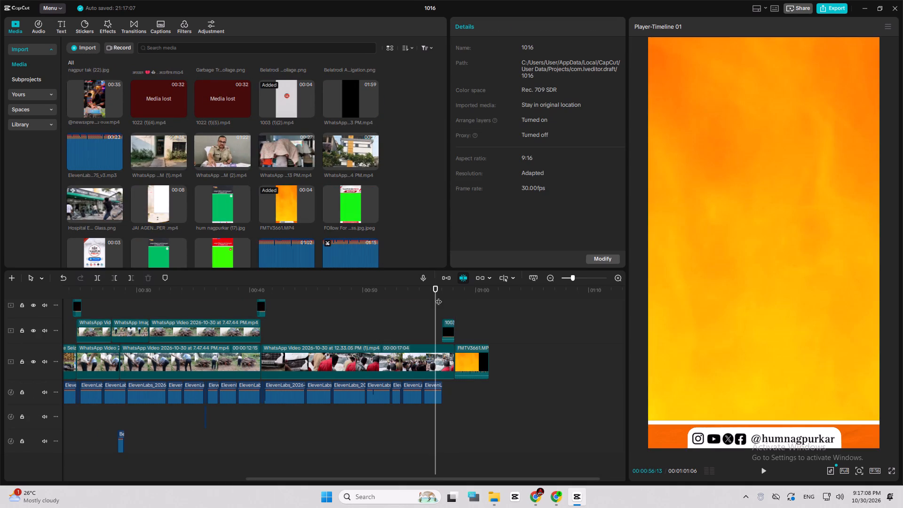
pyautogui.press('space')
pyautogui.moveTo(404, 284); pyautogui.dragTo(321, 384)
pyautogui.moveTo(296, 375); pyautogui.dragTo(293, 375)
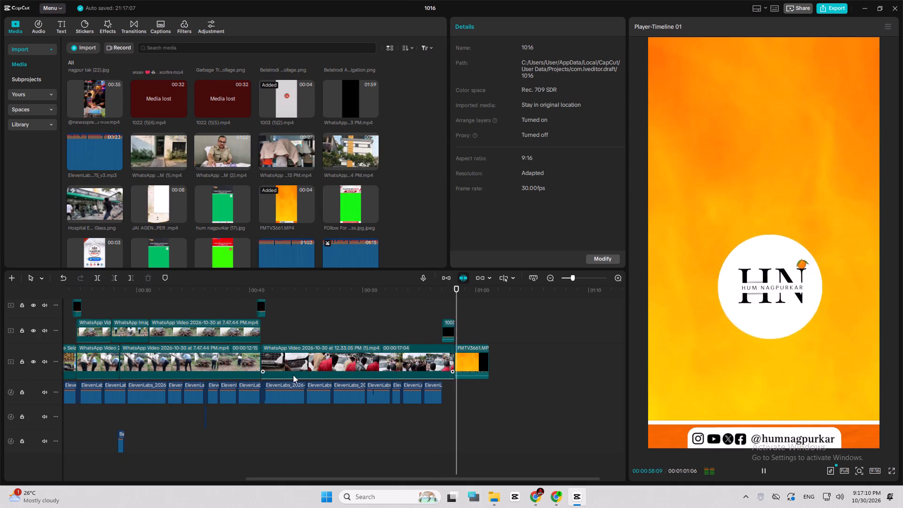
pyautogui.moveTo(293, 375); pyautogui.dragTo(296, 370)
pyautogui.press('space')
pyautogui.click(424, 341)
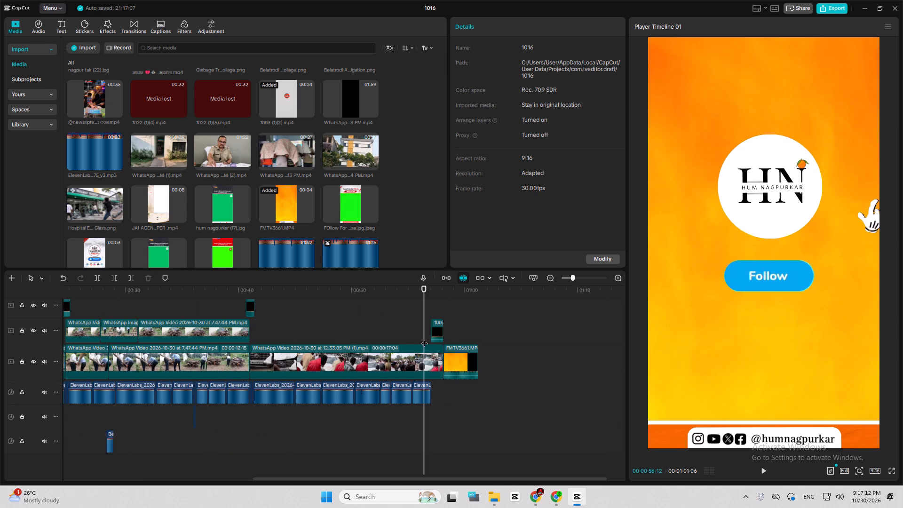
pyautogui.click(428, 332)
pyautogui.press('space')
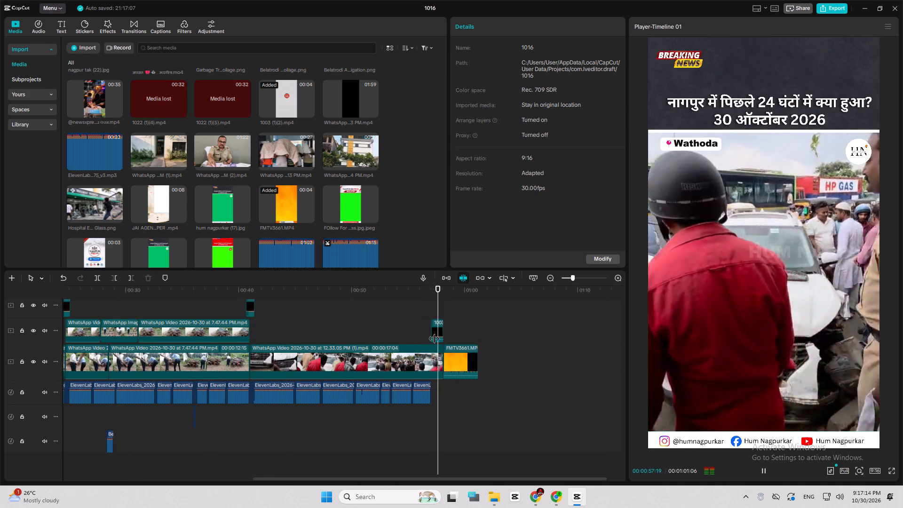
pyautogui.keyDown('ctrl'); pyautogui.scroll(13, 461, 343); pyautogui.keyUp('ctrl')
pyautogui.press('space')
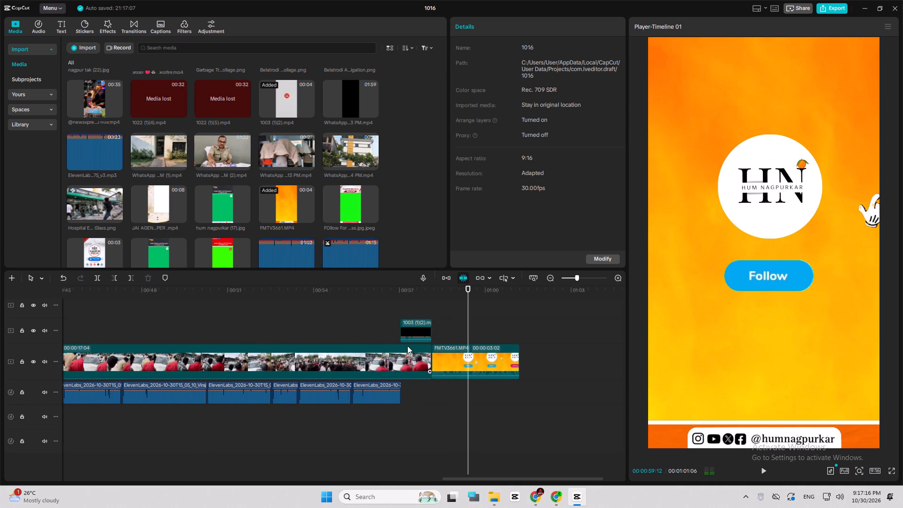
# Trim the end of the last Wathoda video clip to where the voiceover ends.
pyautogui.click(395, 338)
pyautogui.press('s')
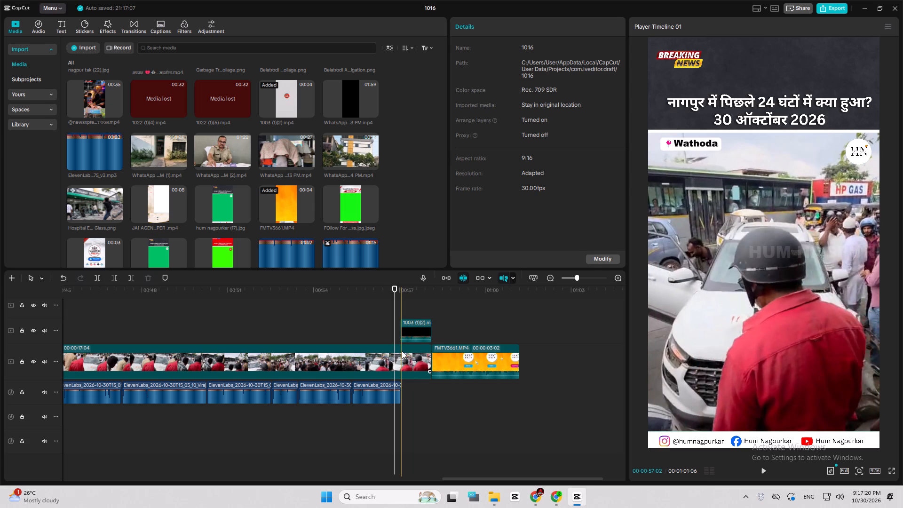
pyautogui.click(402, 351)
pyautogui.press('w')
# Delete the remaining 1003 (1)(2) overlay clip above the gap before the outro.
pyautogui.click(406, 334)
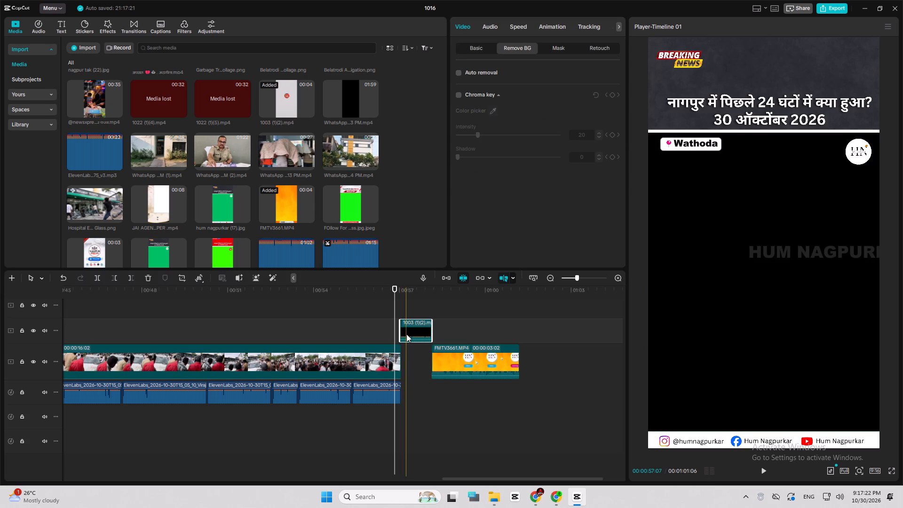
pyautogui.press('Delete')
# Move the FMTV3661 outro directly against the end of the Wathoda clip on the main track and play the join.
pyautogui.moveTo(445, 354); pyautogui.dragTo(412, 354)
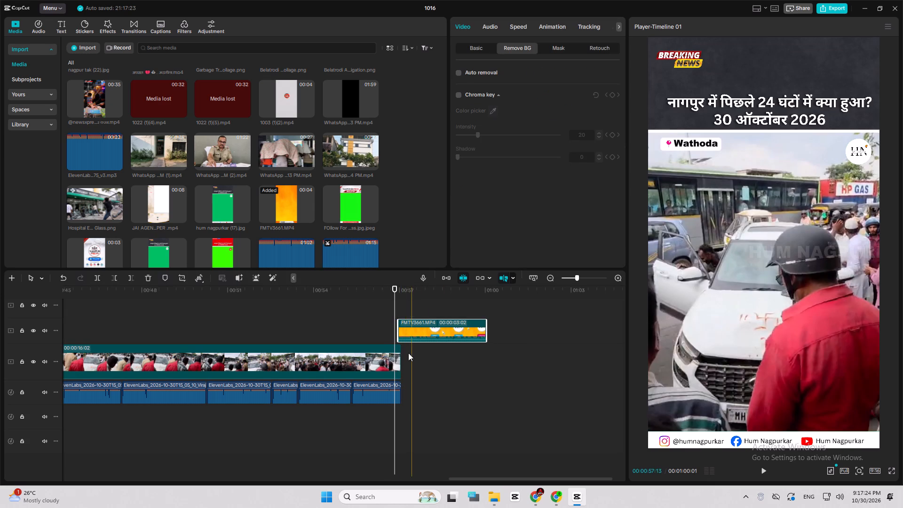
pyautogui.press('space')
pyautogui.moveTo(405, 332); pyautogui.dragTo(412, 355)
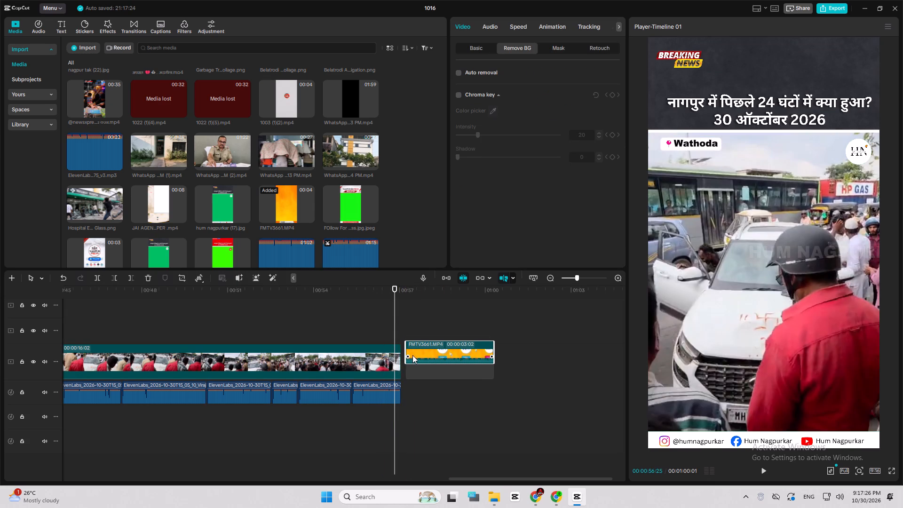
pyautogui.moveTo(412, 355); pyautogui.dragTo(410, 357)
pyautogui.click(364, 336)
pyautogui.press('space')
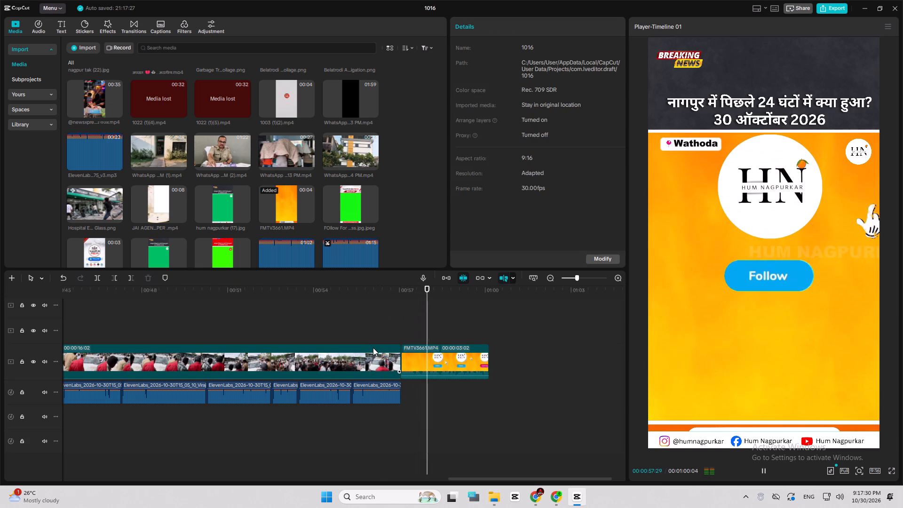
pyautogui.press('space')
# Split all layers at about 00:00:57:08, just inside the outro, and delete the selected pieces after the cut.
pyautogui.click(401, 339)
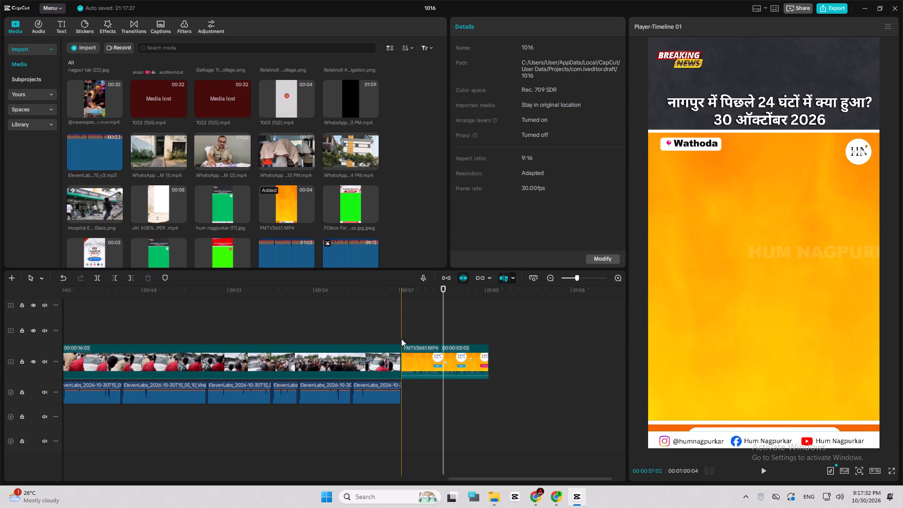
pyautogui.keyDown('ctrl'); pyautogui.scroll(-6, 401, 339); pyautogui.keyUp('ctrl')
pyautogui.scroll(10, 401, 339)
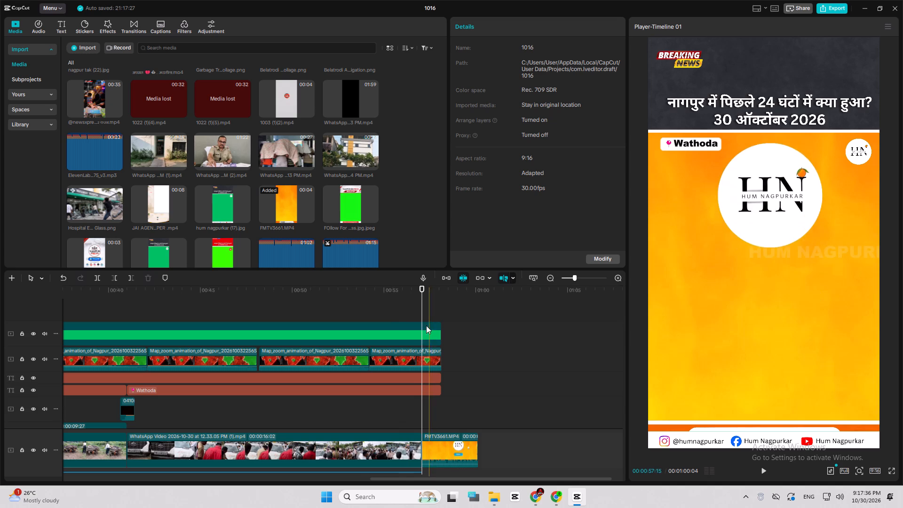
pyautogui.moveTo(426, 311); pyautogui.dragTo(426, 399)
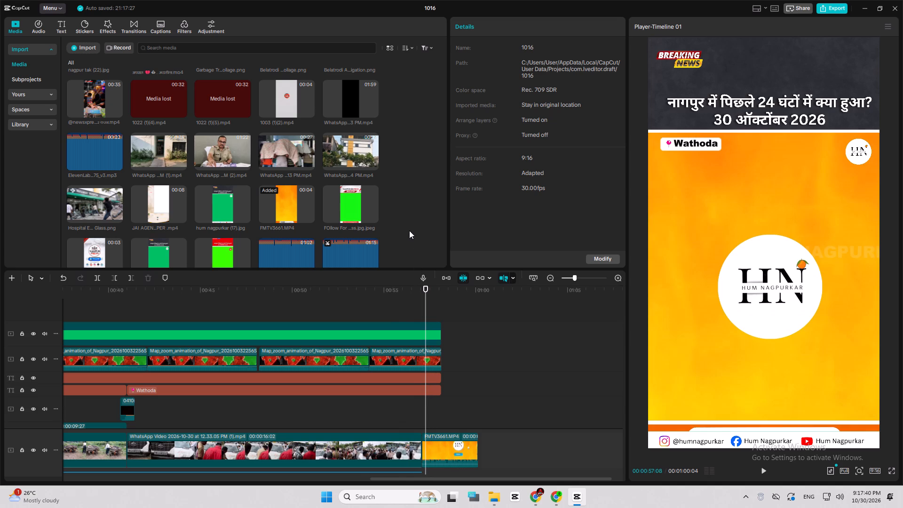
pyautogui.moveTo(471, 309); pyautogui.dragTo(429, 394)
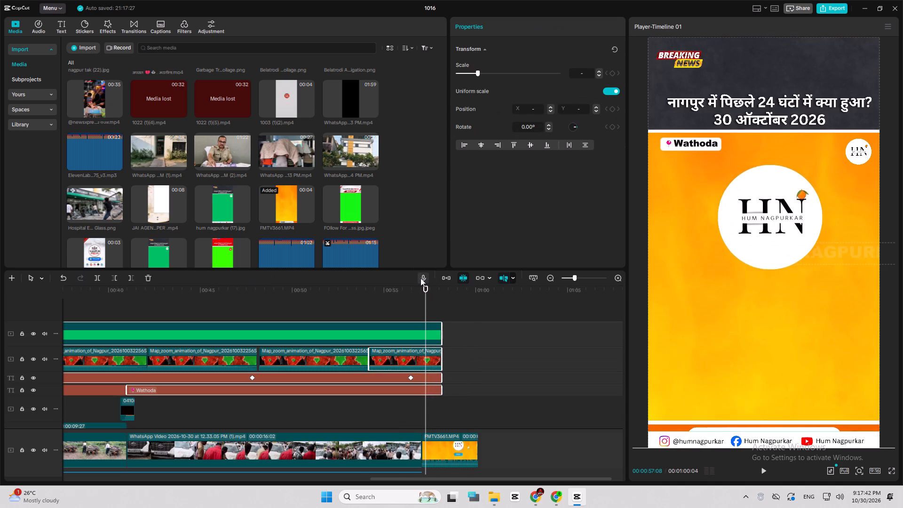
pyautogui.press('ctrl+shift+super+b')
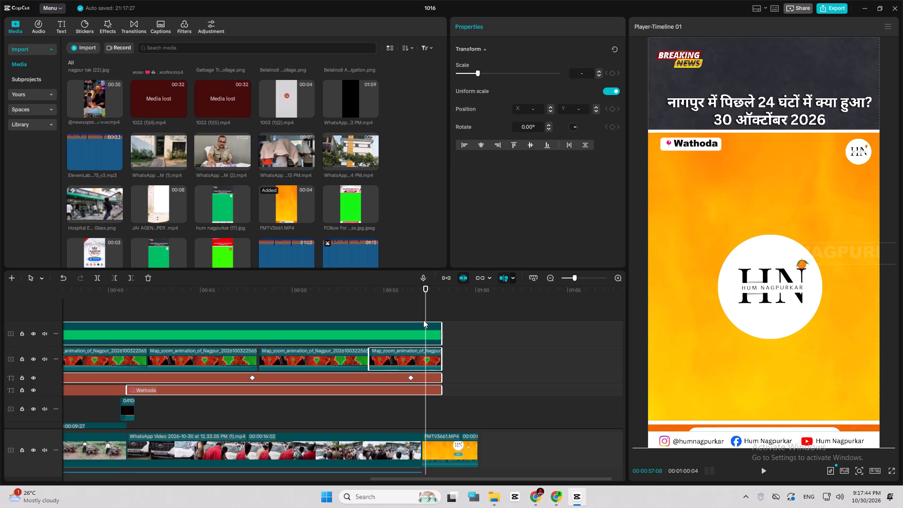
pyautogui.hotkey('ctrl', 'shift', 'b')
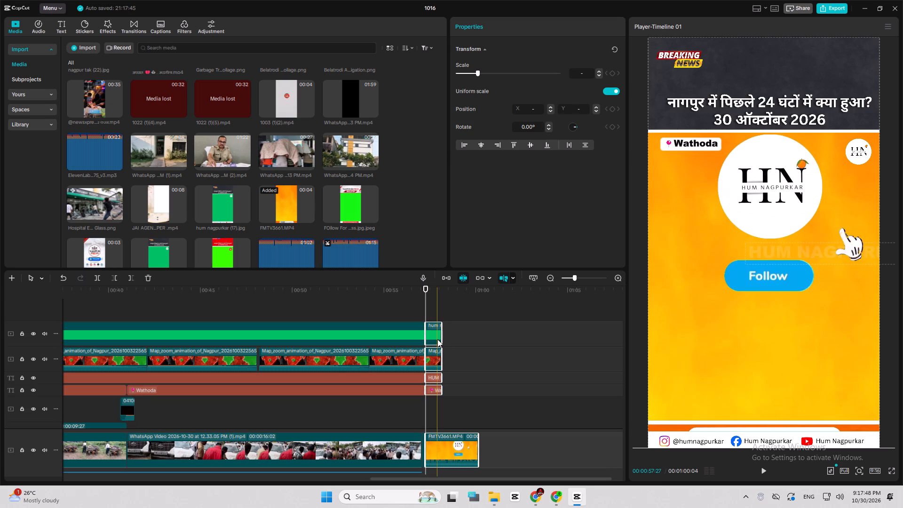
pyautogui.press('Delete')
pyautogui.scroll(-1, 460, 350)
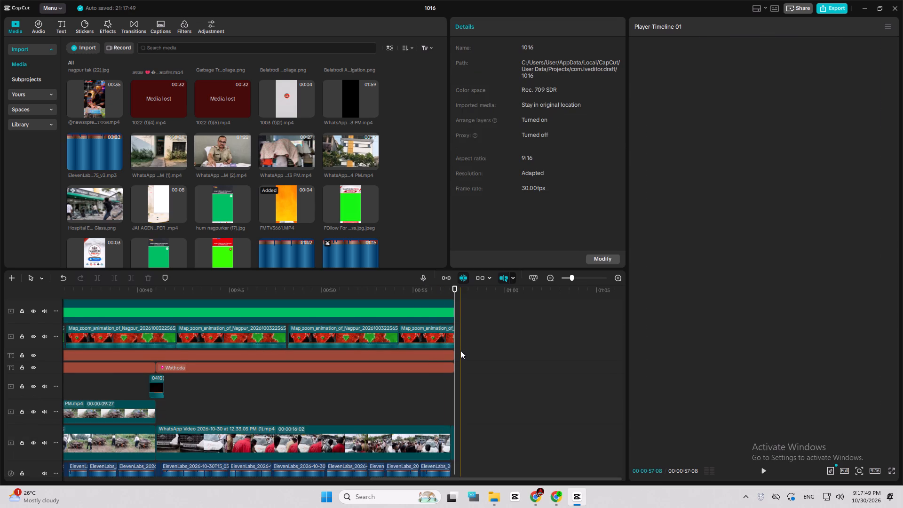
# Delete the short leftover piece of the FMTV3661 outro after the Wathoda clip on the main track.
pyautogui.scroll(-4, 460, 350)
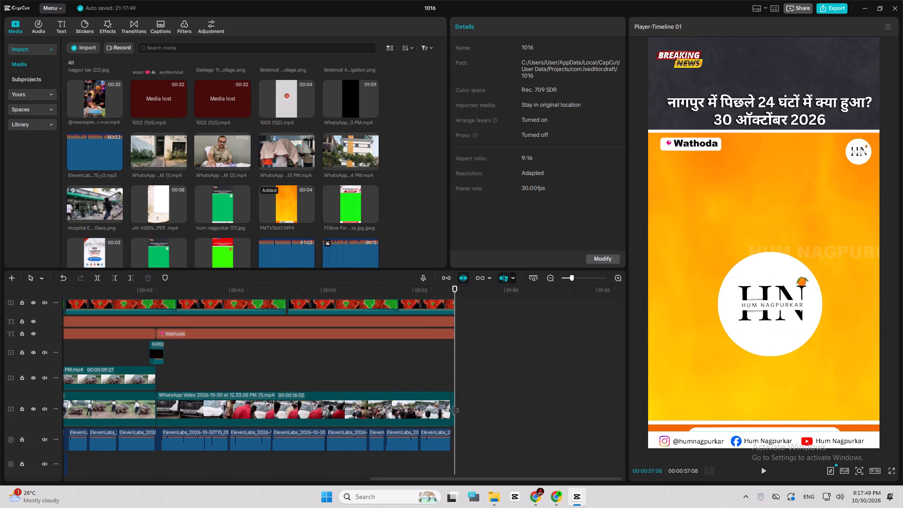
pyautogui.click(454, 411)
pyautogui.press('Delete')
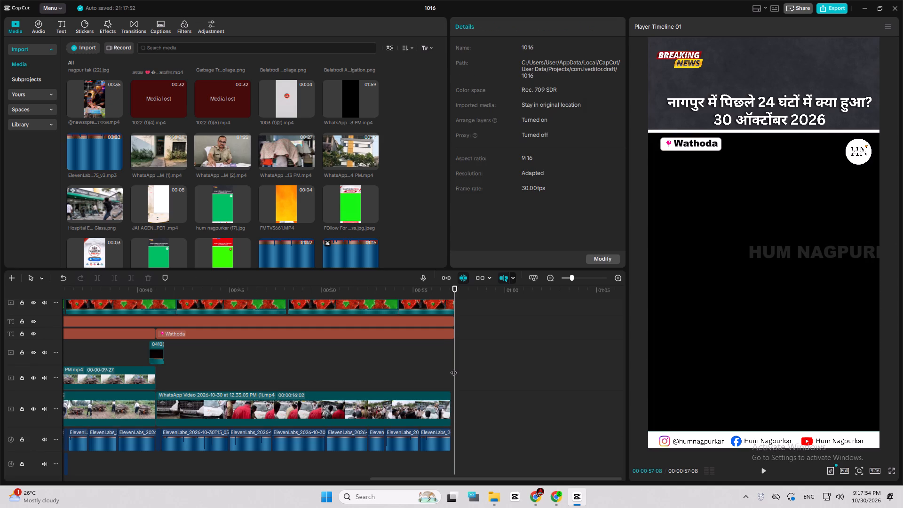
# Split all layers at 00:00:57:02, where the Wathoda clip ends, and delete the overlay and text slivers after the cut.
pyautogui.press('Up')
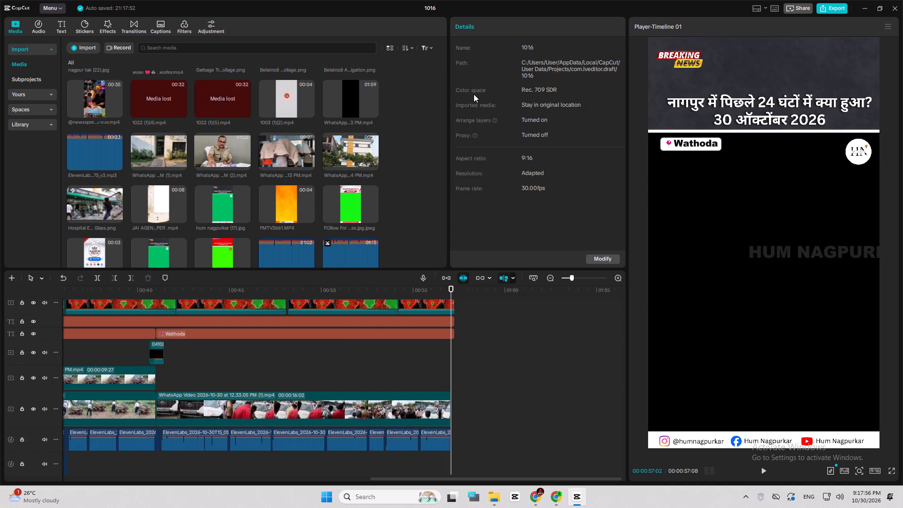
pyautogui.hotkey('ctrl', 'shift', 'b')
pyautogui.scroll(-7, 470, 348)
pyautogui.scroll(9, 468, 350)
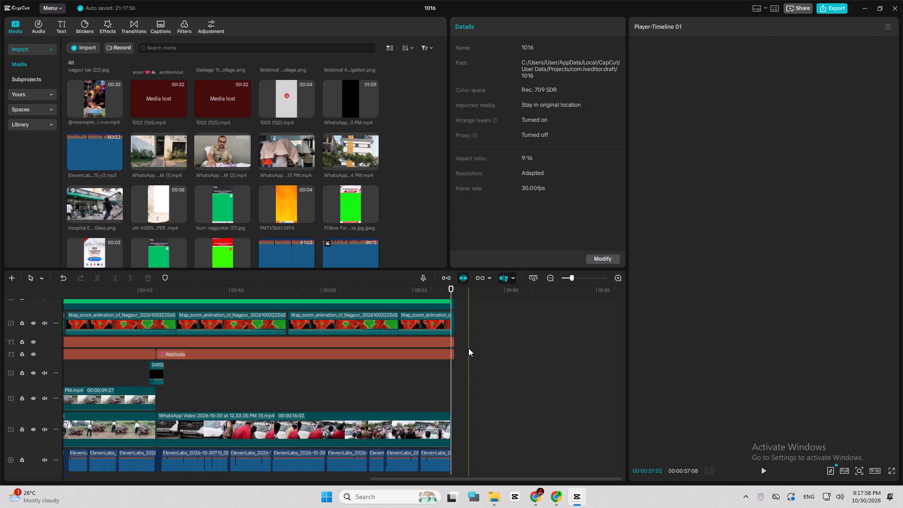
pyautogui.scroll(2, 468, 348)
pyautogui.moveTo(467, 321); pyautogui.dragTo(451, 398)
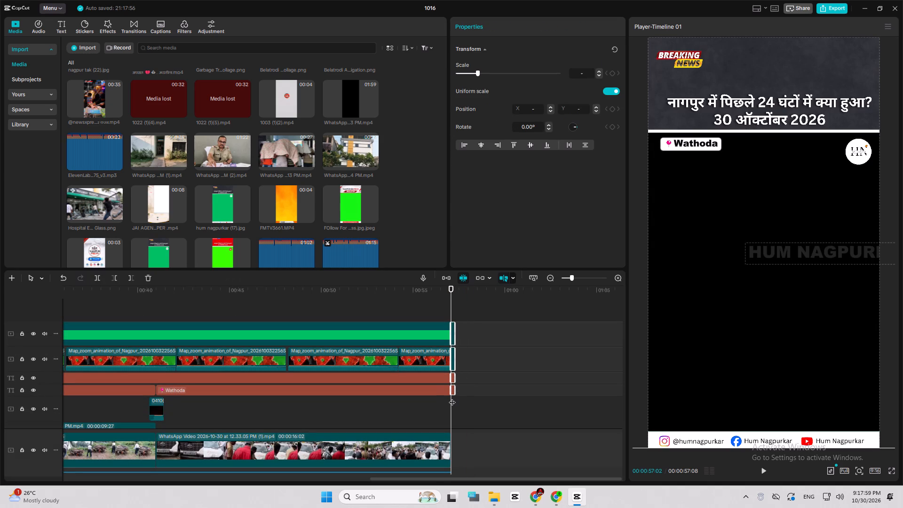
pyautogui.press('Delete')
pyautogui.press('Delete')
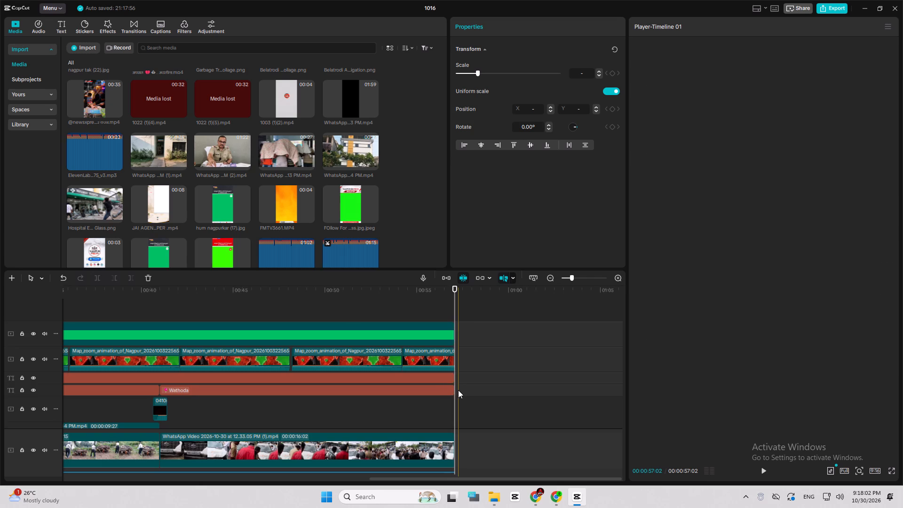
# Add the FMTV3661 outro from the media library directly after the Wathoda clip on the main track and play it.
pyautogui.scroll(-5, 459, 389)
pyautogui.click(309, 214)
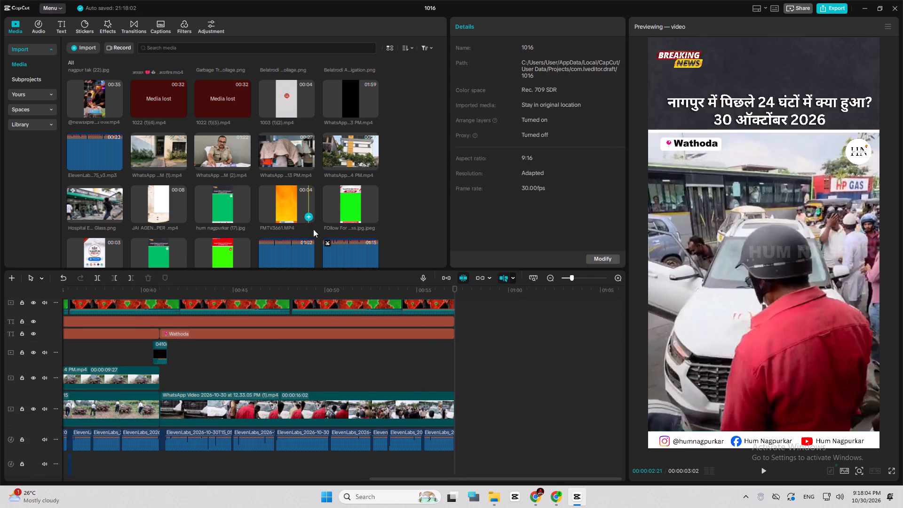
pyautogui.click(448, 357)
pyautogui.press('space')
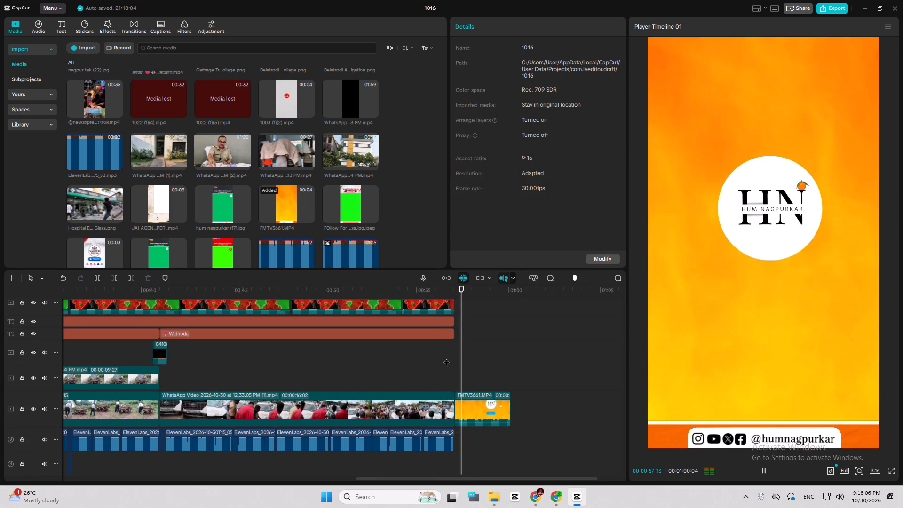
pyautogui.scroll(-7, 451, 348)
pyautogui.scroll(6, 448, 341)
pyautogui.press('space')
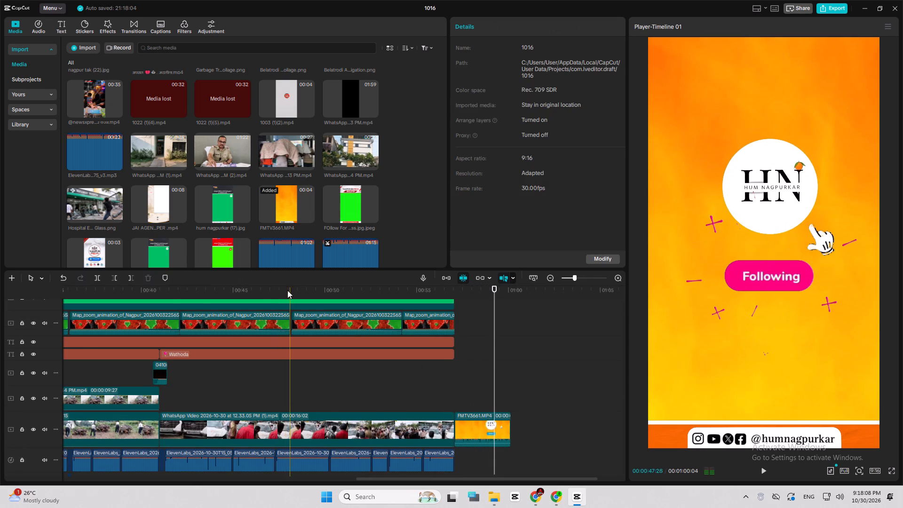
# Export the timeline as 1016.mp4 at 1080P, recommended bit rate, HEVC codec and 30fps, without a separate audio file or GIF.
pyautogui.moveTo(287, 290); pyautogui.dragTo(0, 294)
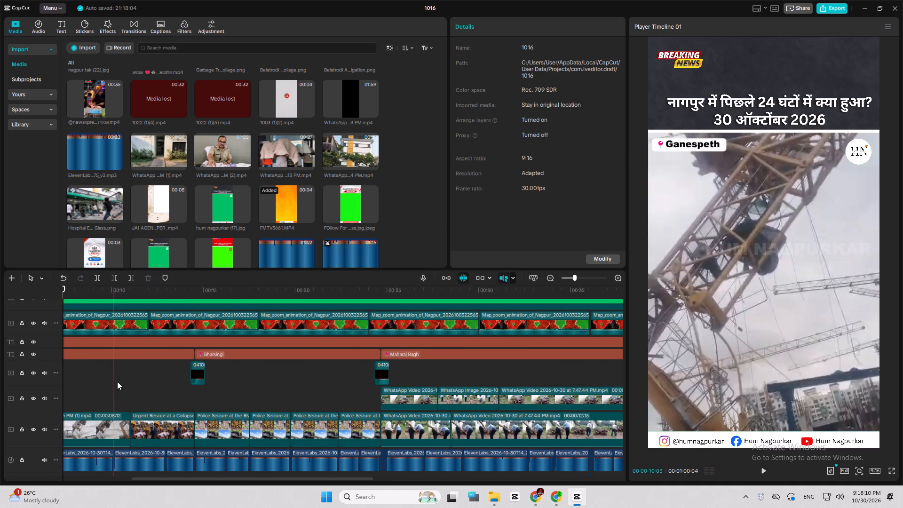
pyautogui.moveTo(119, 377); pyautogui.dragTo(143, 403)
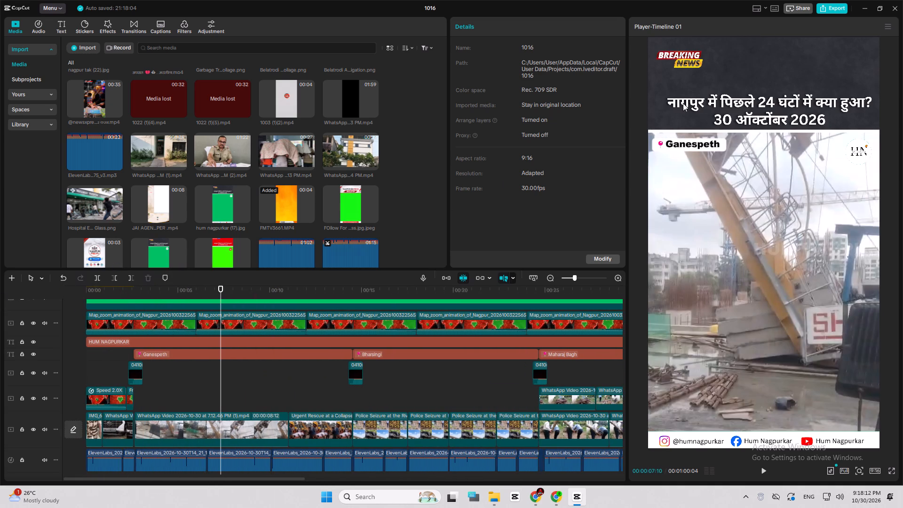
pyautogui.click(832, 8)
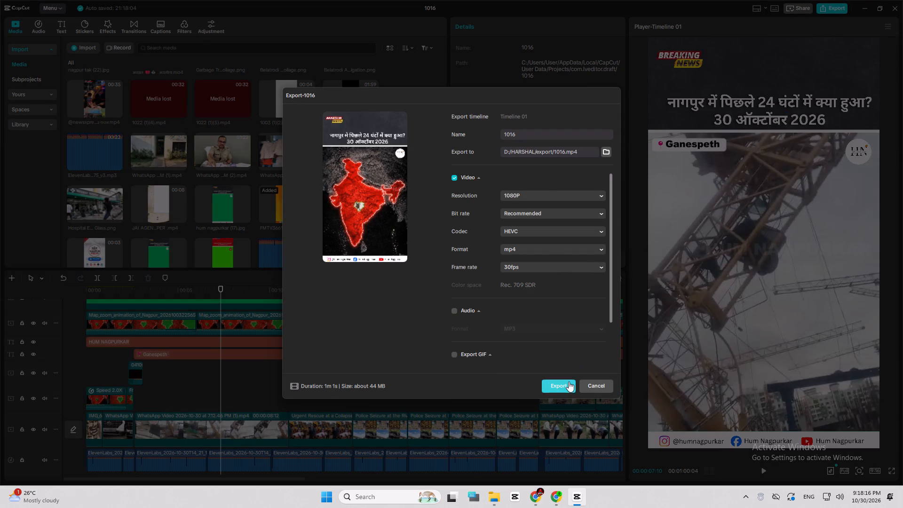
pyautogui.click(568, 384)
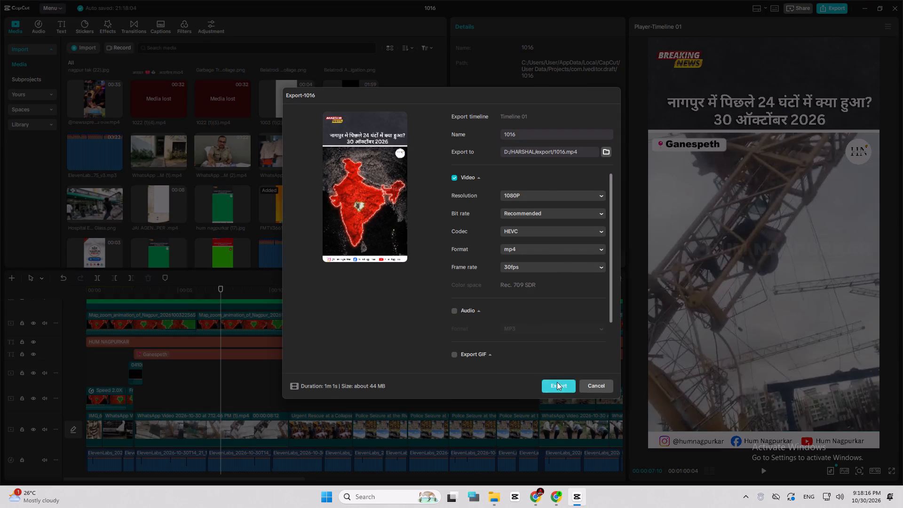
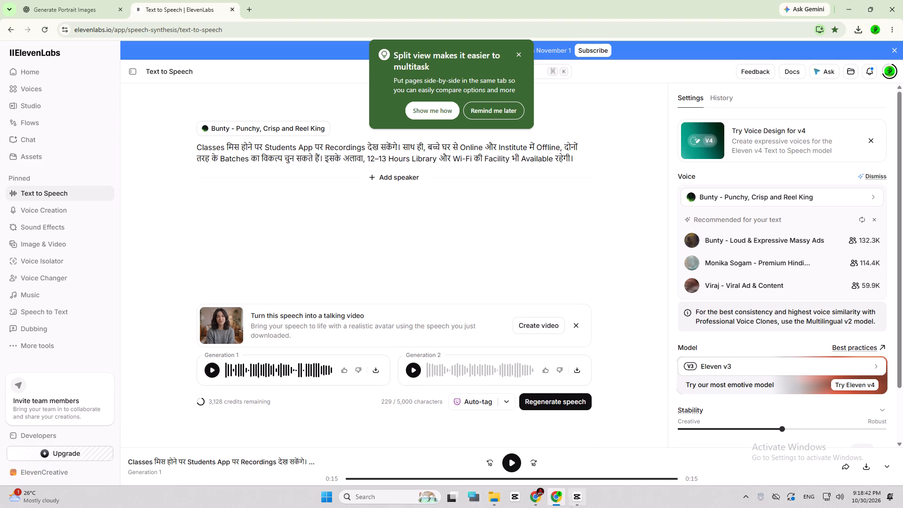
# Switch to CapCut and check the export progress of the 1016 video.
pyautogui.click(572, 500)
pyautogui.click(577, 496)
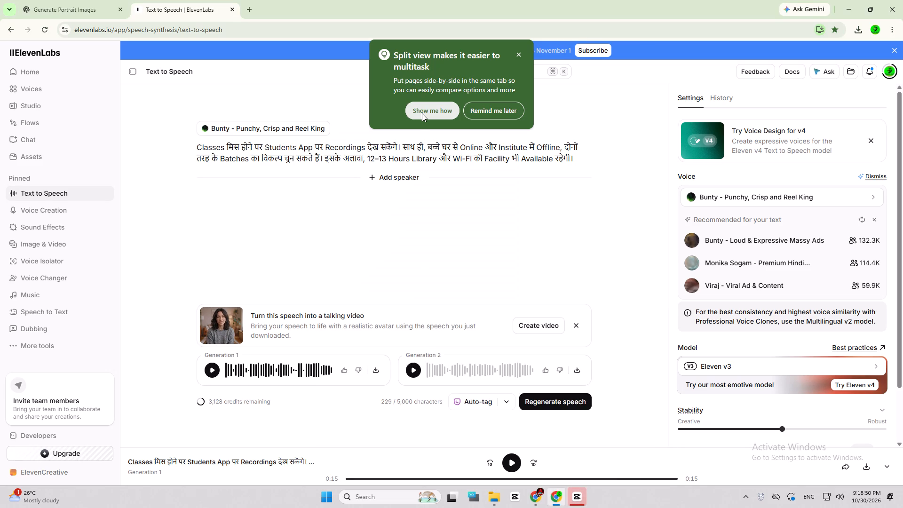
pyautogui.click(575, 491)
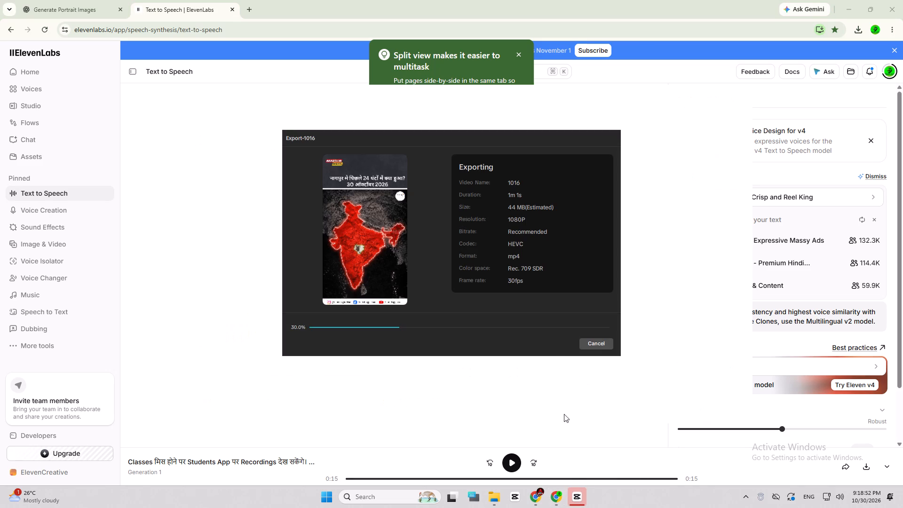
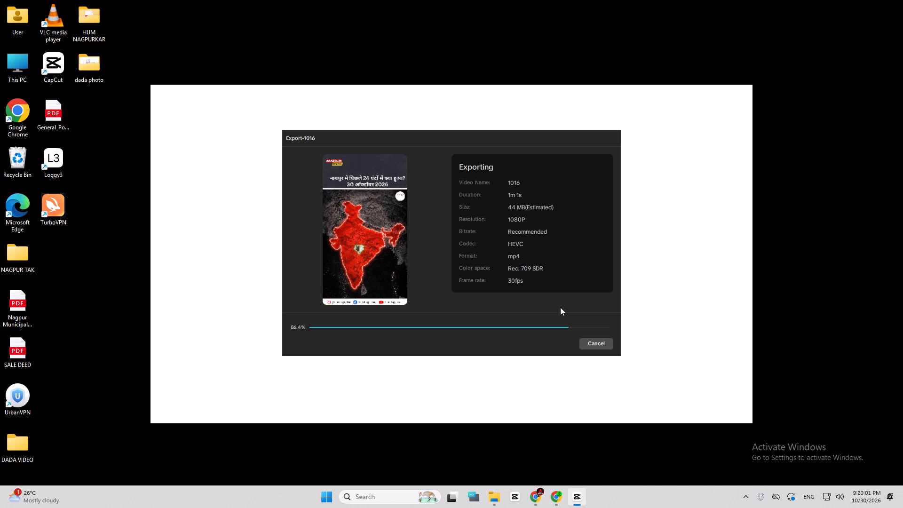
# Stop the running export of video 1016 and leave its export settings without exporting.
pyautogui.click(563, 302)
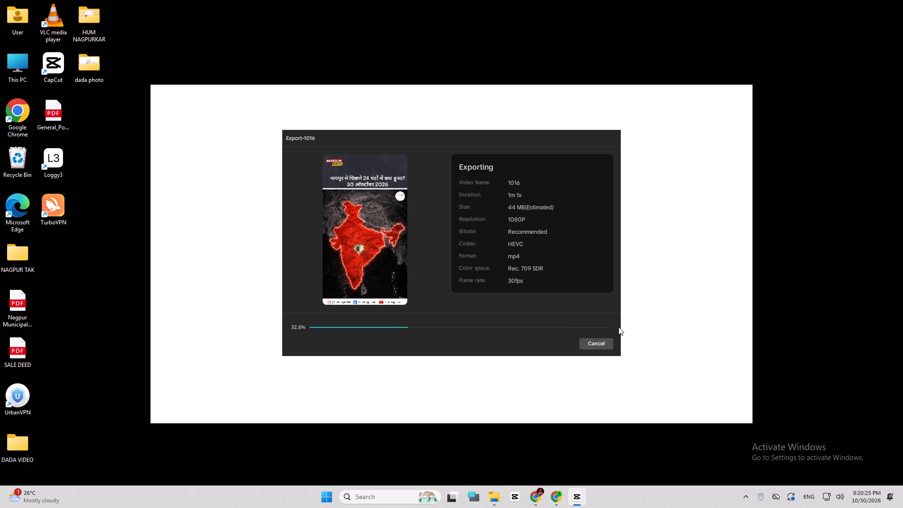
pyautogui.click(603, 341)
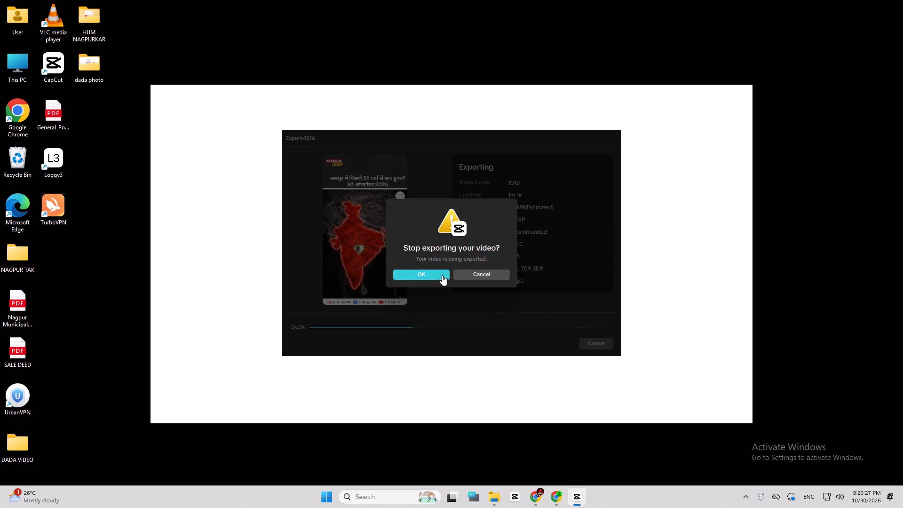
pyautogui.click(442, 275)
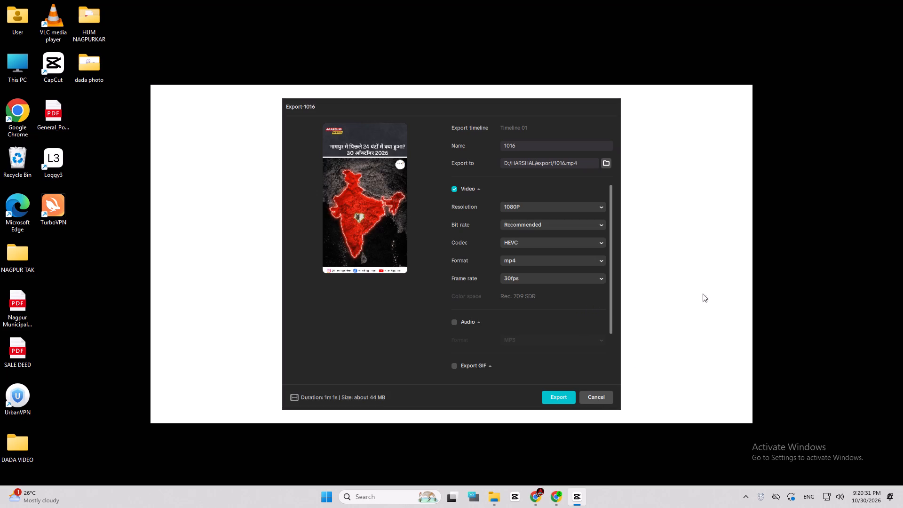
pyautogui.click(604, 401)
# Close the blank CapCut project window.
pyautogui.rightClick(572, 496)
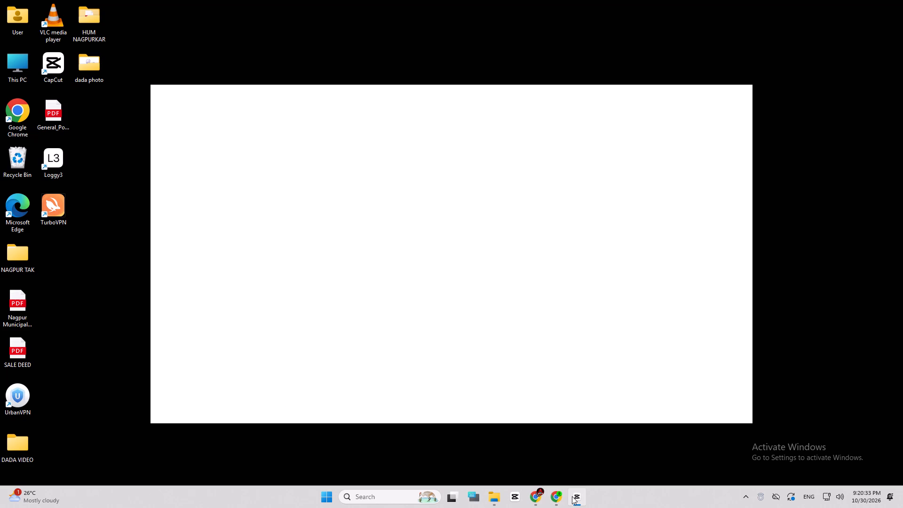
pyautogui.click(581, 473)
pyautogui.click(581, 472)
# Switch to File Explorer and open the export folder to check the exported videos.
pyautogui.click(502, 497)
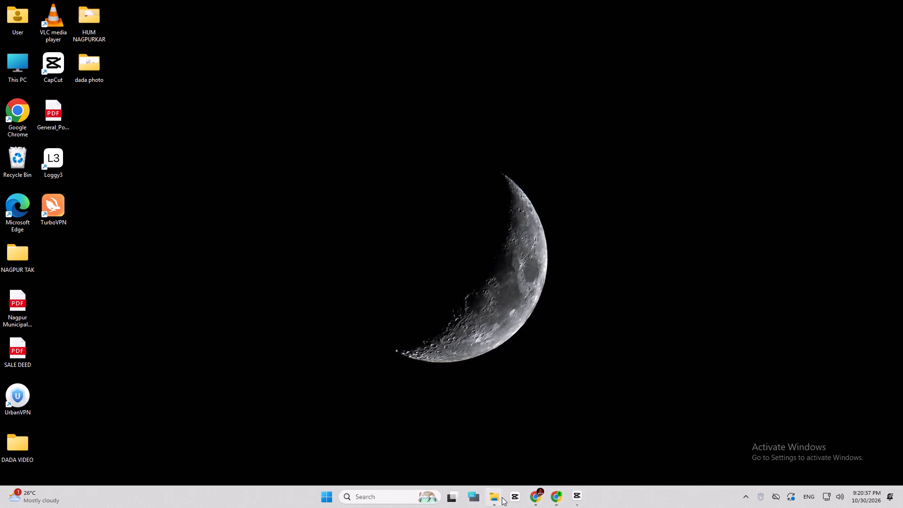
pyautogui.click(483, 416)
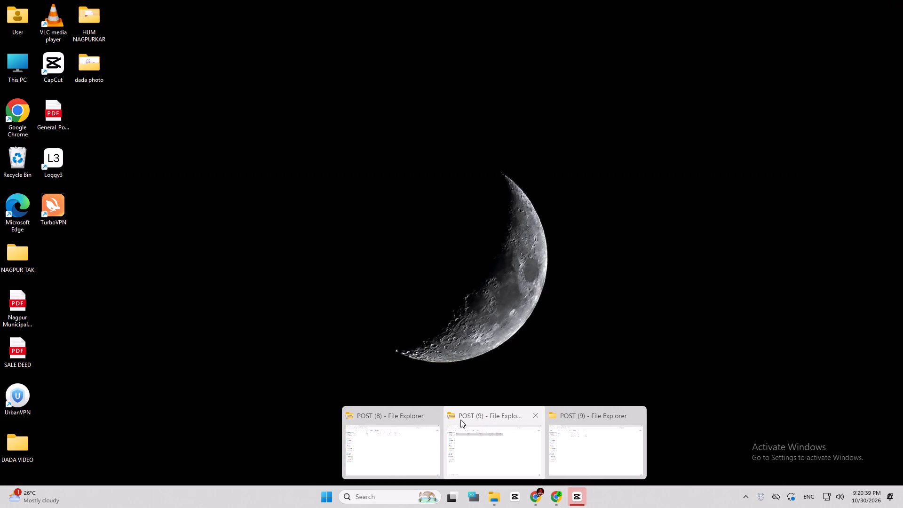
pyautogui.click(433, 417)
pyautogui.click(487, 415)
pyautogui.click(487, 427)
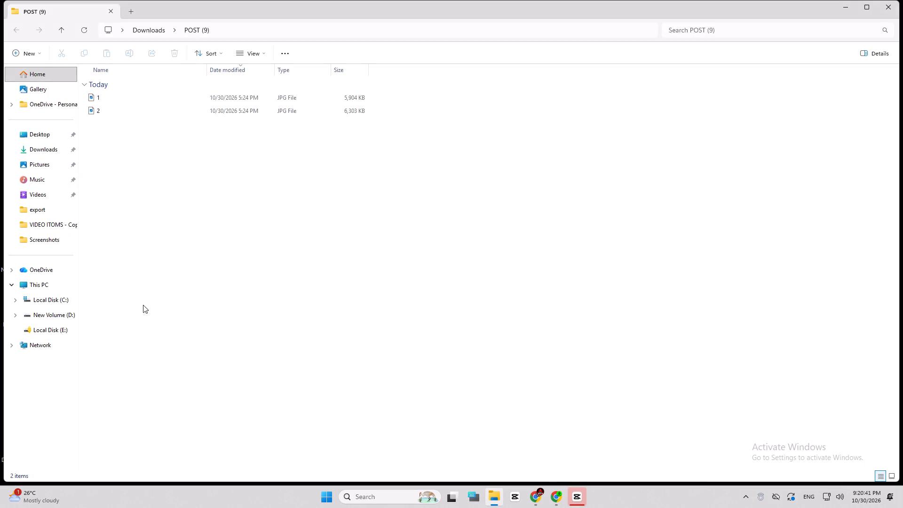
pyautogui.click(56, 301)
pyautogui.click(44, 210)
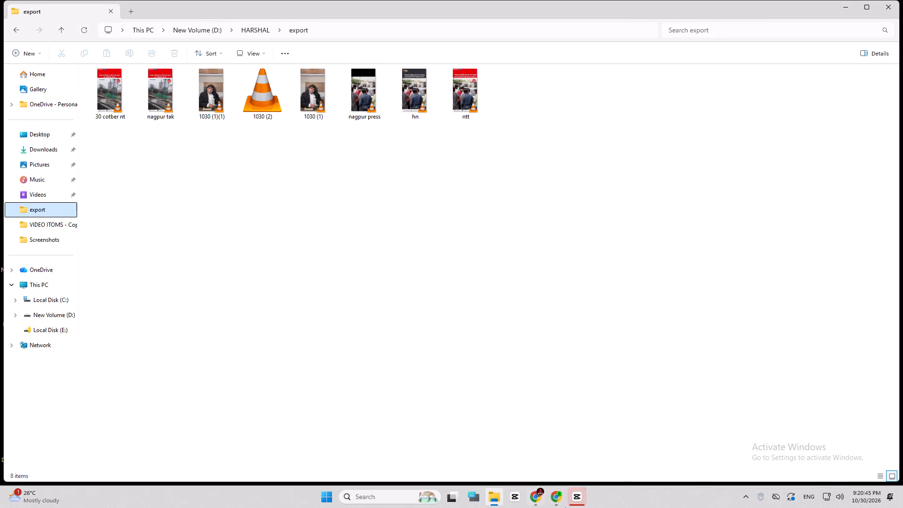
# Reopen project 1016 in CapCut, skip linking the missing media files, and maximize the editor window.
pyautogui.click(573, 498)
pyautogui.click(261, 395)
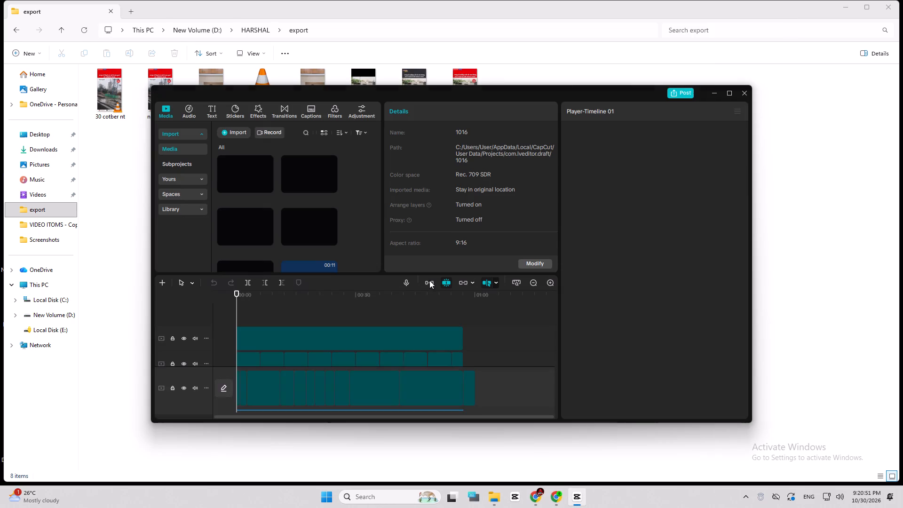
pyautogui.click(728, 95)
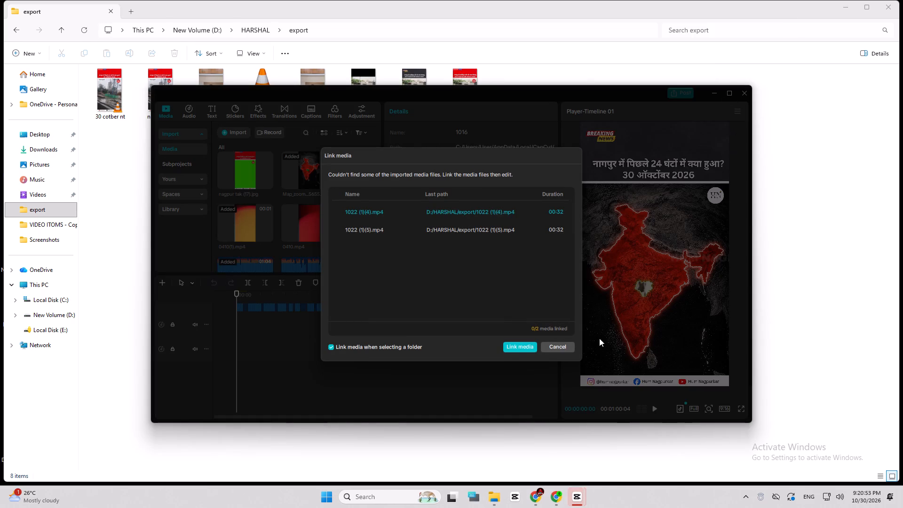
pyautogui.click(567, 346)
pyautogui.click(729, 94)
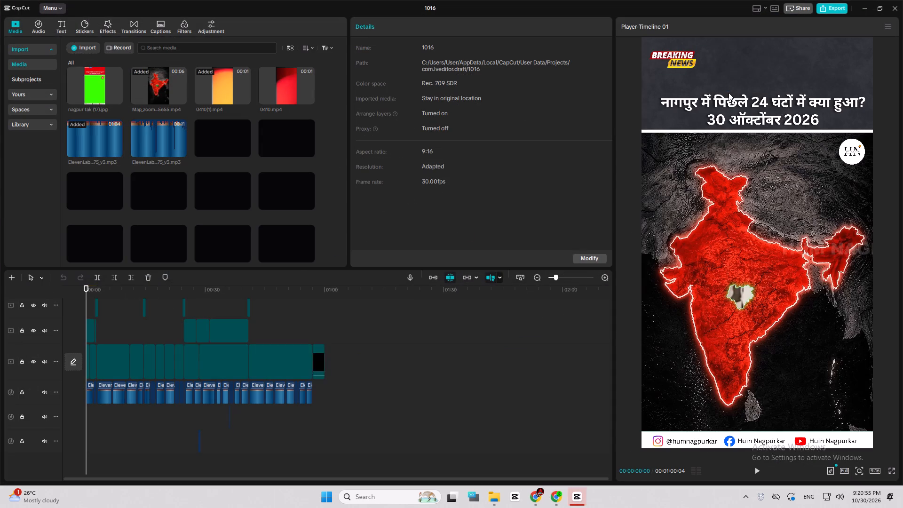
# Start exporting video 1016 as a 1080P HEVC mp4 at 30fps with the recommended bit rate.
pyautogui.click(834, 7)
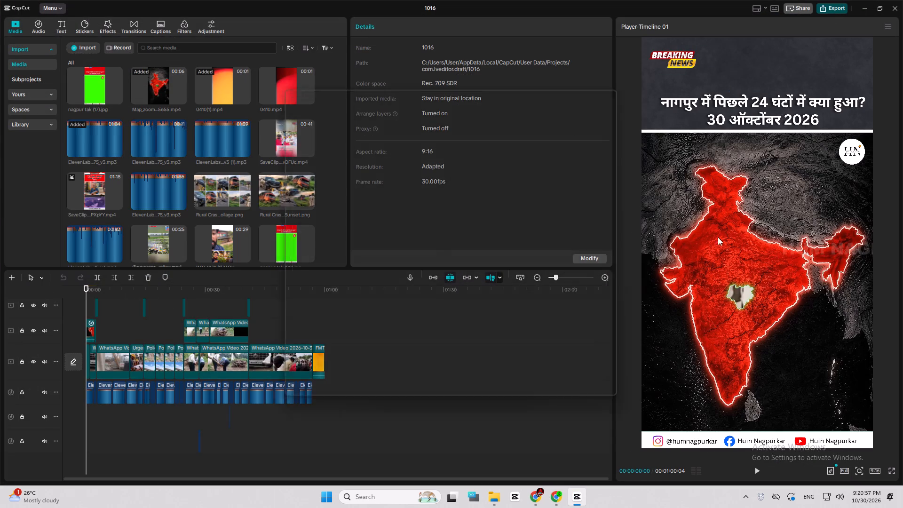
pyautogui.click(562, 382)
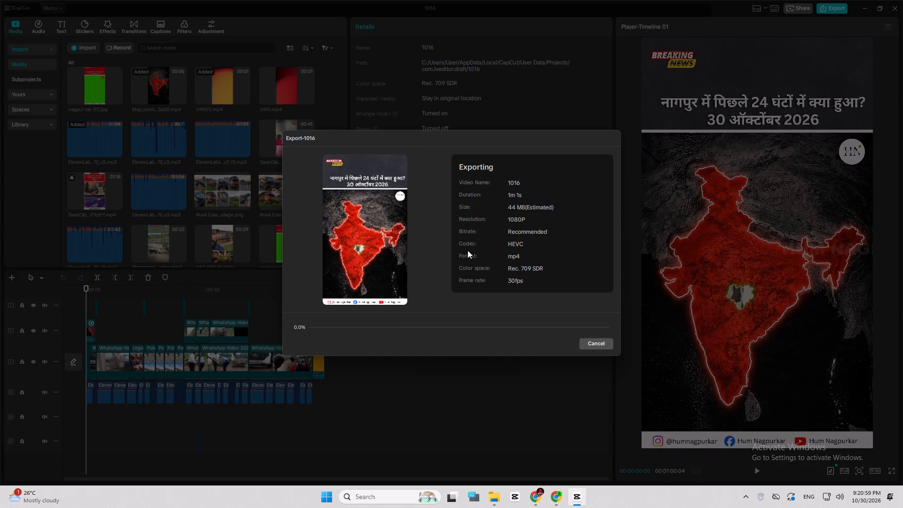
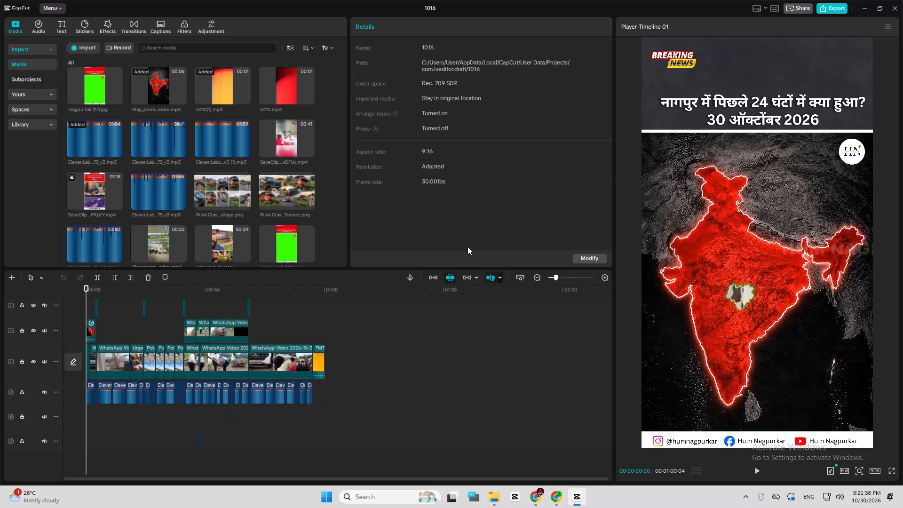
# Play back the timeline around the short audio clip on the lowest track, near 28 seconds.
pyautogui.scroll(4, 215, 414)
pyautogui.scroll(-5, 215, 414)
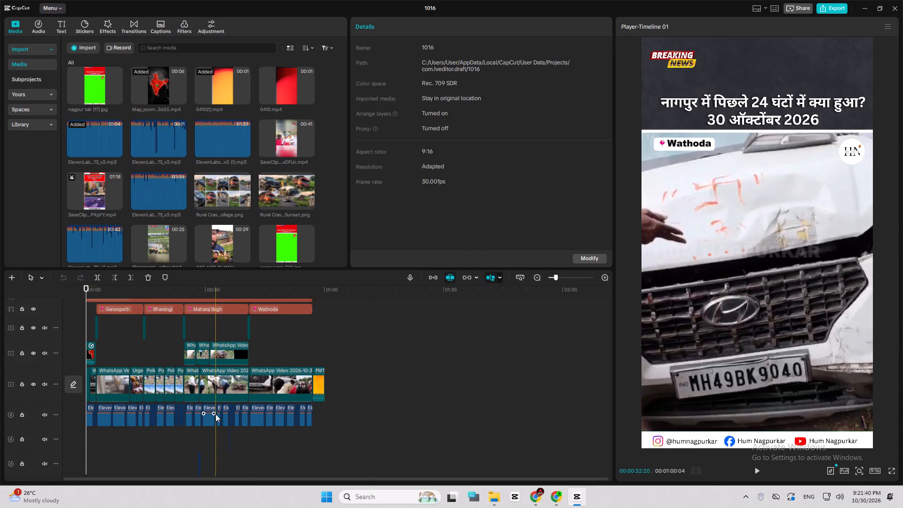
pyautogui.press('space')
pyautogui.click(199, 436)
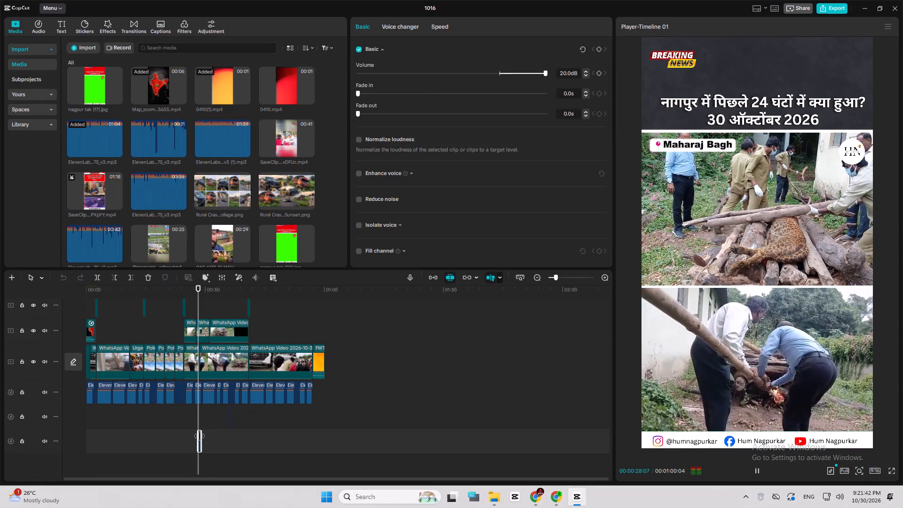
pyautogui.press('space')
pyautogui.press('space')
pyautogui.press('space')
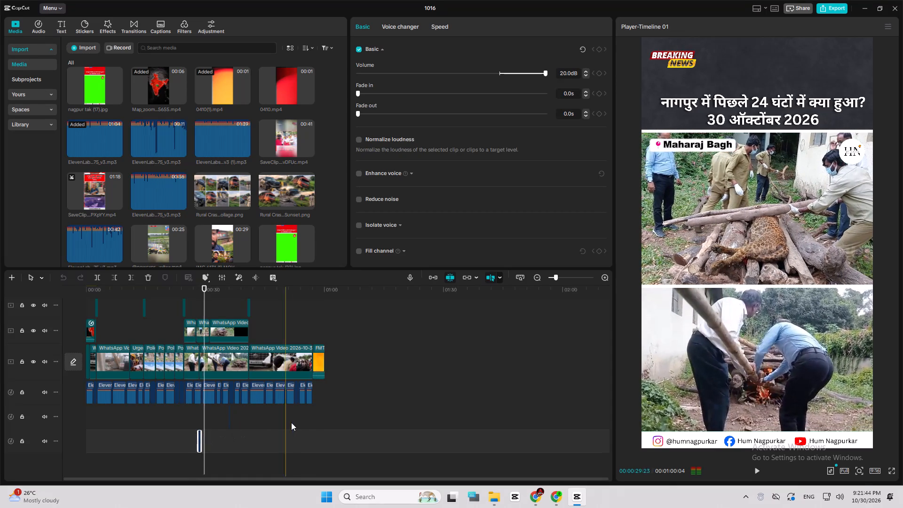
# Replace the orange Hum Nagpurkar follow outro at the end of the main track with the 1022.mp4 clip.
pyautogui.click(317, 363)
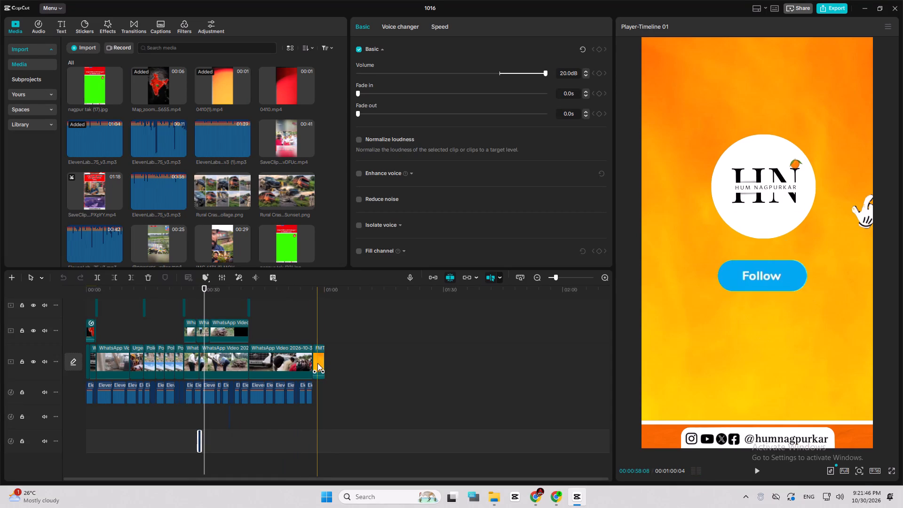
pyautogui.click(318, 362)
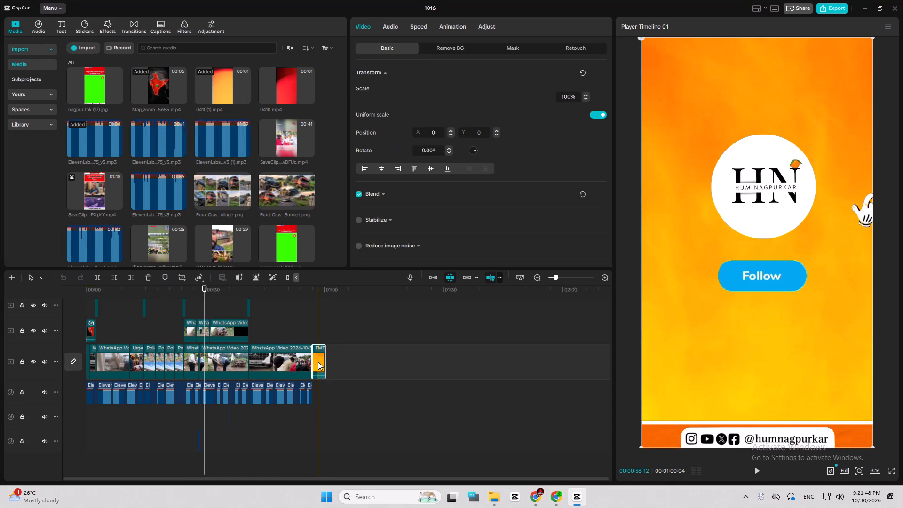
pyautogui.press('Delete')
pyautogui.click(318, 346)
pyautogui.scroll(2, 212, 170)
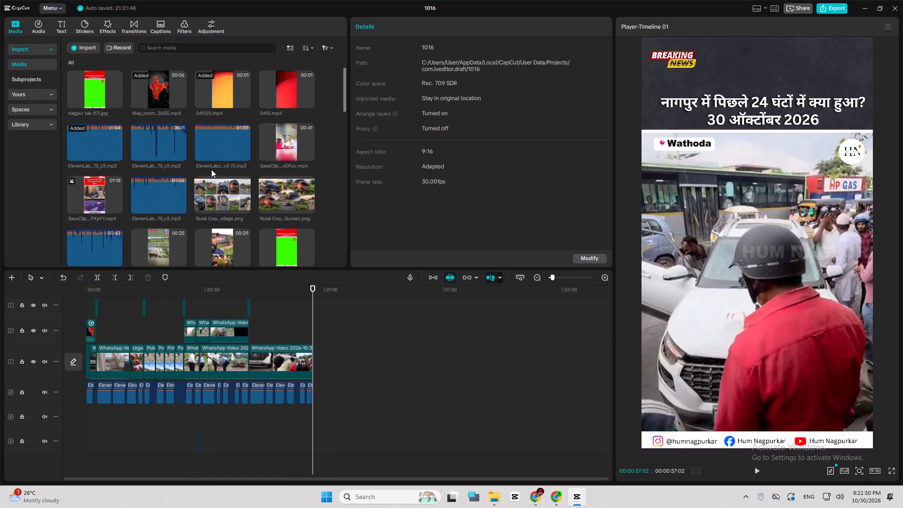
pyautogui.scroll(9, 211, 169)
pyautogui.scroll(-3, 177, 183)
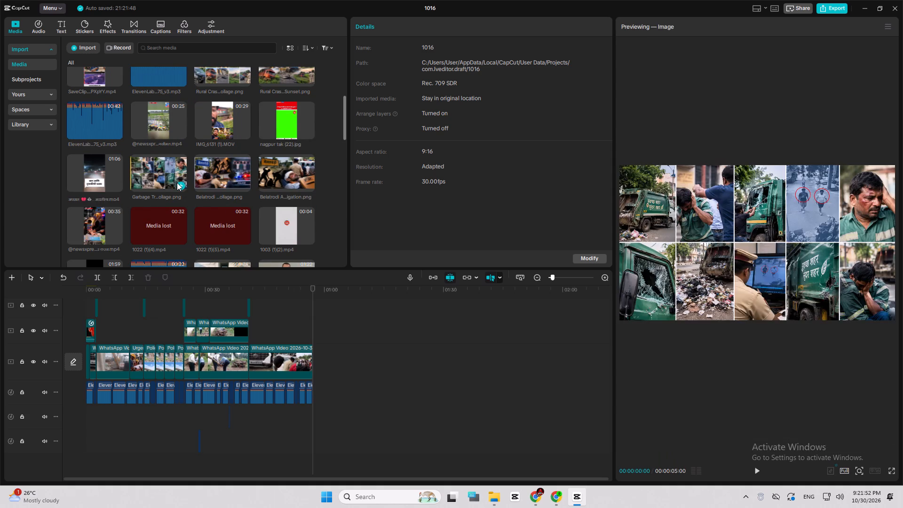
pyautogui.scroll(-4, 177, 183)
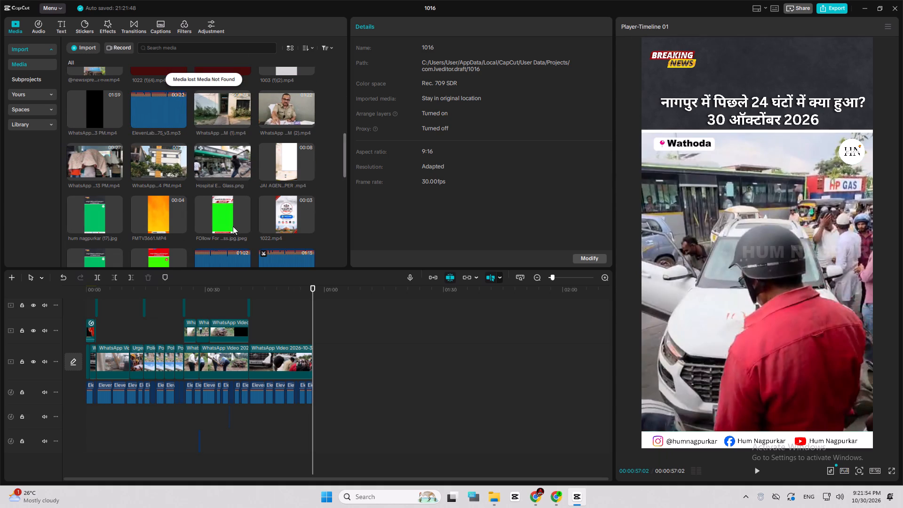
pyautogui.click(308, 226)
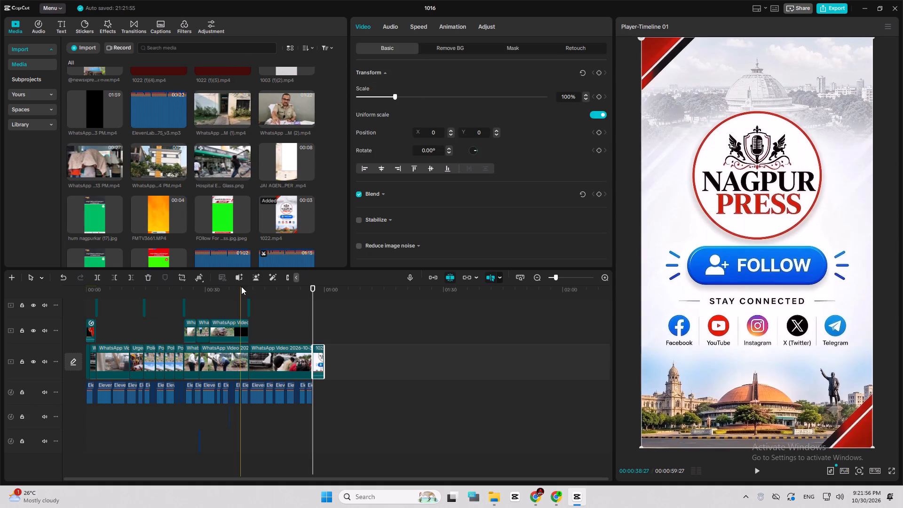
pyautogui.click(241, 286)
pyautogui.moveTo(240, 288); pyautogui.dragTo(74, 310)
pyautogui.scroll(8, 158, 371)
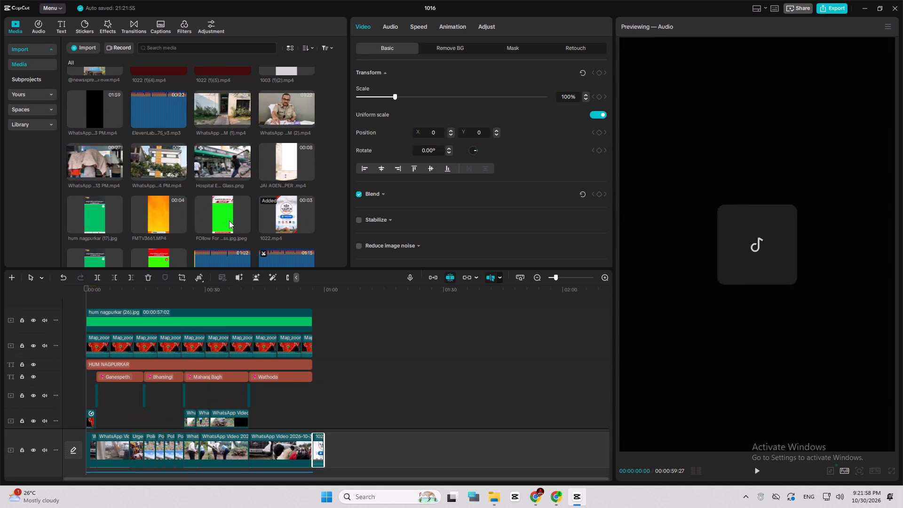
pyautogui.moveTo(234, 209); pyautogui.dragTo(193, 317)
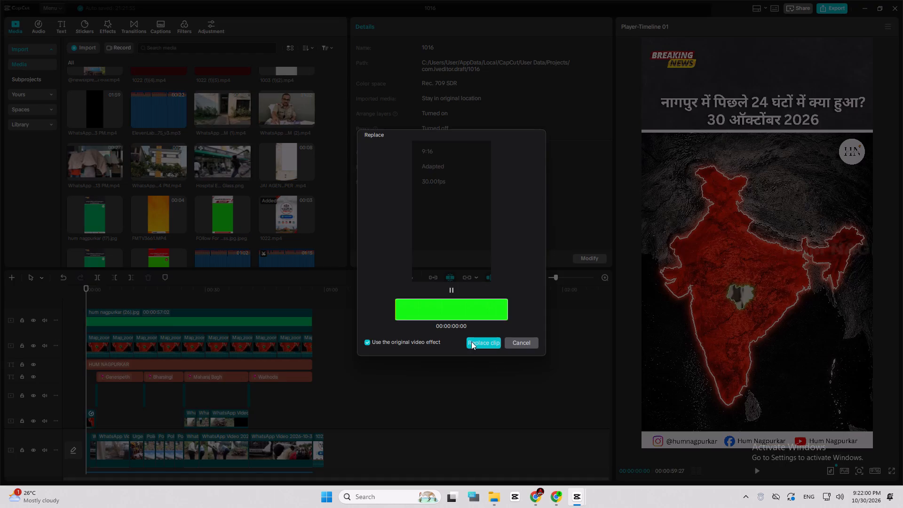
pyautogui.click(471, 341)
# Pick a new chroma key colour from the green middle area of the Nagpur Press overlay image.
pyautogui.click(290, 322)
pyautogui.click(406, 28)
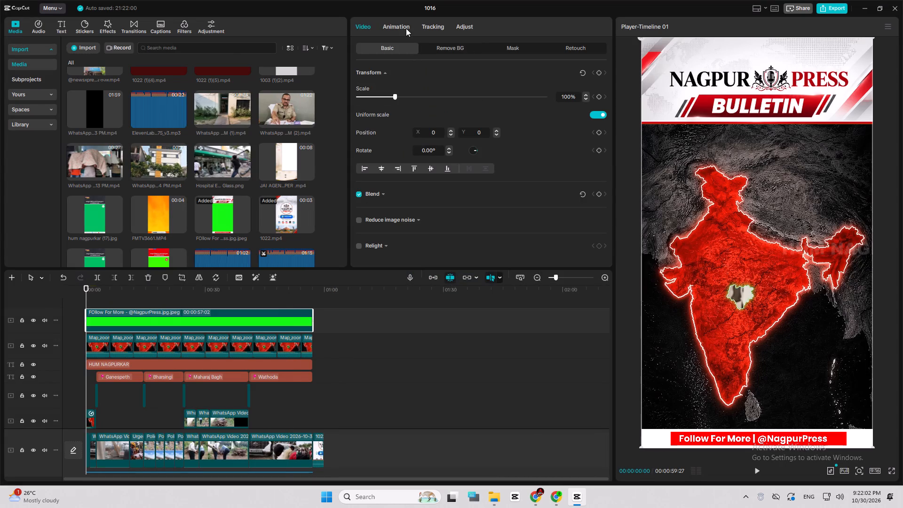
pyautogui.click(361, 22)
pyautogui.click(367, 28)
pyautogui.click(476, 46)
pyautogui.click(394, 113)
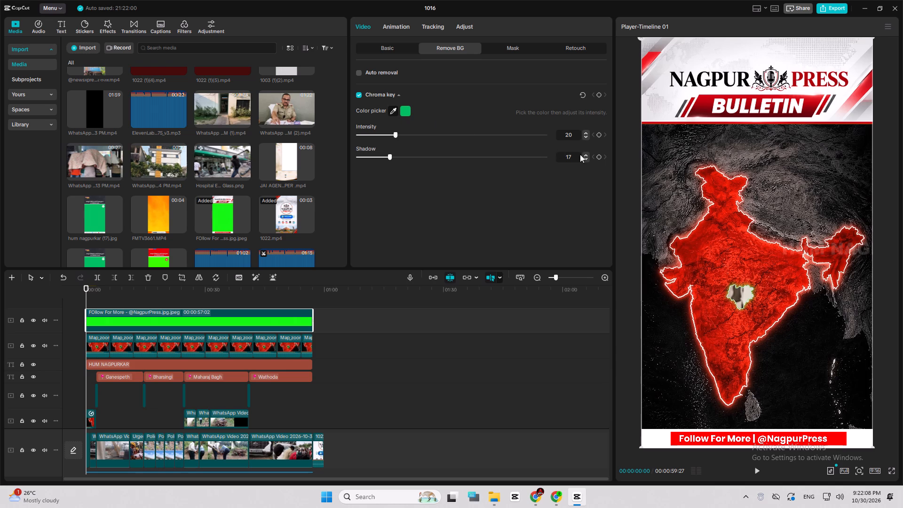
pyautogui.click(694, 201)
pyautogui.click(401, 47)
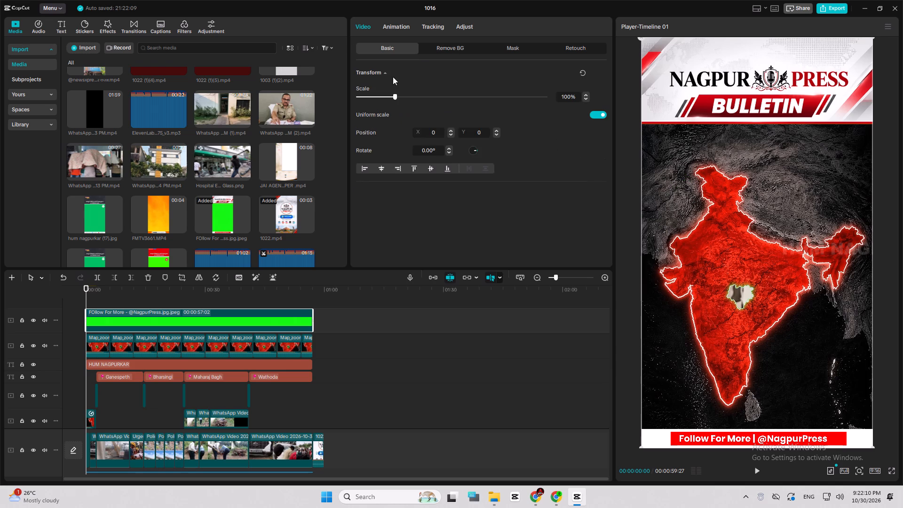
# Change the HUM NAGPURKAR watermark text to NAGPUR PRESS.
pyautogui.click(244, 365)
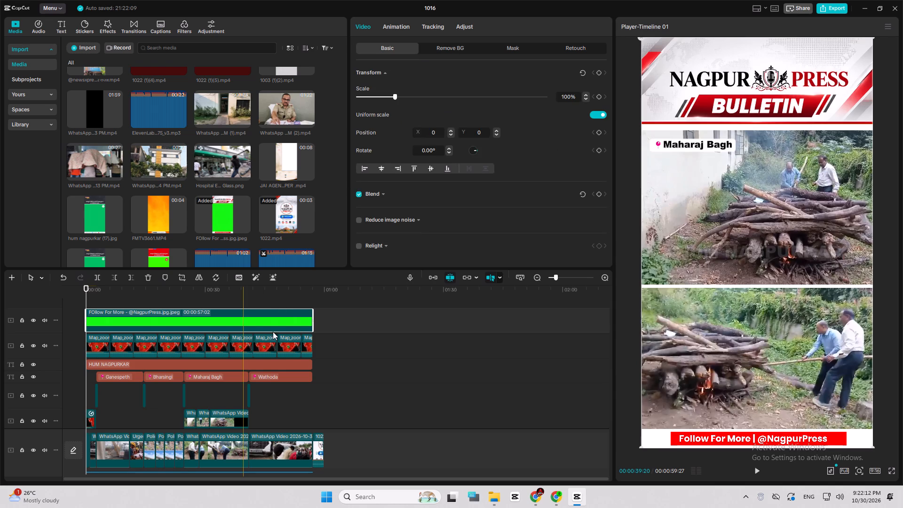
pyautogui.moveTo(428, 71); pyautogui.dragTo(348, 57)
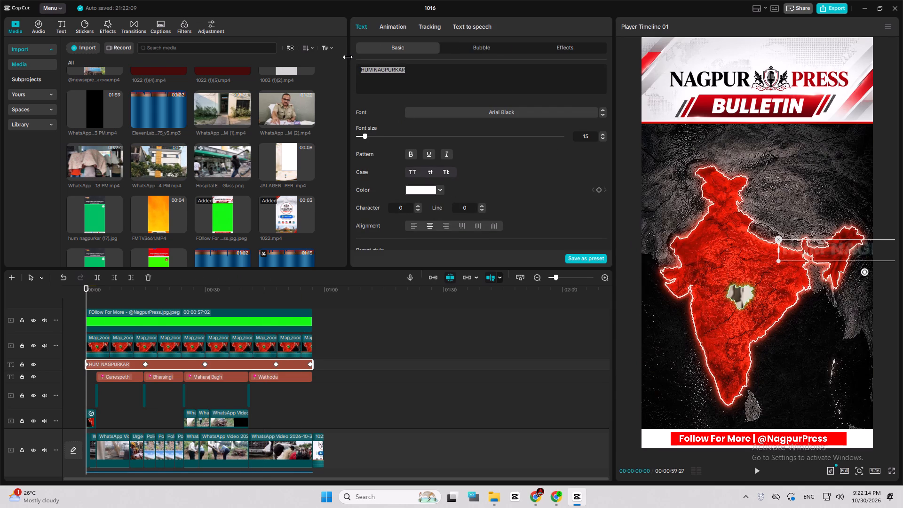
pyautogui.write('NAGPUR PRESS')
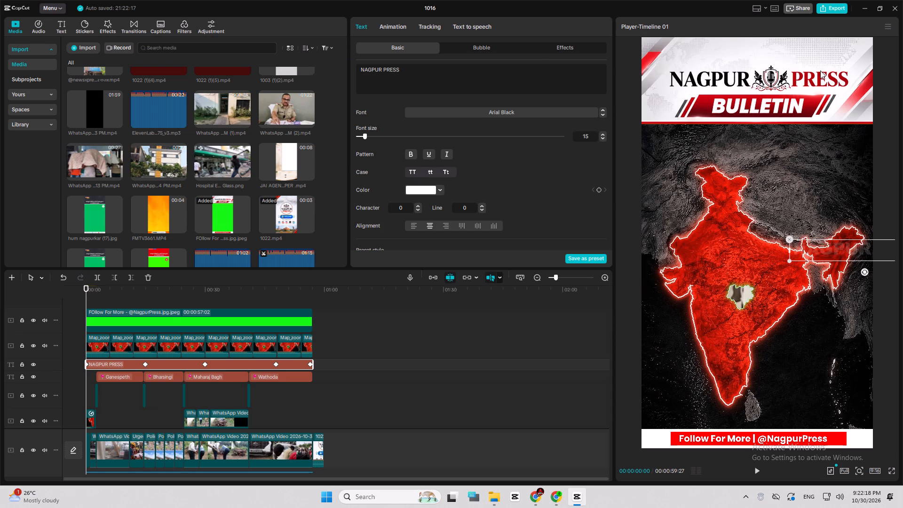
# Start exporting the Nagpur Press version of project 1016.
pyautogui.click(554, 340)
pyautogui.click(826, 8)
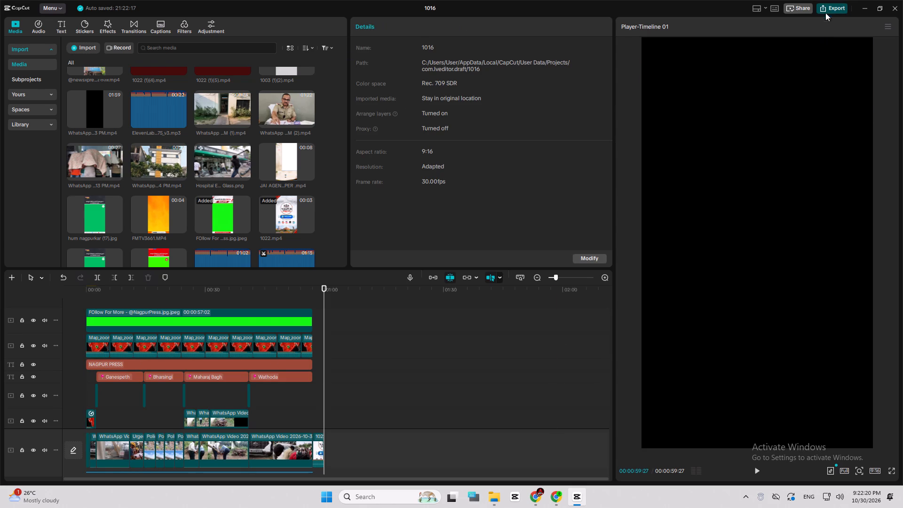
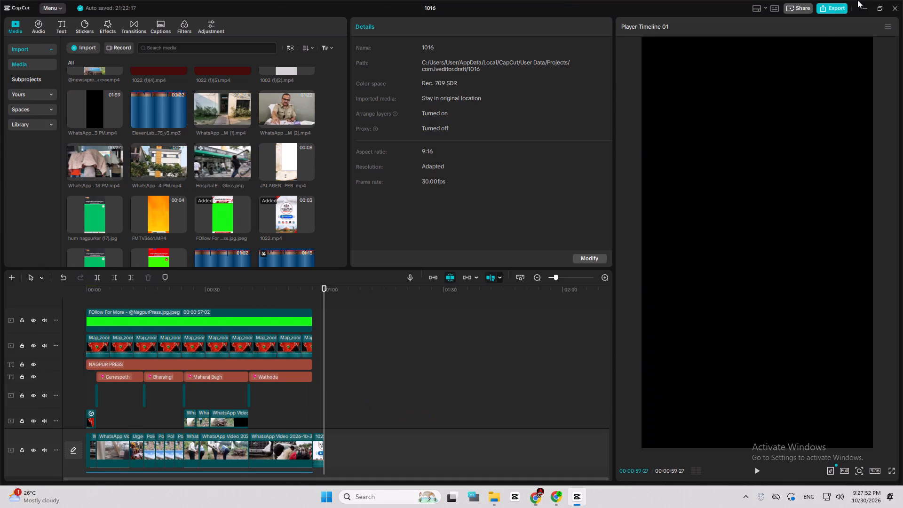
# Clear the desktop by minimizing the video editor and closing the export folder window.
pyautogui.click(862, 5)
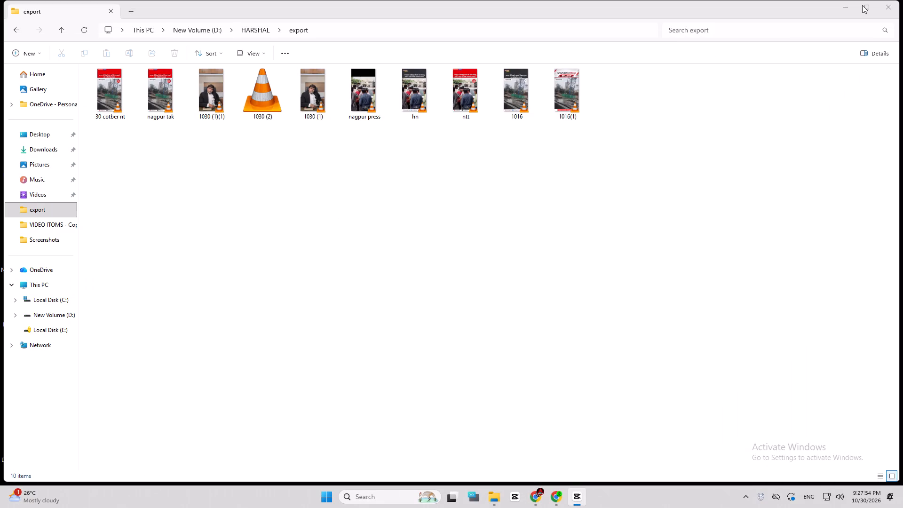
pyautogui.click(889, 11)
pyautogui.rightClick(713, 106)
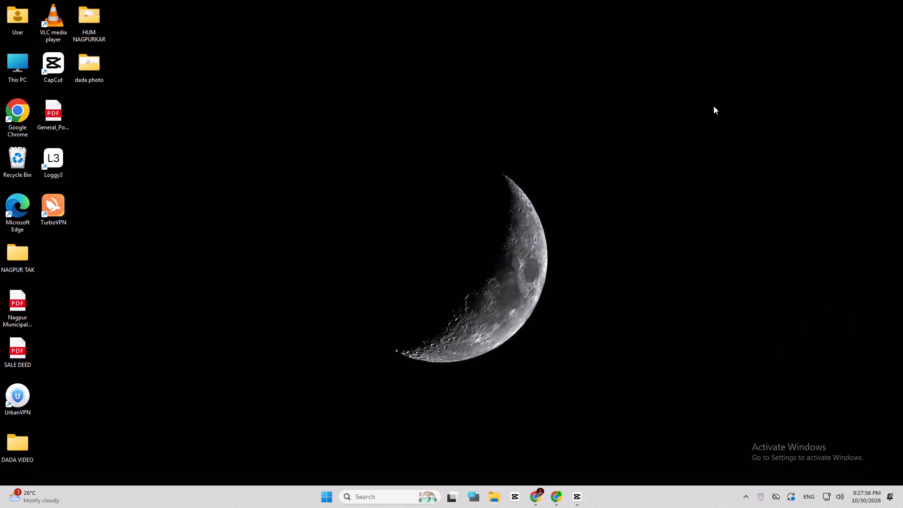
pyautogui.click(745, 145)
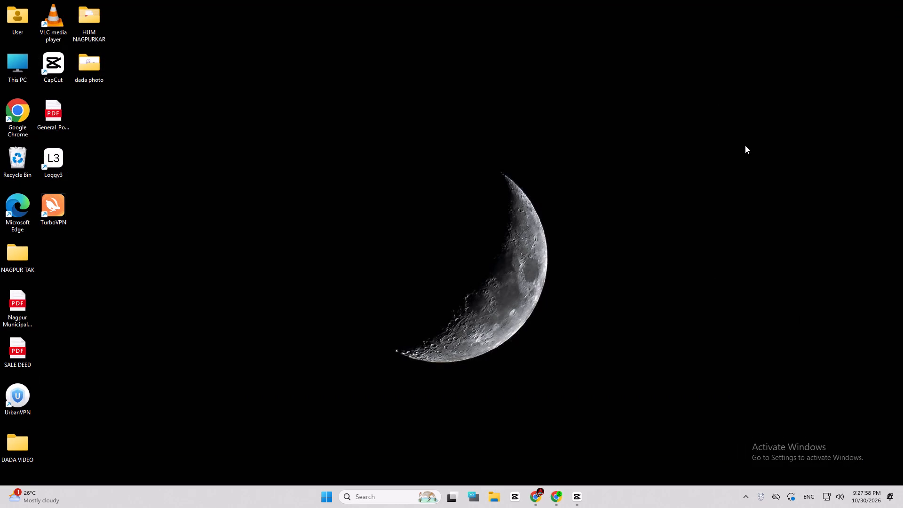
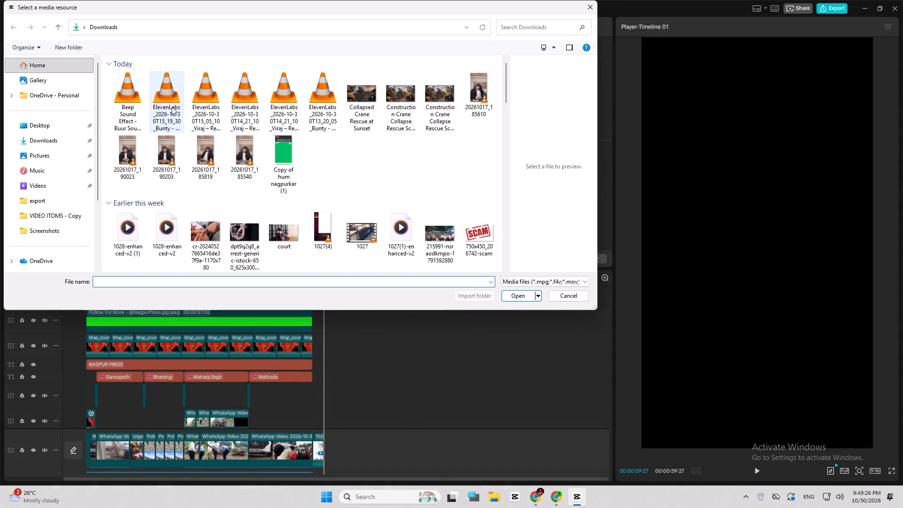
# Import IMG_6725.MP4 and IMG_1803.MOV from Downloads and place both on the main track, leaving a gap after the existing news video.
pyautogui.moveTo(108, 94); pyautogui.dragTo(171, 94)
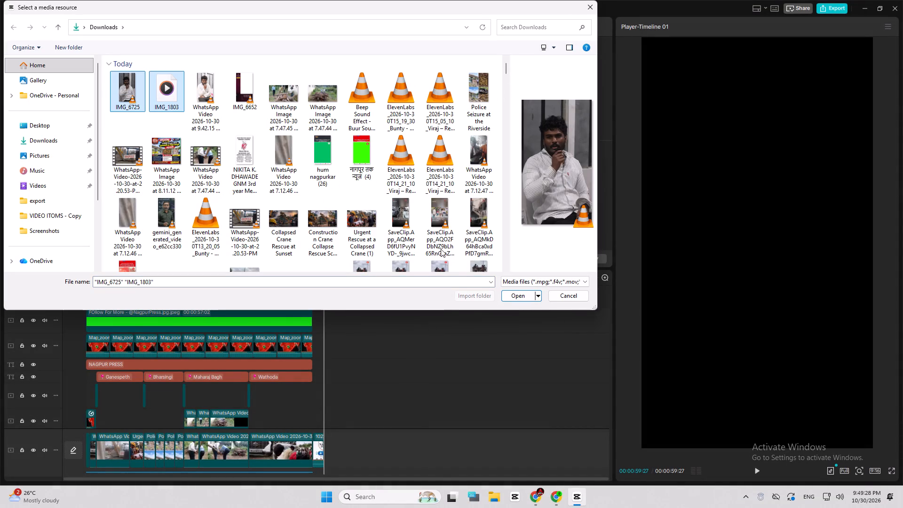
pyautogui.click(510, 295)
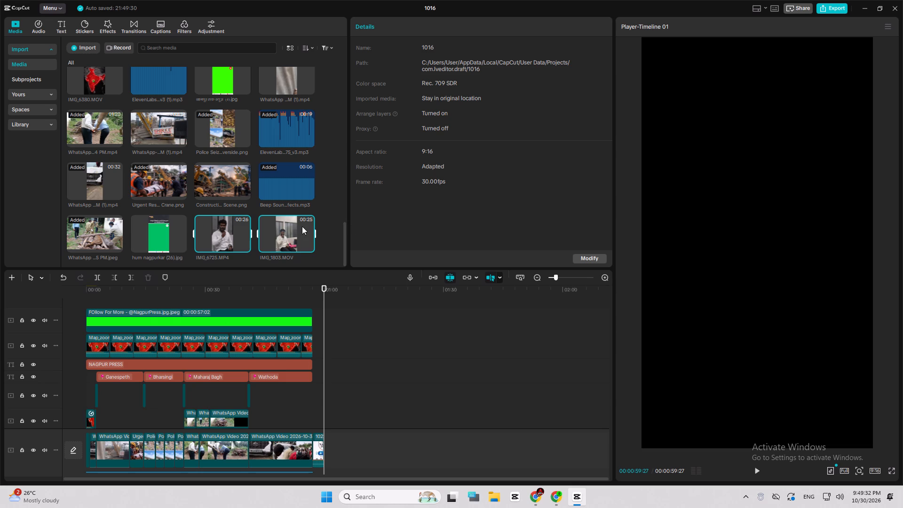
pyautogui.moveTo(289, 230); pyautogui.dragTo(359, 451)
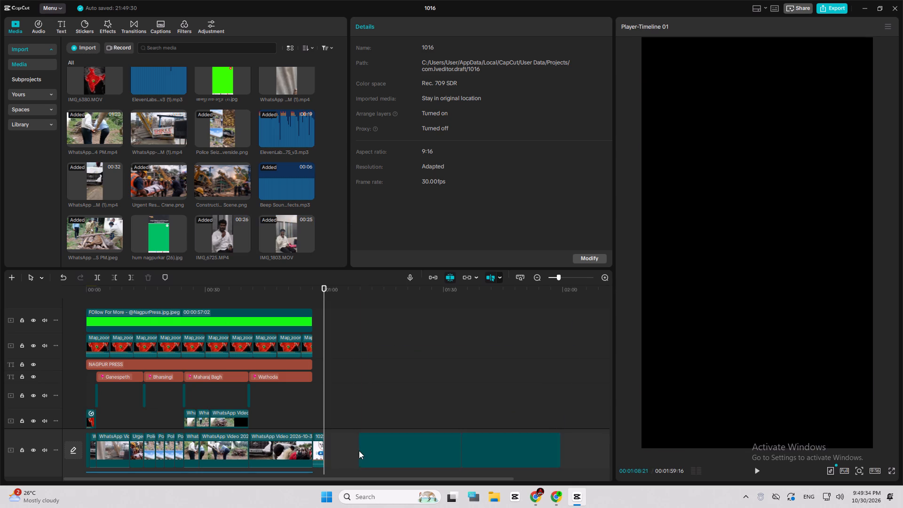
# Play back the newly added IMG_6725 and IMG_1803 clips to review the two takes of the seated speaker.
pyautogui.click(360, 404)
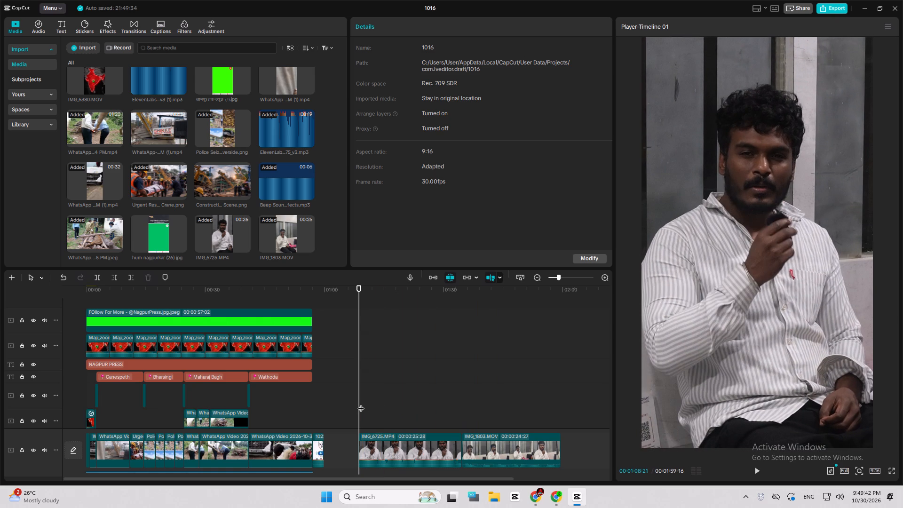
pyautogui.press('space')
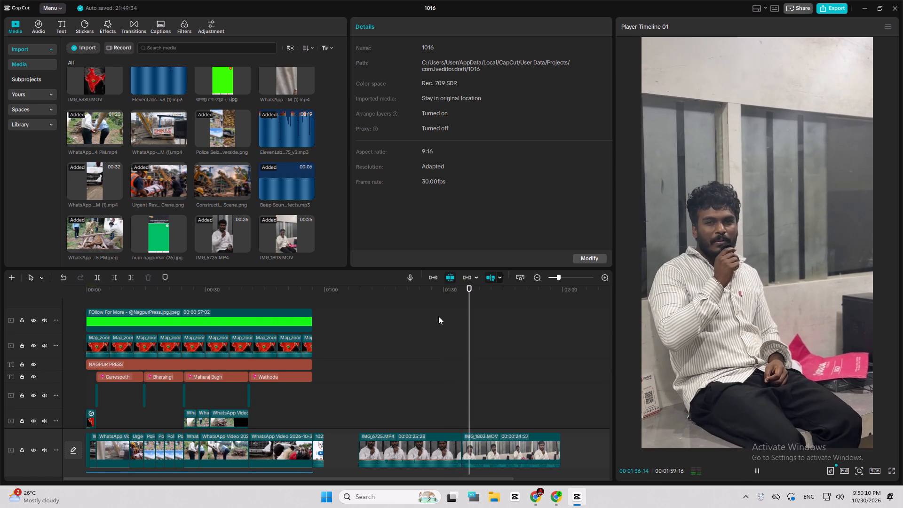
pyautogui.moveTo(481, 464); pyautogui.dragTo(483, 457)
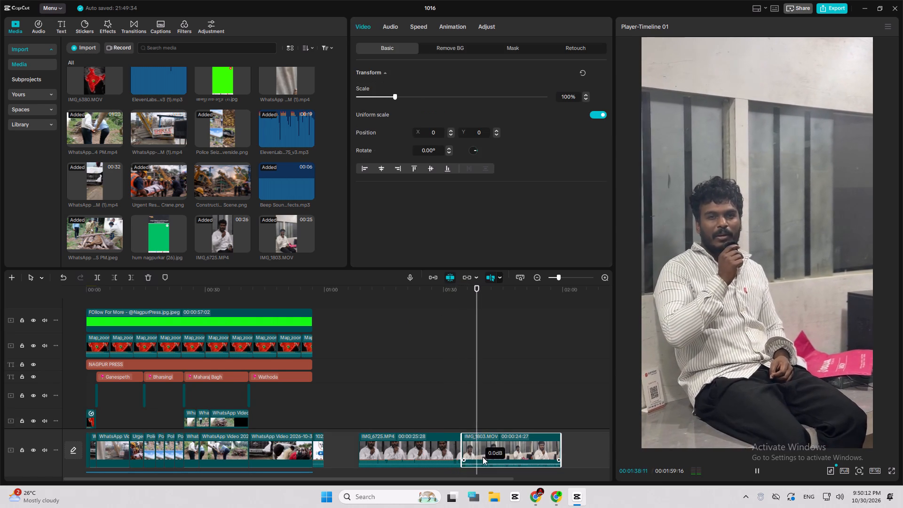
pyautogui.moveTo(483, 457); pyautogui.dragTo(483, 455)
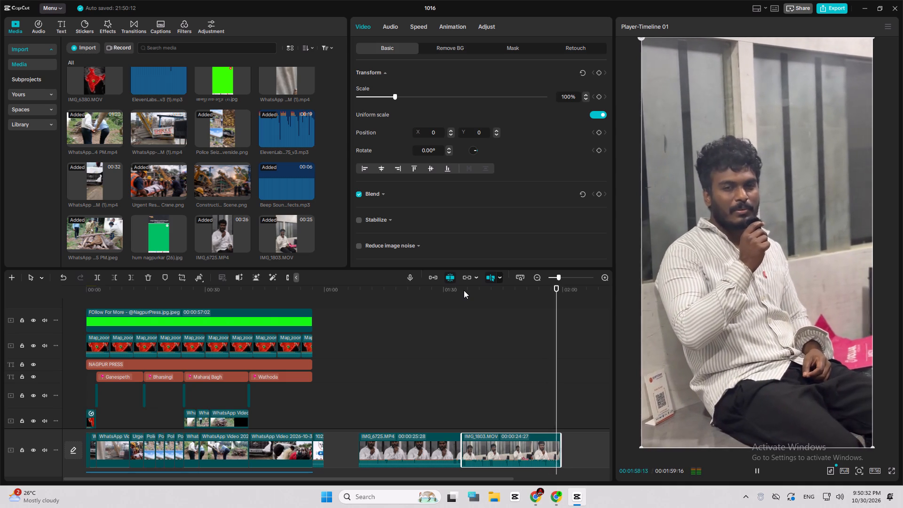
pyautogui.moveTo(462, 290); pyautogui.dragTo(427, 299)
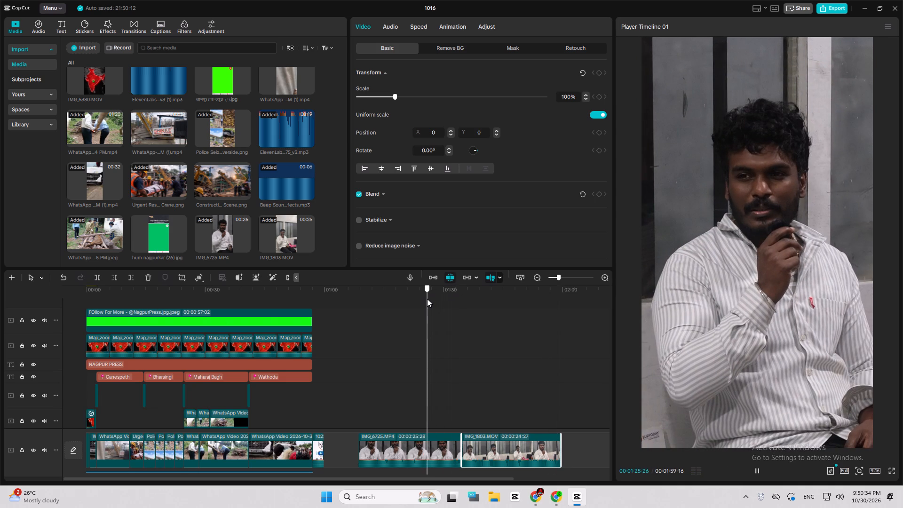
pyautogui.moveTo(427, 299); pyautogui.dragTo(427, 299)
pyautogui.press('space')
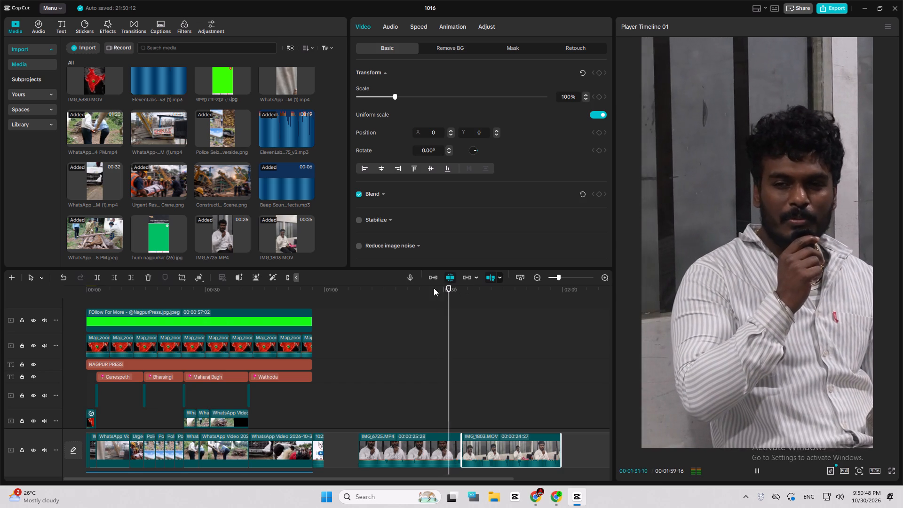
# Adjust the lightness of the IMG_6725.MP4 clip, setting exposure to 8 and highlight to 12.
pyautogui.click(420, 293)
pyautogui.click(408, 445)
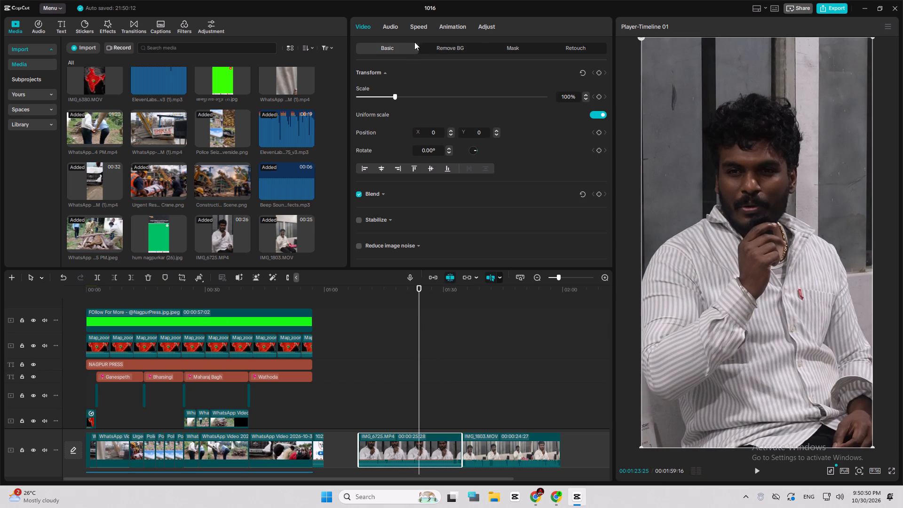
pyautogui.click(560, 49)
pyautogui.click(405, 48)
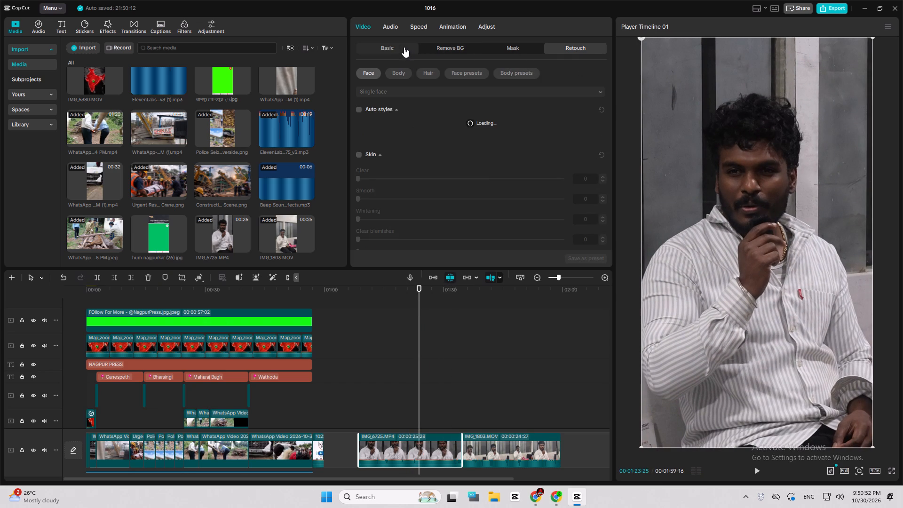
pyautogui.click(482, 25)
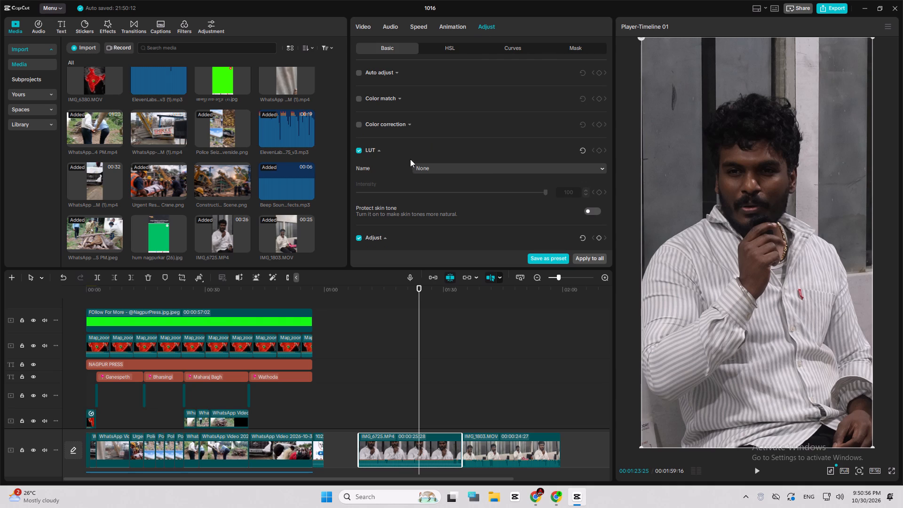
pyautogui.scroll(-4, 426, 184)
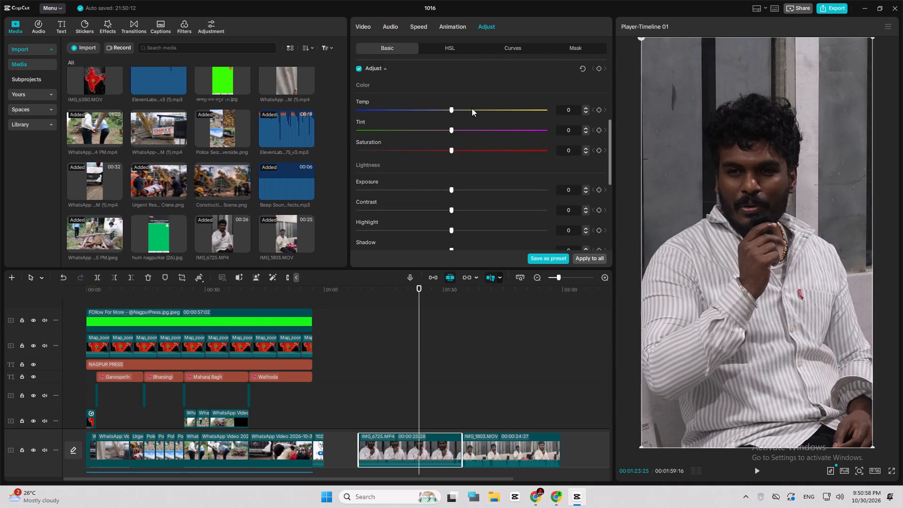
pyautogui.moveTo(455, 108); pyautogui.dragTo(449, 114)
pyautogui.moveTo(449, 114); pyautogui.dragTo(449, 114)
pyautogui.moveTo(455, 186); pyautogui.dragTo(464, 187)
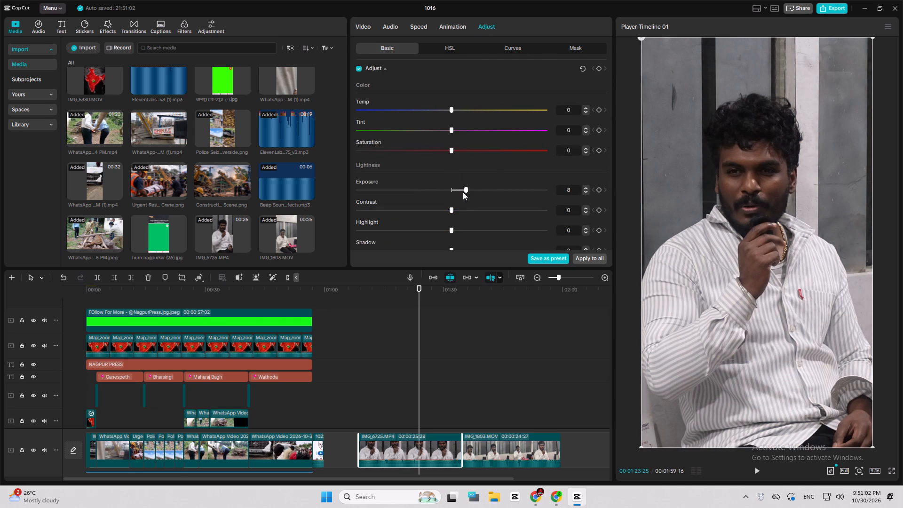
pyautogui.moveTo(448, 210); pyautogui.dragTo(454, 218)
pyautogui.moveTo(455, 226); pyautogui.dragTo(472, 232)
# Set the IMG_6725.MP4 clip's shadow to 9, whites to 9 and brilliance to 3, leaving blacks at 0.
pyautogui.scroll(-1, 470, 230)
pyautogui.moveTo(450, 208); pyautogui.dragTo(446, 214)
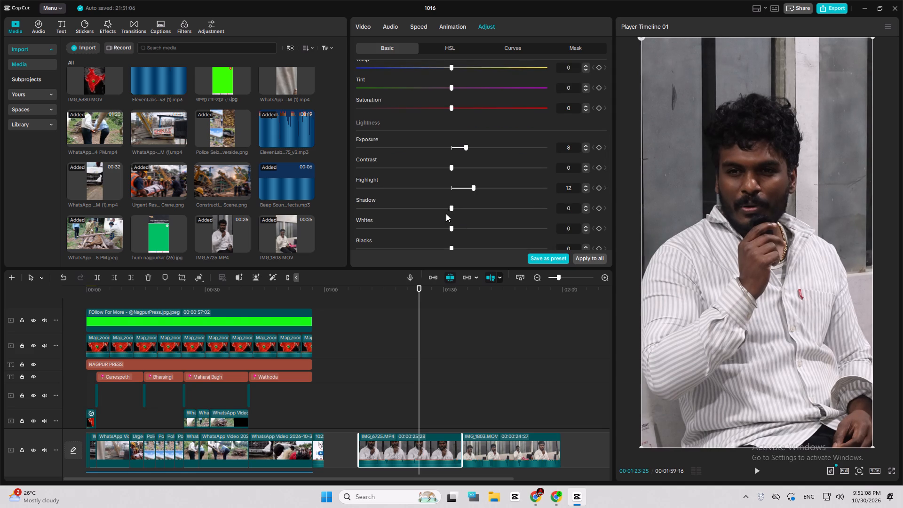
pyautogui.moveTo(446, 214); pyautogui.dragTo(467, 217)
pyautogui.moveTo(456, 231); pyautogui.dragTo(466, 233)
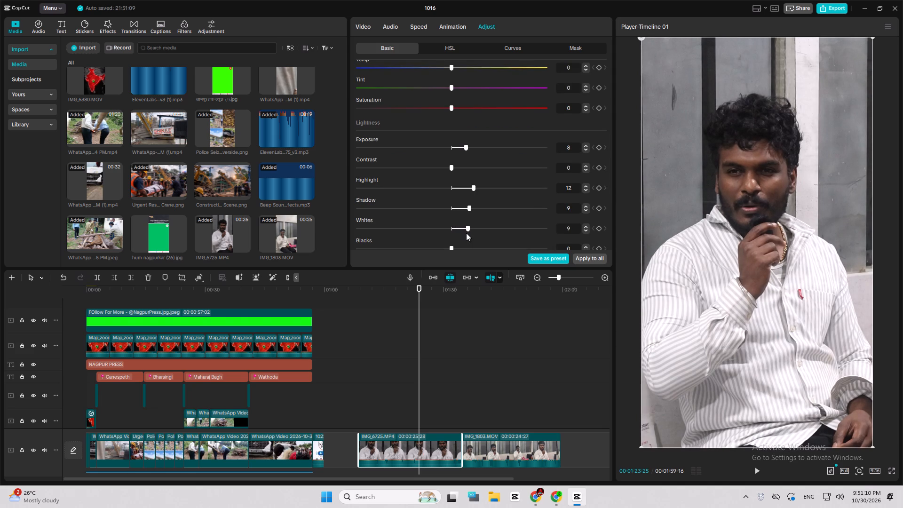
pyautogui.moveTo(466, 233); pyautogui.dragTo(467, 232)
pyautogui.scroll(-2, 467, 232)
pyautogui.moveTo(453, 162); pyautogui.dragTo(440, 166)
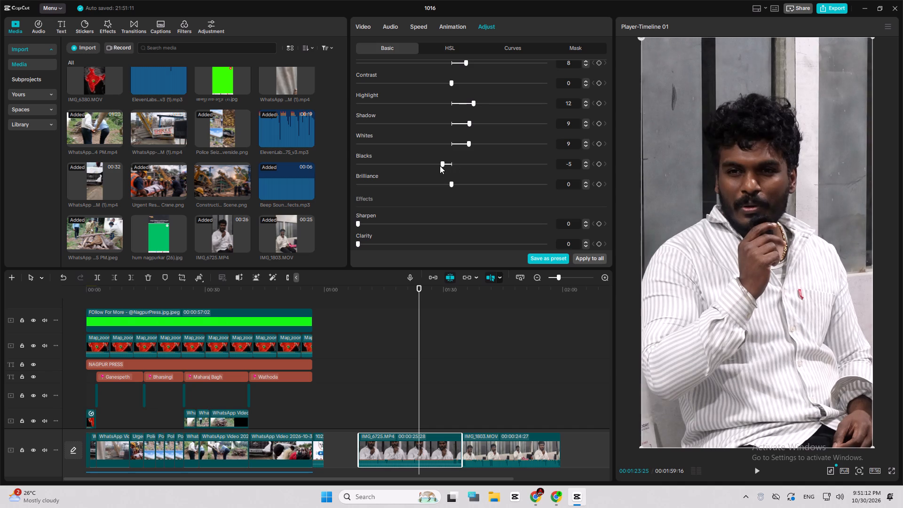
pyautogui.moveTo(440, 166); pyautogui.dragTo(447, 170)
pyautogui.moveTo(451, 186); pyautogui.dragTo(456, 188)
# Overlay an unadjusted copy of IMG_6725.MP4 above the start of the adjusted clip and trim its end to about 00:01:21.
pyautogui.click(408, 286)
pyautogui.press('space')
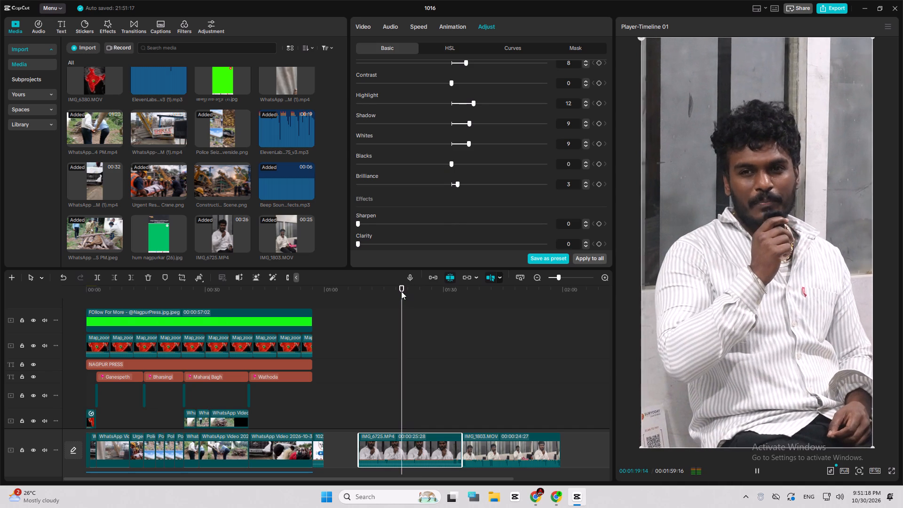
pyautogui.press('space')
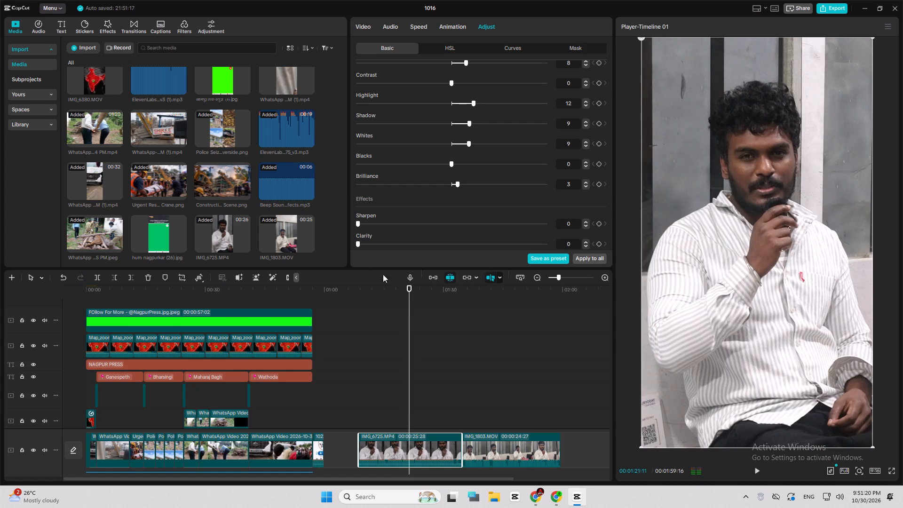
pyautogui.moveTo(231, 230); pyautogui.dragTo(359, 413)
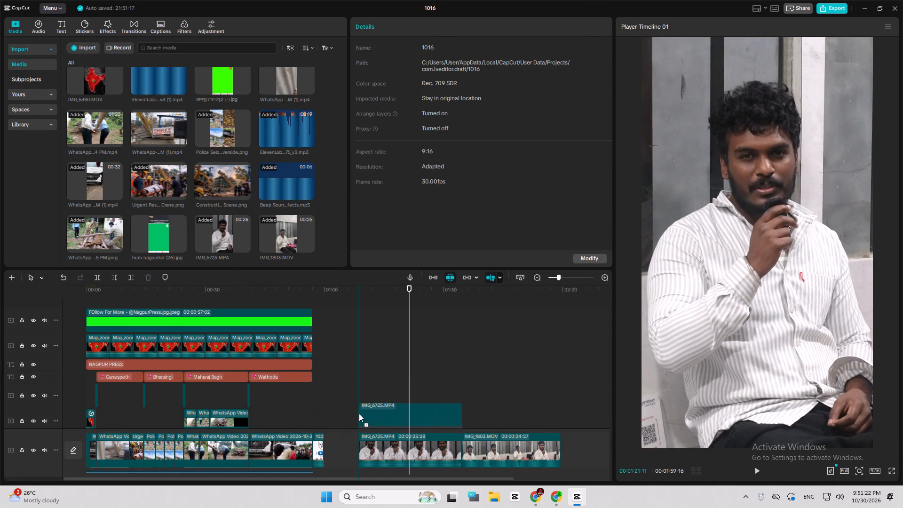
pyautogui.moveTo(359, 413); pyautogui.dragTo(358, 413)
pyautogui.click(461, 409)
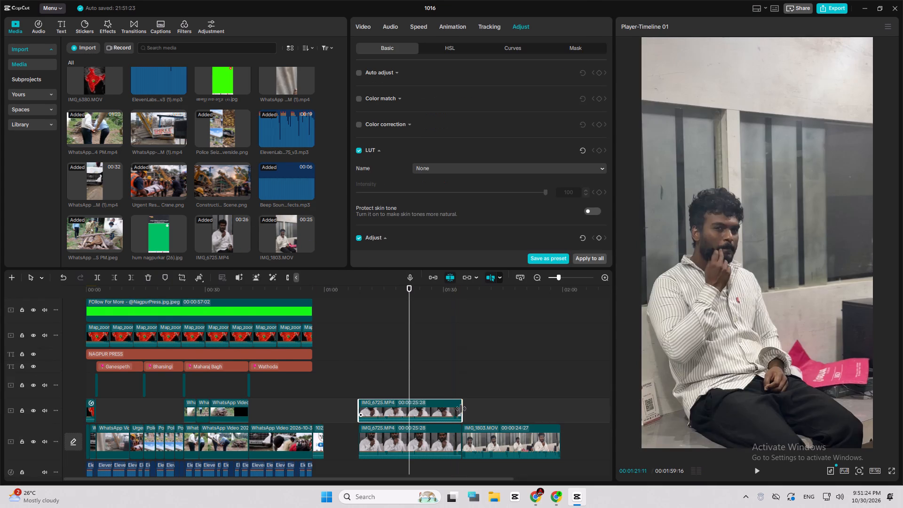
pyautogui.moveTo(461, 409); pyautogui.dragTo(406, 405)
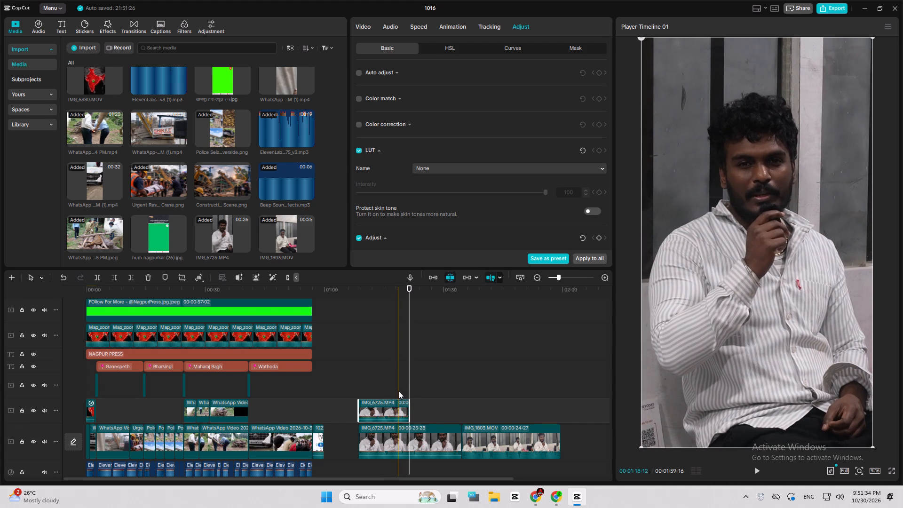
# Play across the end of the overlaid copy to compare the original look with the adjusted clip beneath.
pyautogui.press('space')
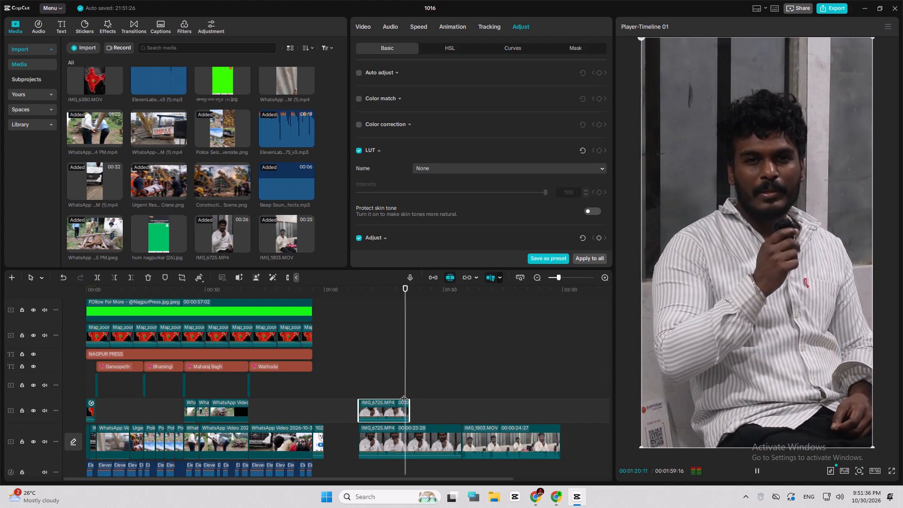
pyautogui.press('space')
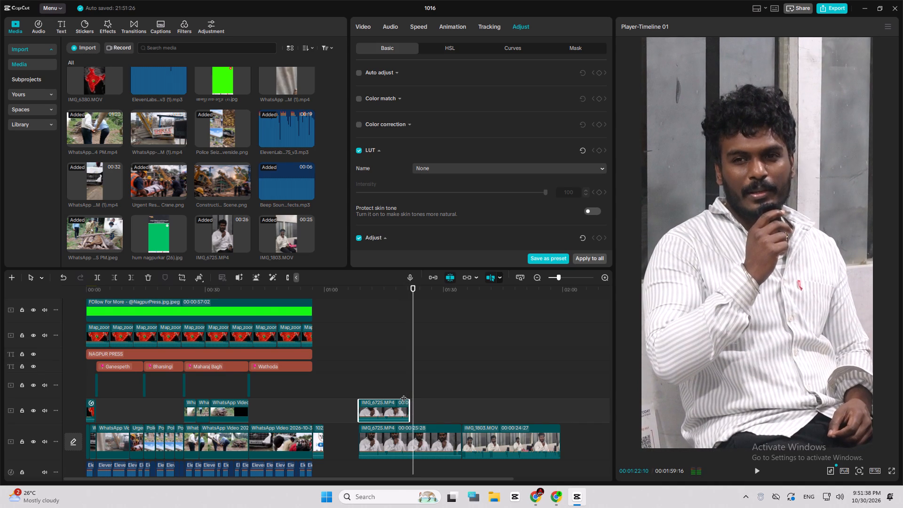
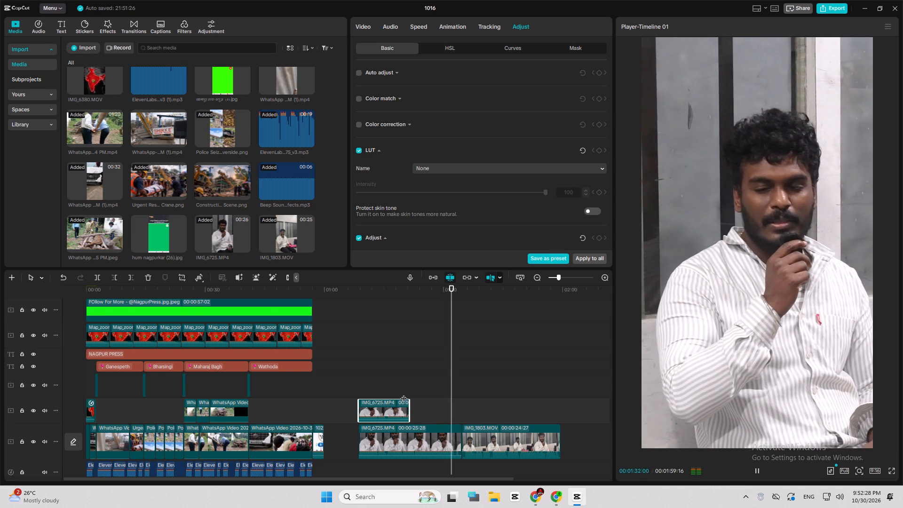
# Pause the comparison playback near the end of the adjusted IMG_6725.MP4 clip, at about 00:01:32.
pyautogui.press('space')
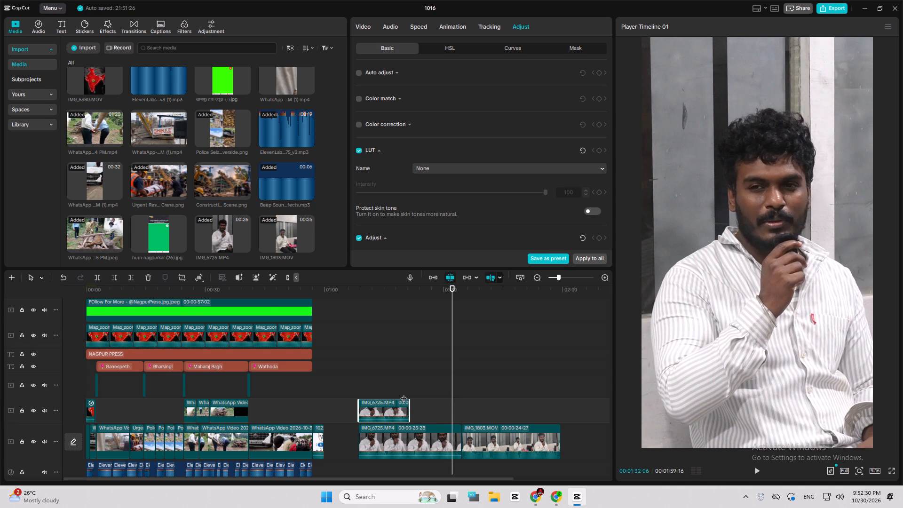
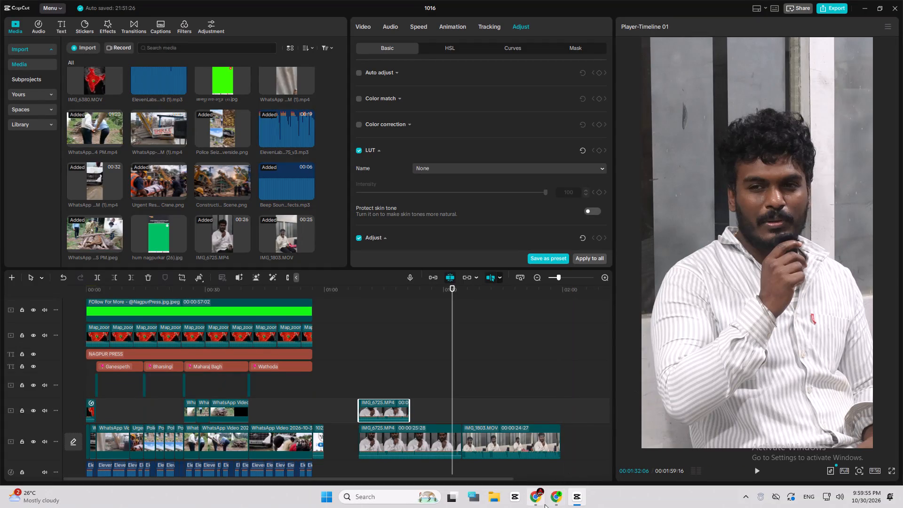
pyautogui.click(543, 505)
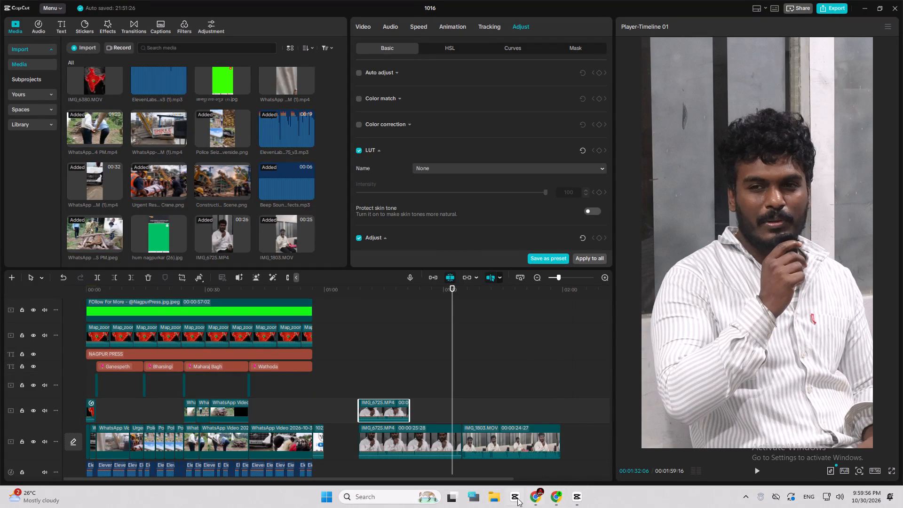